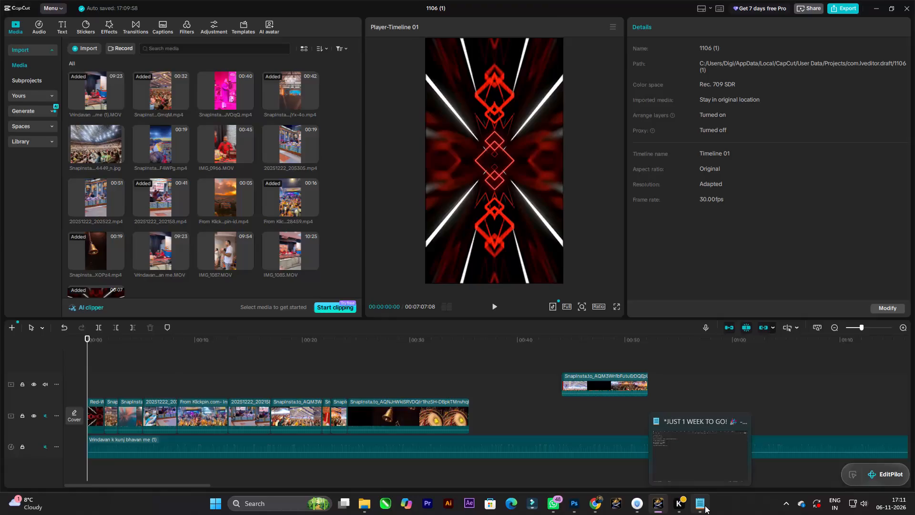
Copy the heading "JUST 1 WEEK TO GO!" from the Notepad notes and return to the CapCut project.
left_click(705, 505)
left_click_drag(76, 44, 0, 44)
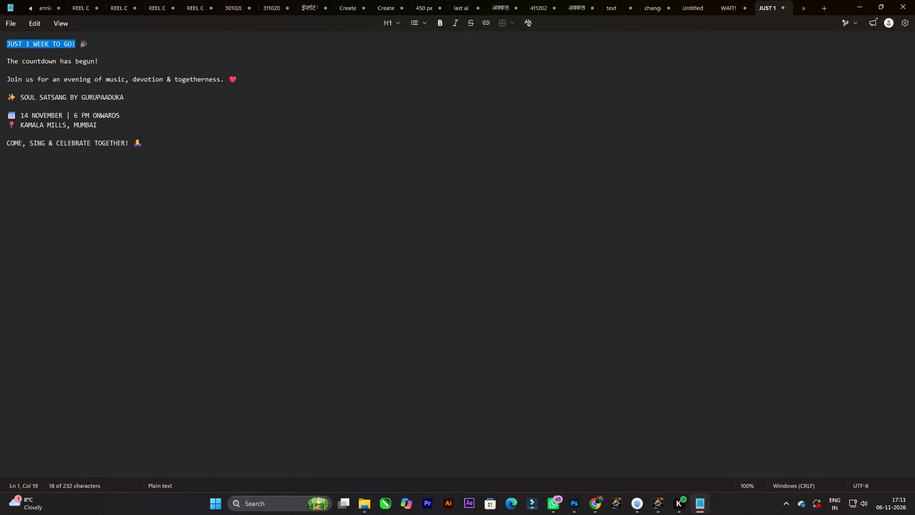
left_click_drag(0, 44, 0, 45)
key("ctrl+c")
key("ctrl+c")
key("ctrl+c")
left_click(698, 507)
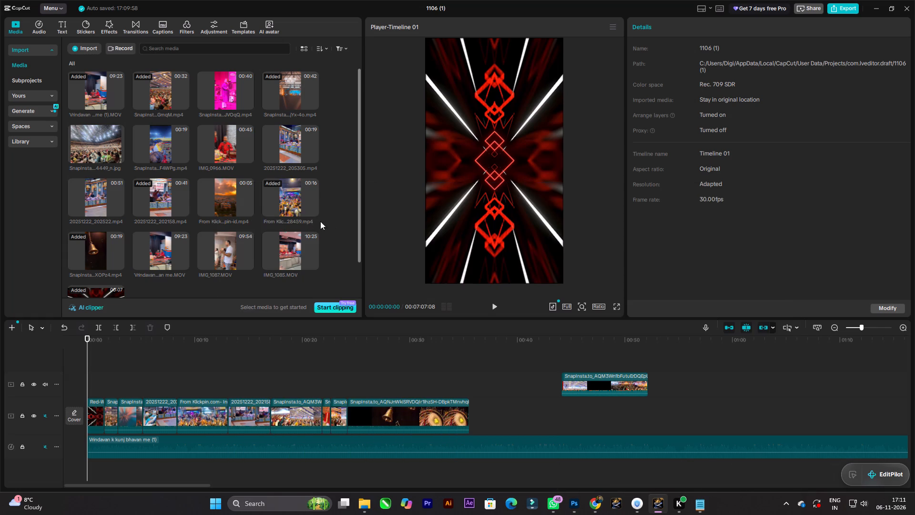
Extend the end of the opening red-white strobe clip slightly, to about 2 seconds.
scroll(115, 388, "up", 3, "ctrl")
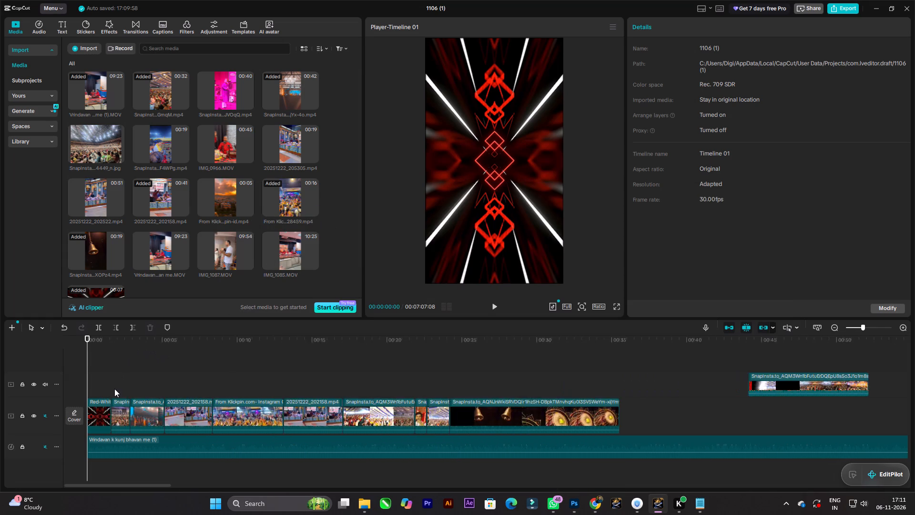
scroll(114, 389, "up", 2, "ctrl")
left_click(112, 411)
left_click_drag(115, 410, 125, 409)
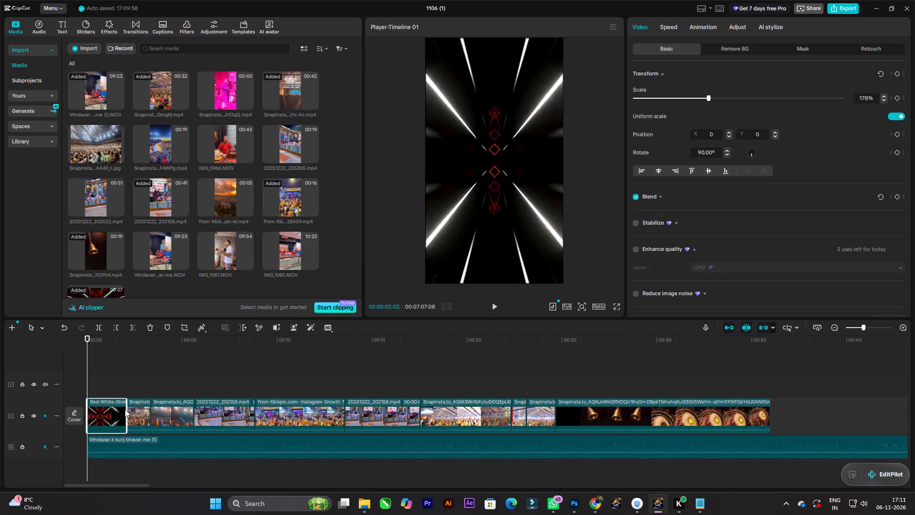
left_click_drag(125, 409, 126, 409)
Add a default text clip at the start of the timeline, above the opening strobe clip.
left_click(59, 23)
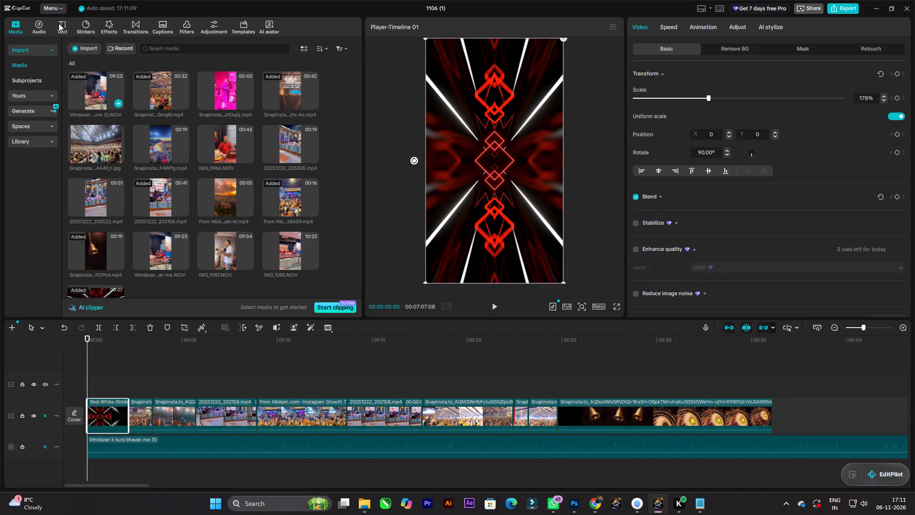
left_click_drag(86, 60, 130, 264)
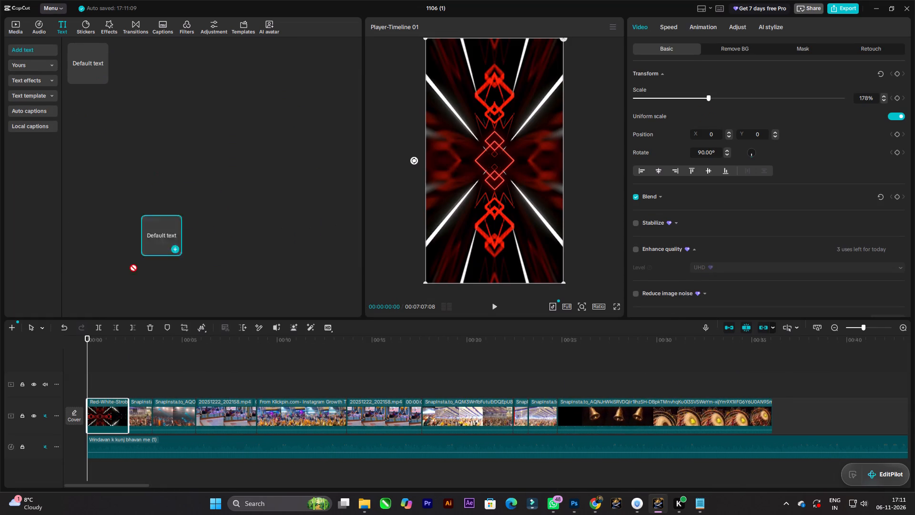
left_click_drag(130, 264, 81, 387)
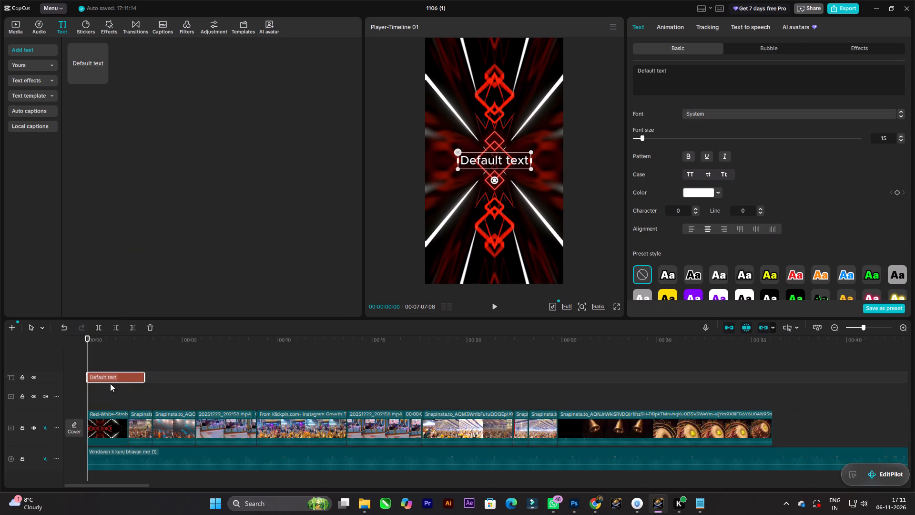
left_click_drag(111, 378, 104, 404)
Move the separate overlay clip down onto the main video track, after the last clip.
scroll(200, 397, "down", 8, "ctrl")
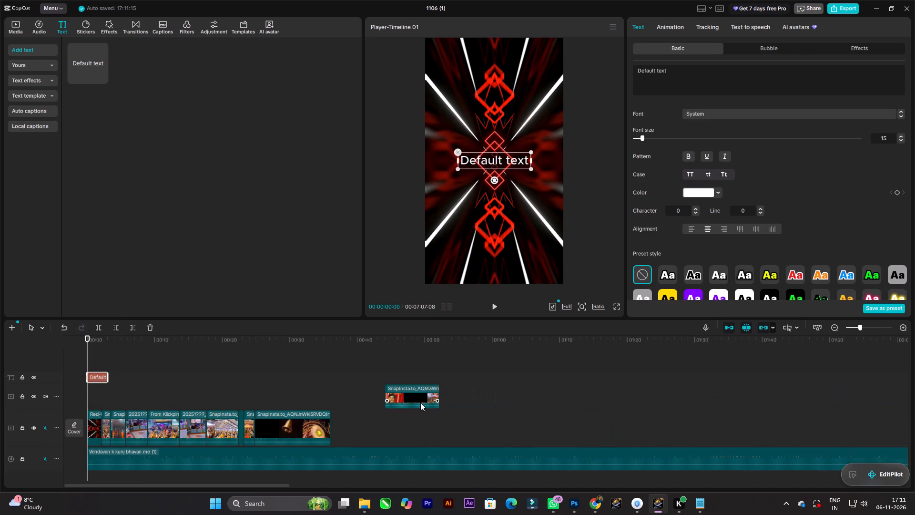
left_click_drag(421, 400, 424, 361)
scroll(235, 396, "up", 4)
scroll(164, 397, "up", 6, "ctrl")
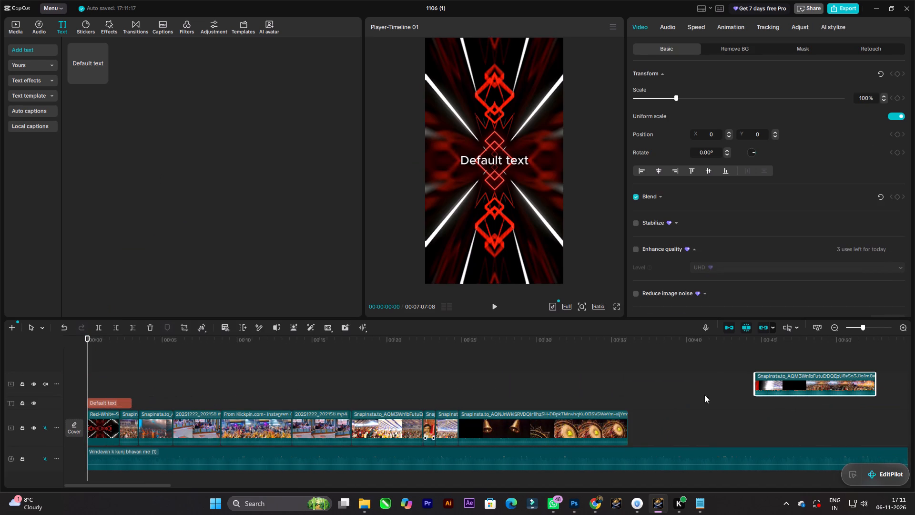
left_click_drag(780, 379, 730, 415)
Replace the default text with the copied heading "JUST 1 WEEK TO GO!".
scroll(163, 387, "up", 5, "ctrl")
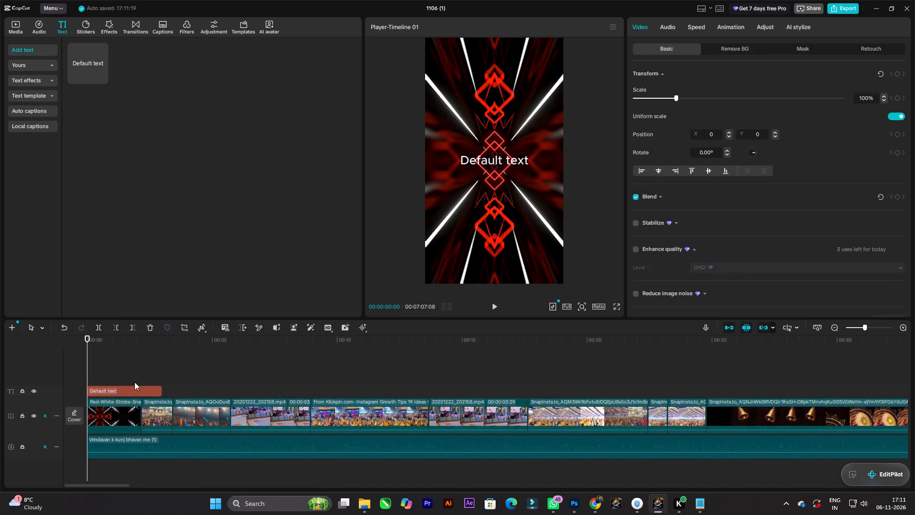
key("space")
key("space")
left_click(519, 160)
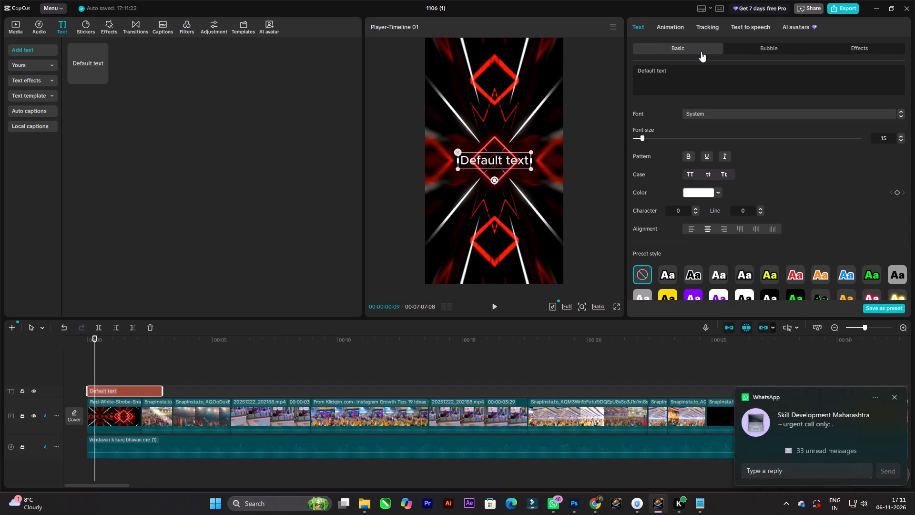
left_click(720, 93)
key("ctrl+a")
key("ctrl+v")
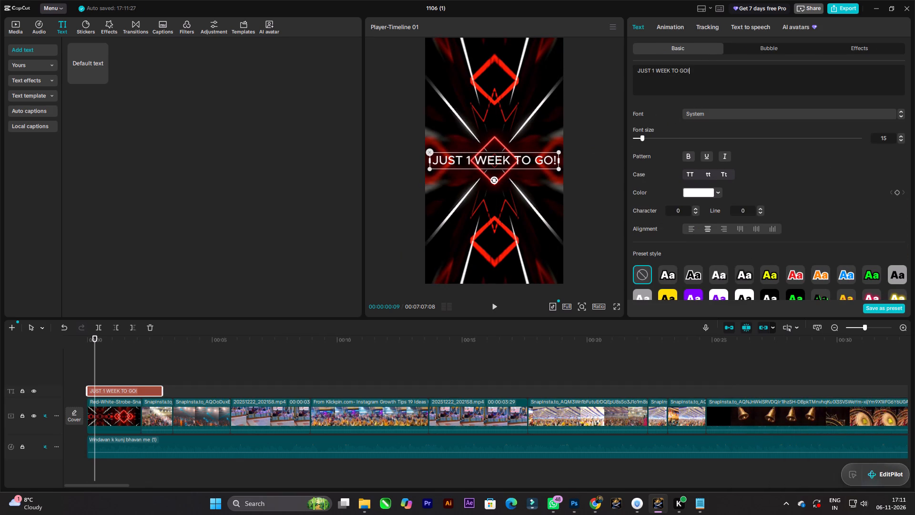
Break the heading into three lines: "JUST", "1 WEEK" and "TO GO!".
left_click(657, 72)
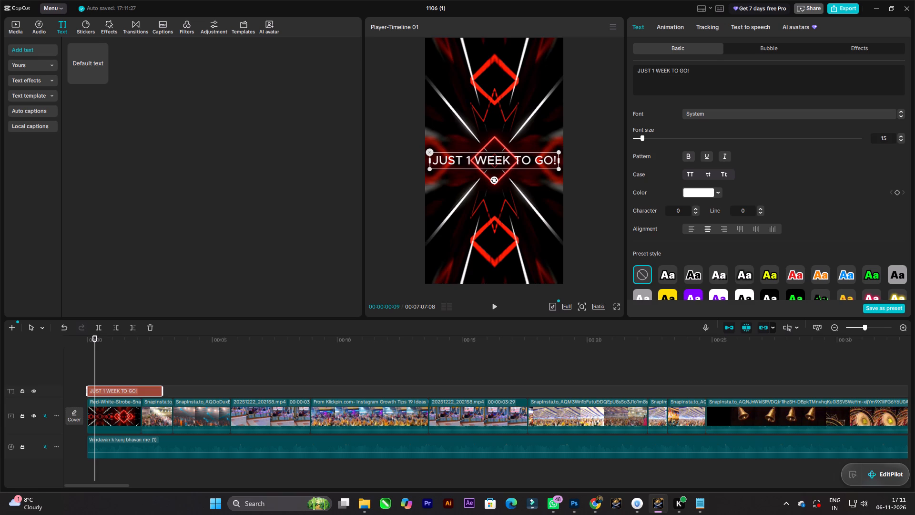
left_click(653, 71)
key("Left")
key("Return")
left_click(659, 75)
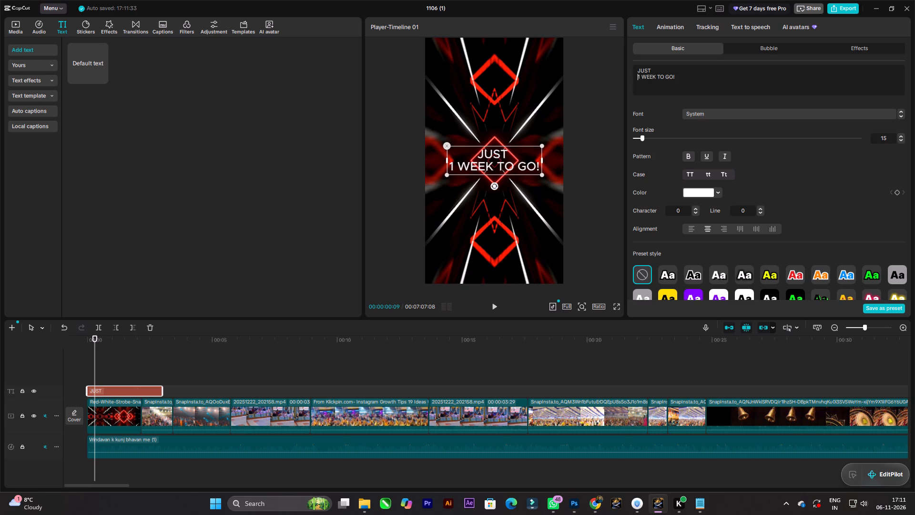
key("Left")
key("Return")
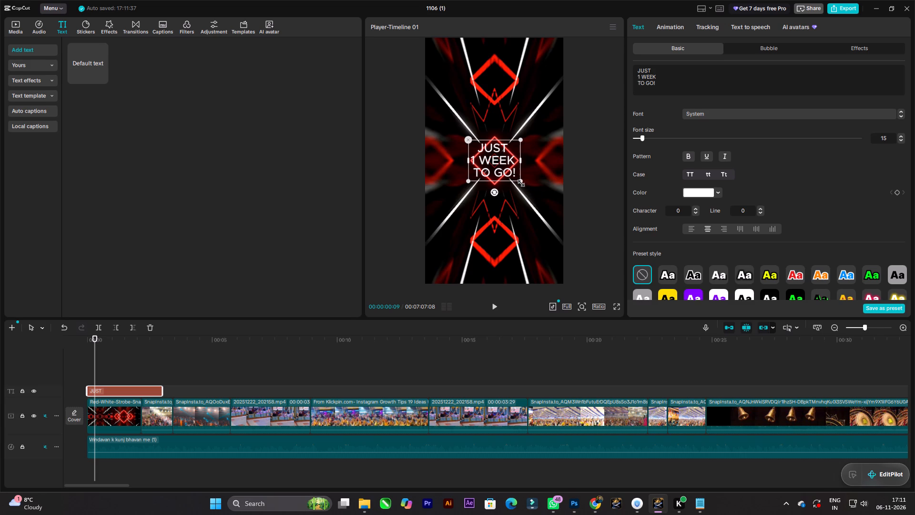
Enlarge the heading on the preview to about 210% scale.
left_click_drag(519, 182, 573, 201)
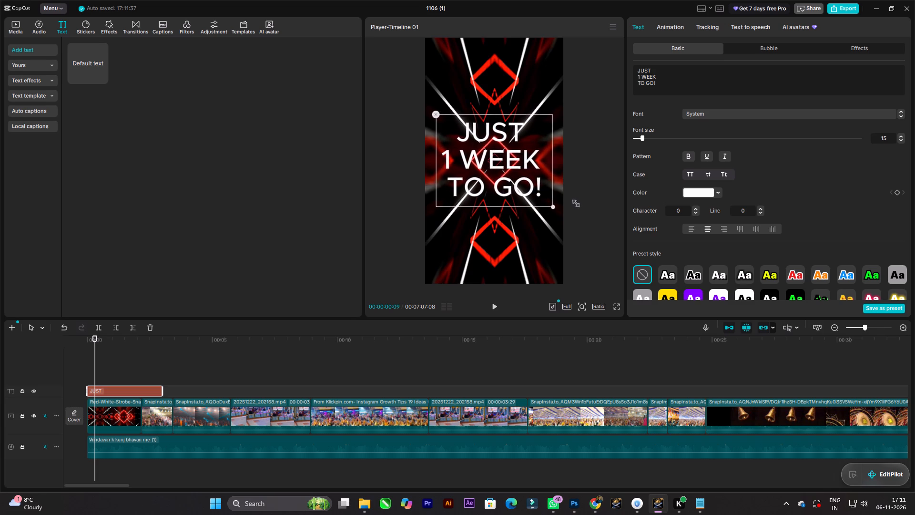
left_click_drag(573, 201, 569, 197)
Remove the trailing space after "JUST" so the first line centres properly.
left_click(674, 89)
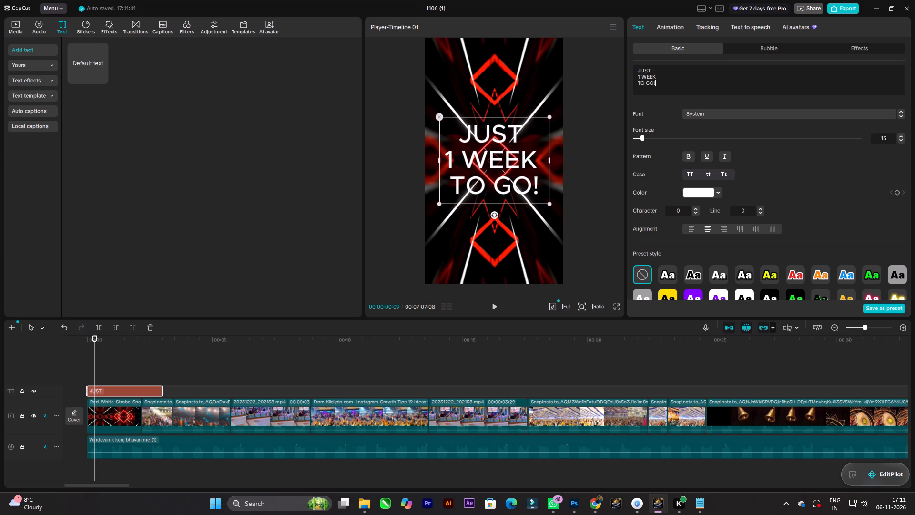
left_click(638, 77)
left_click(675, 69)
key("BackSpace")
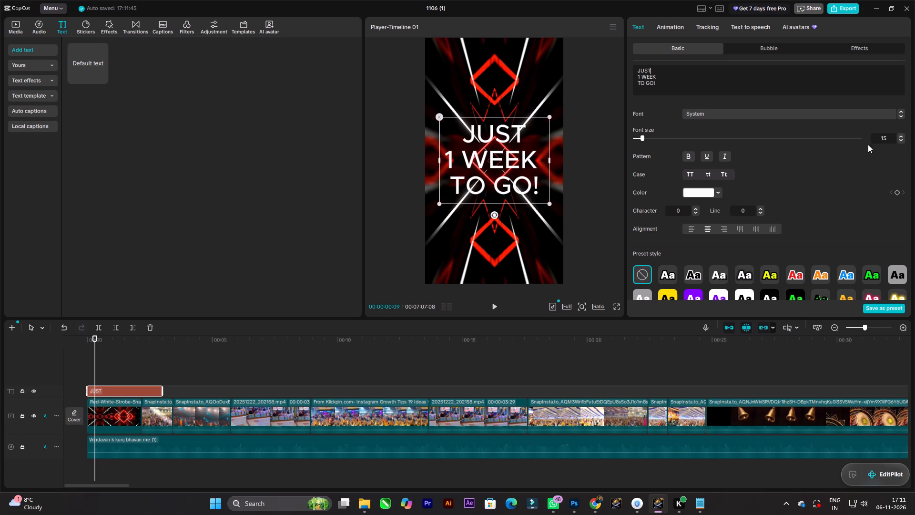
Step through the available fonts and set the heading's font to Ubuntu.
left_click(903, 117)
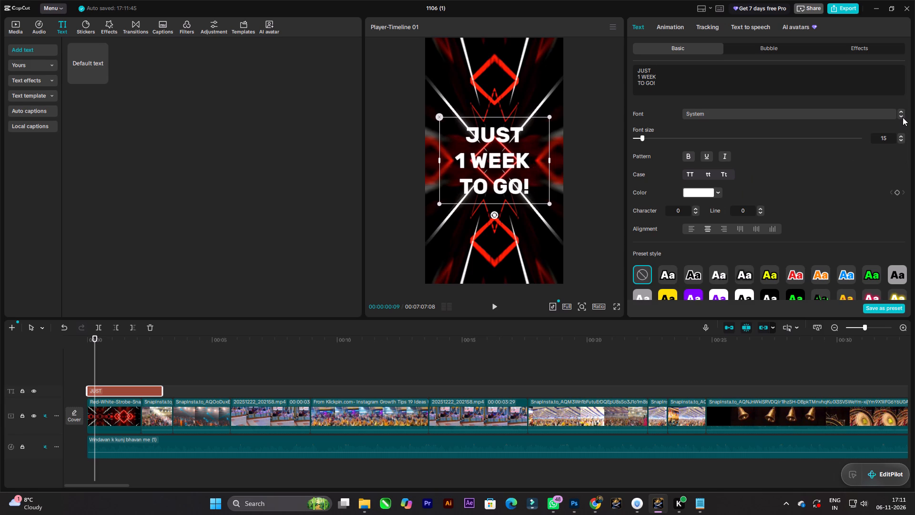
left_click(903, 117)
left_click(903, 117)
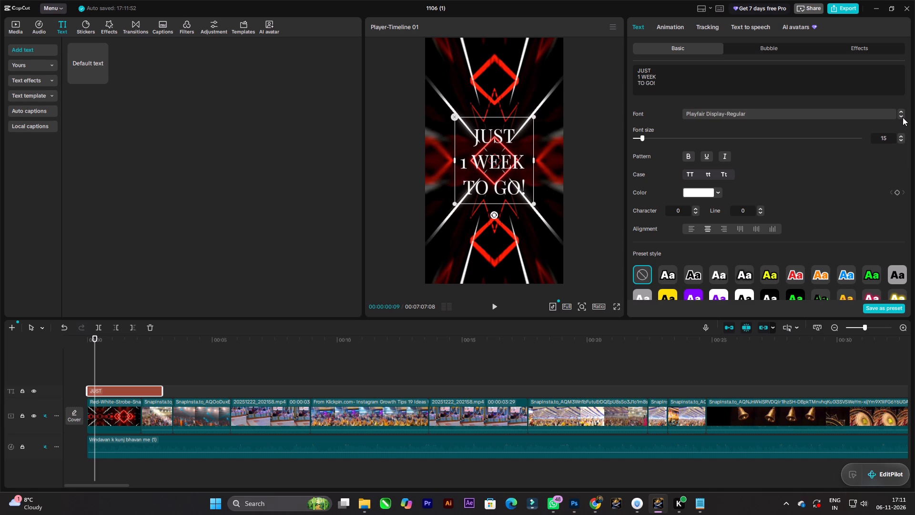
left_click(903, 117)
left_click(903, 117)
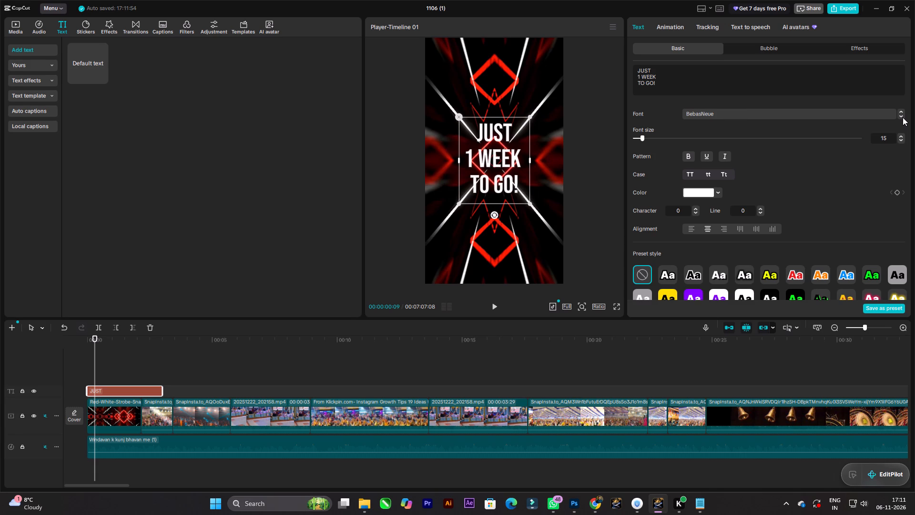
left_click(903, 117)
left_click(903, 117)
left_click(903, 117)
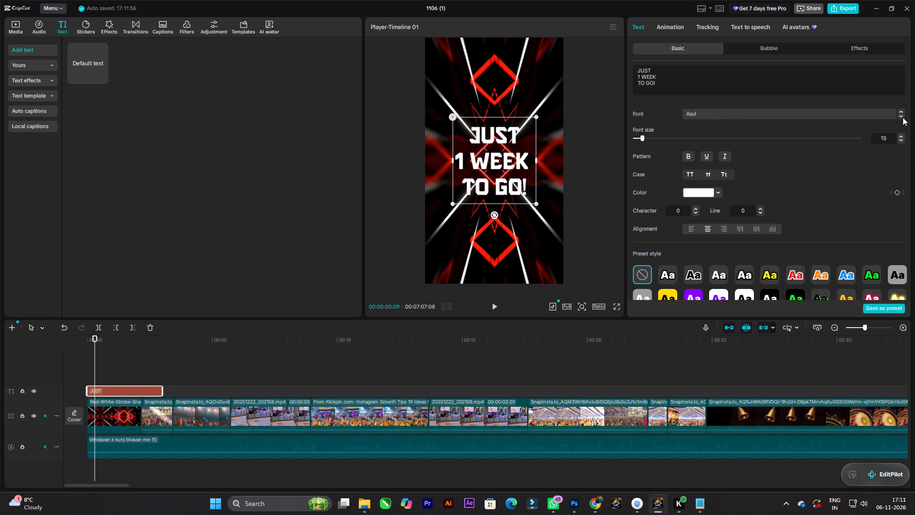
left_click(903, 117)
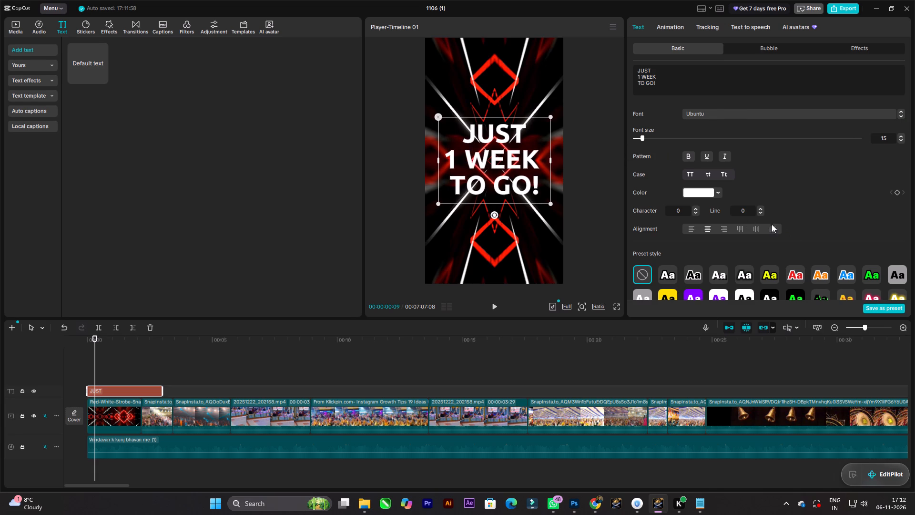
Set the heading's character spacing to -1 and its line spacing to 2.
left_click(695, 208)
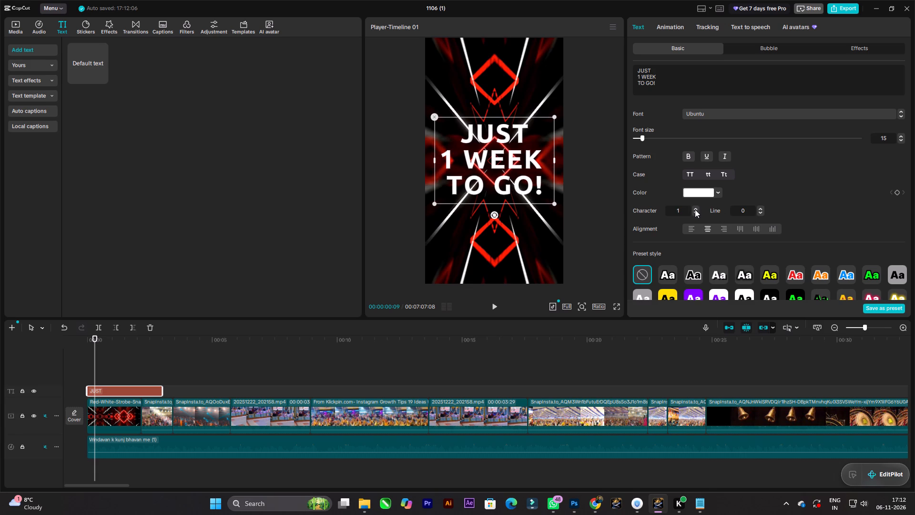
double_click(694, 212)
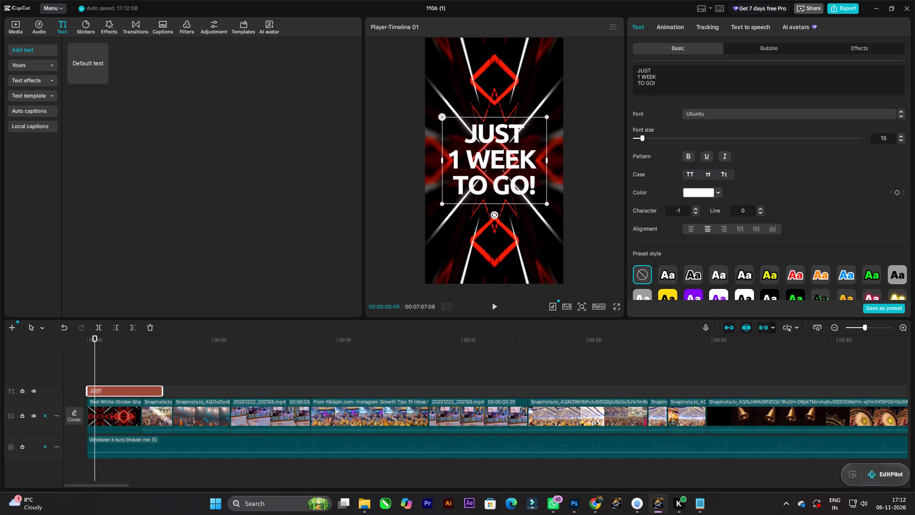
left_click(760, 209)
double_click(760, 212)
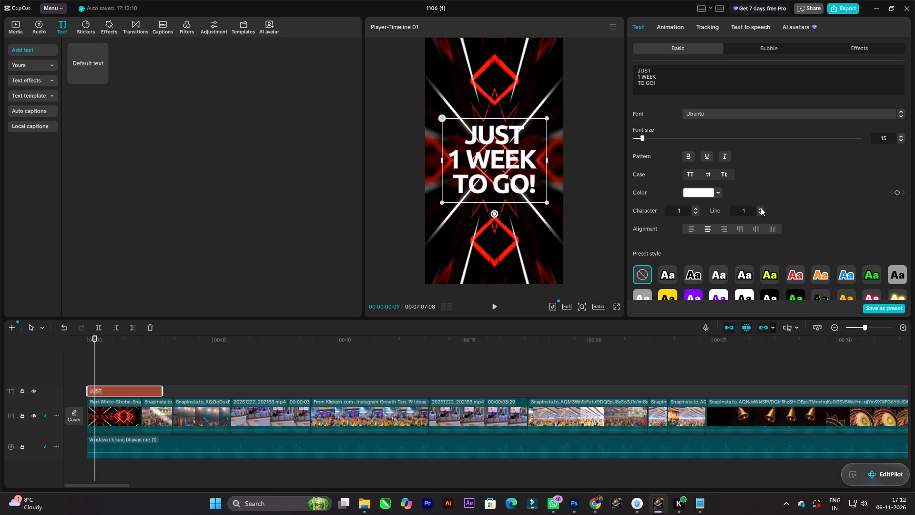
triple_click(761, 207)
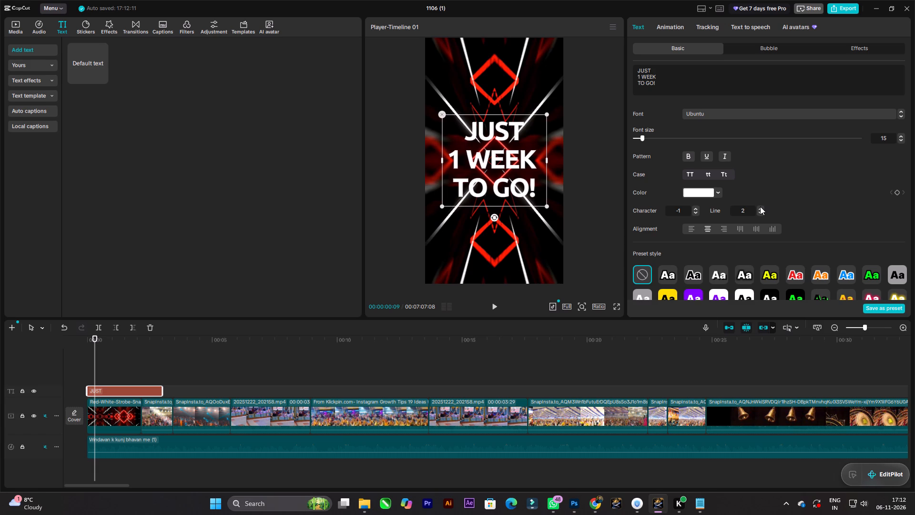
Play back the heading, and trim its text clip to end with the opening strobe clip.
left_click(576, 186)
key("space")
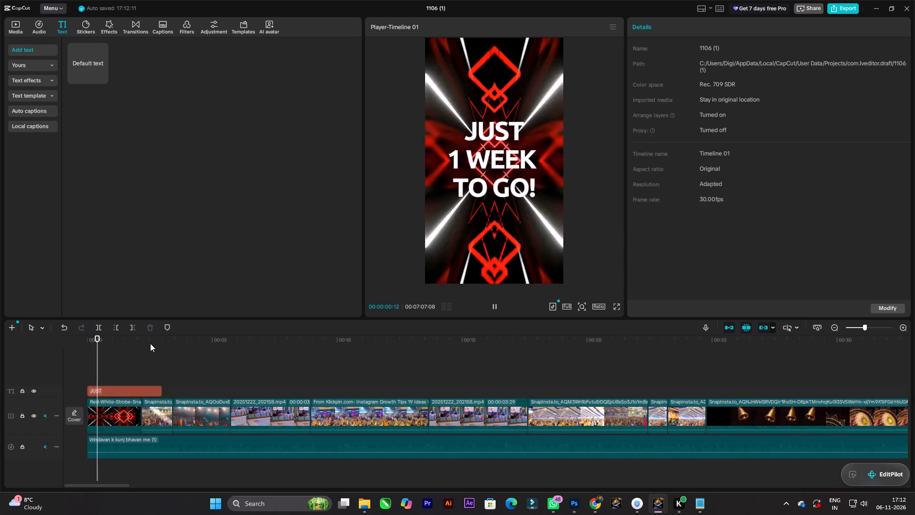
key("space")
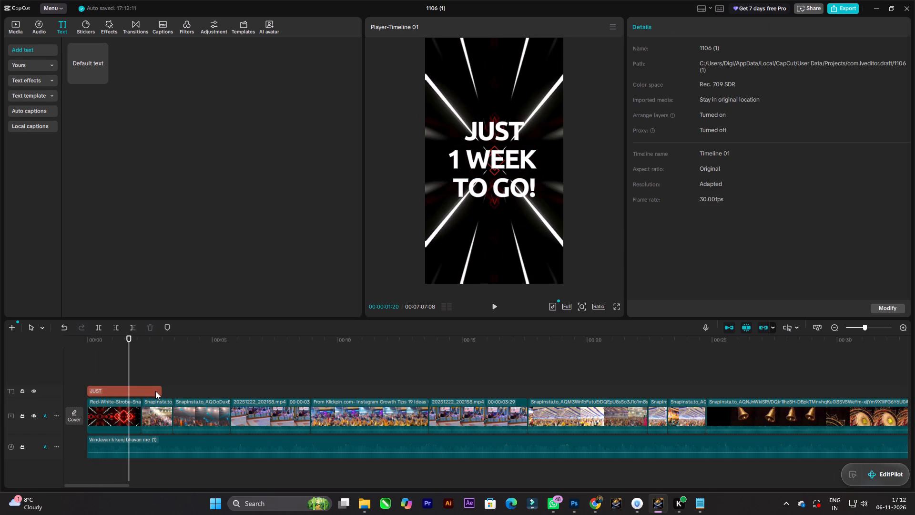
left_click(155, 391)
left_click_drag(163, 391, 137, 390)
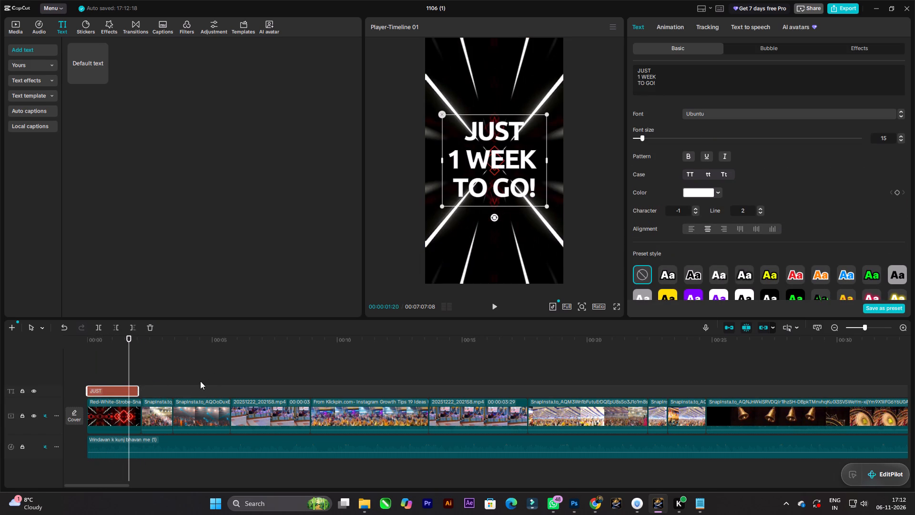
scroll(132, 390, "up", 5, "ctrl")
left_click_drag(142, 389, 148, 386)
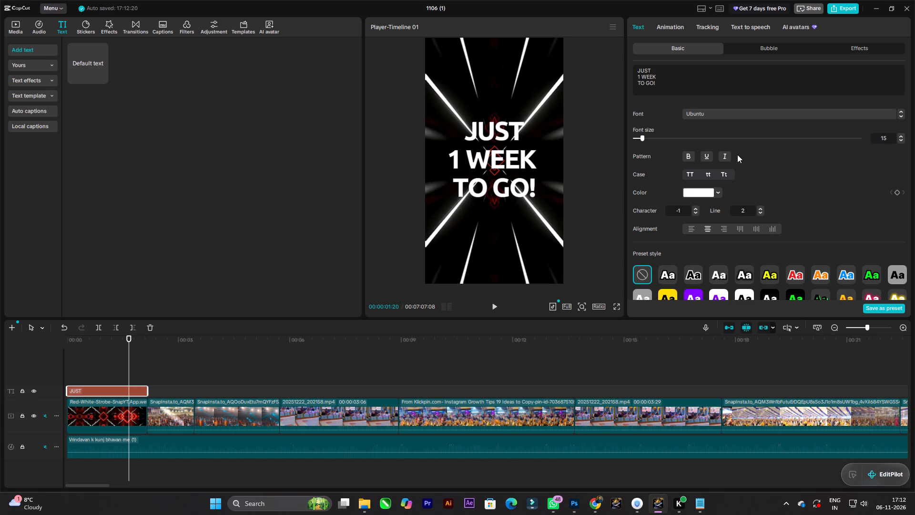
Enable the stroke on the heading text.
scroll(742, 194, "down", 7)
scroll(765, 205, "up", 3)
scroll(765, 206, "down", 1)
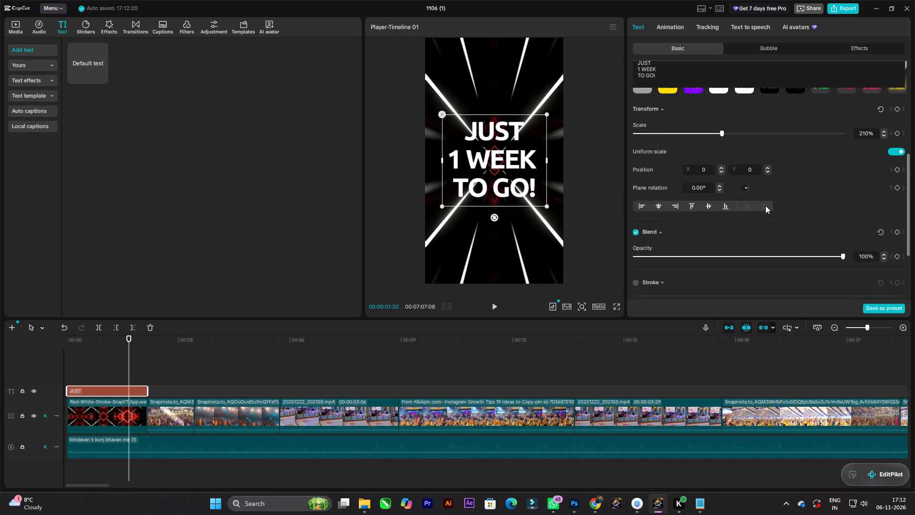
scroll(765, 206, "down", 2)
left_click(634, 198)
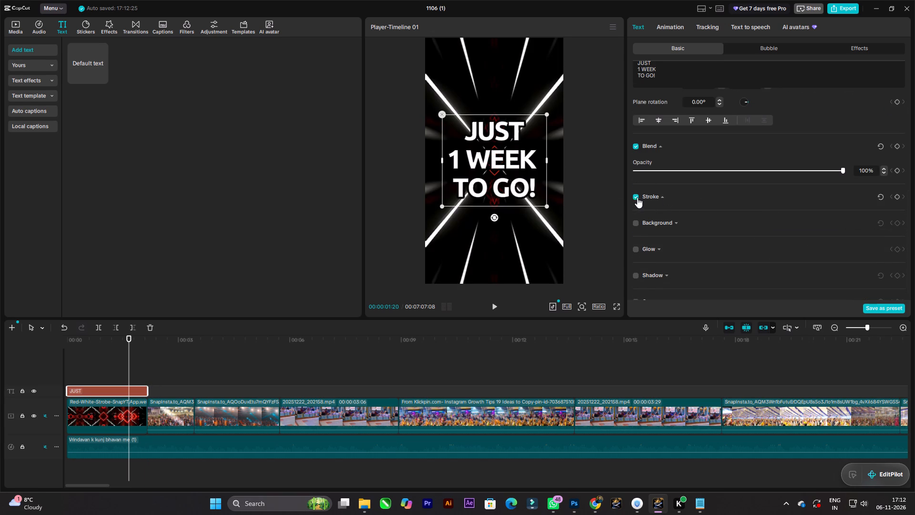
Set the heading's stroke thickness to 11.
left_click(661, 148)
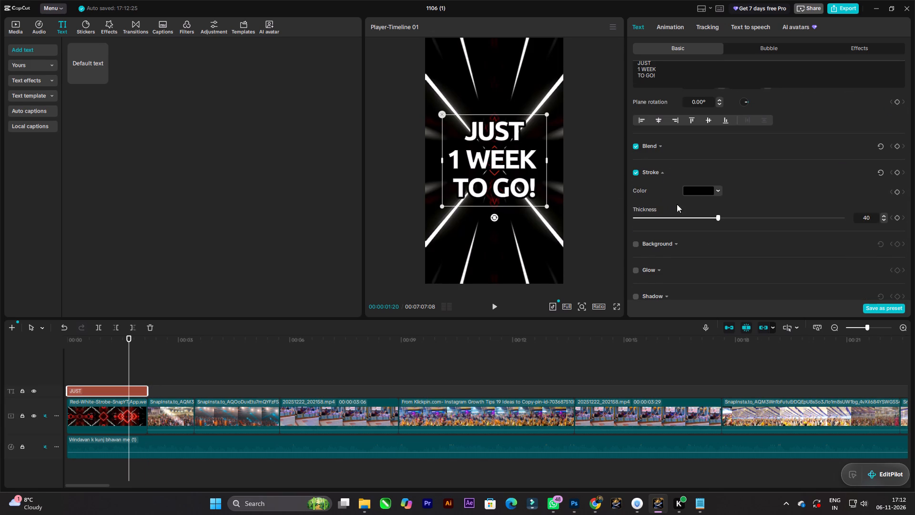
key("space")
key("space")
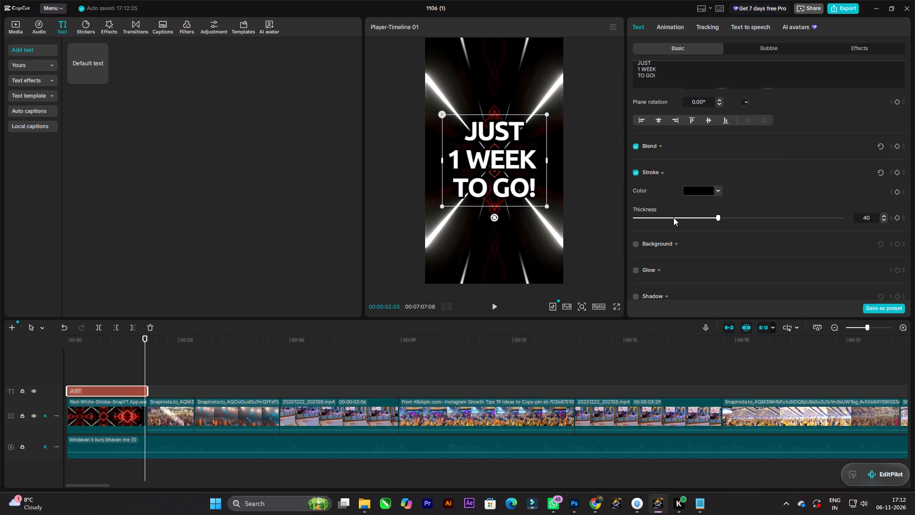
left_click_drag(670, 216, 658, 216)
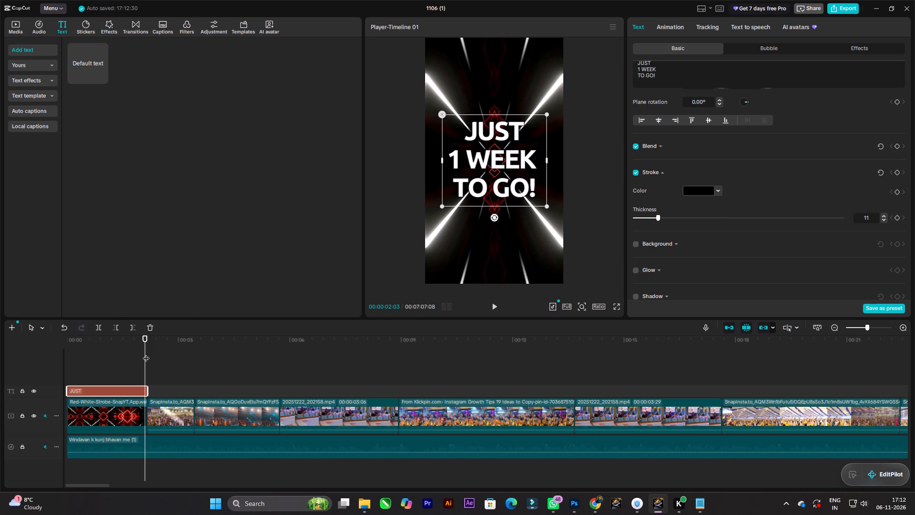
Play back the opening from the start several times to check the stroked heading over the strobe clip.
left_click_drag(146, 353, 17, 342)
key("space")
key("space")
key("space")
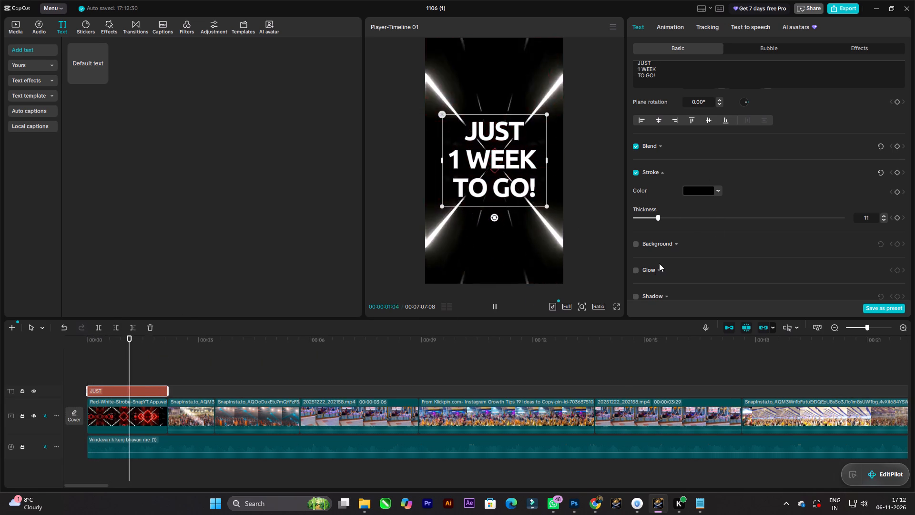
key("space")
left_click(576, 192)
left_click_drag(163, 354, 34, 350)
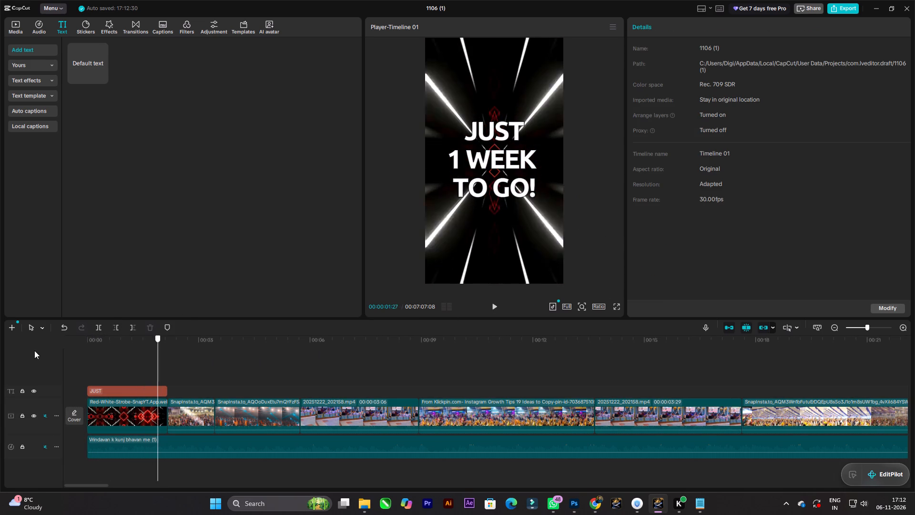
left_click_drag(34, 350, 0, 347)
key("space")
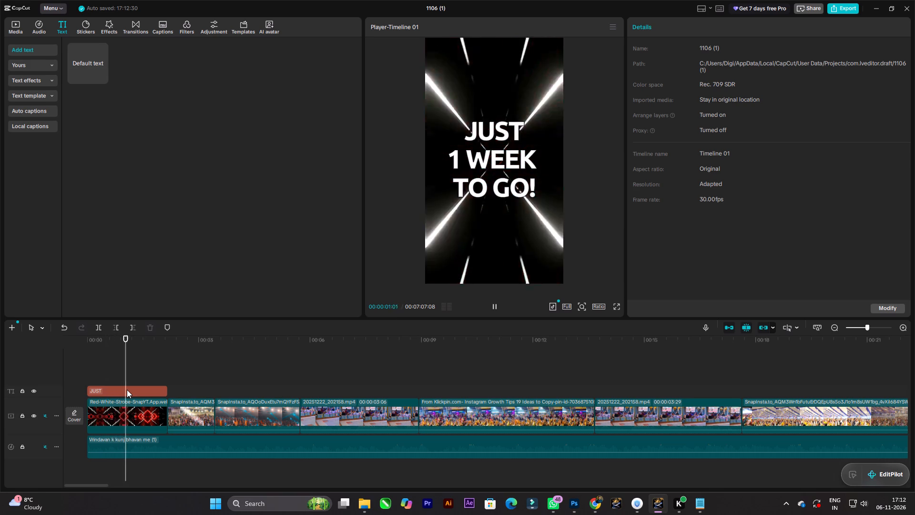
key("space")
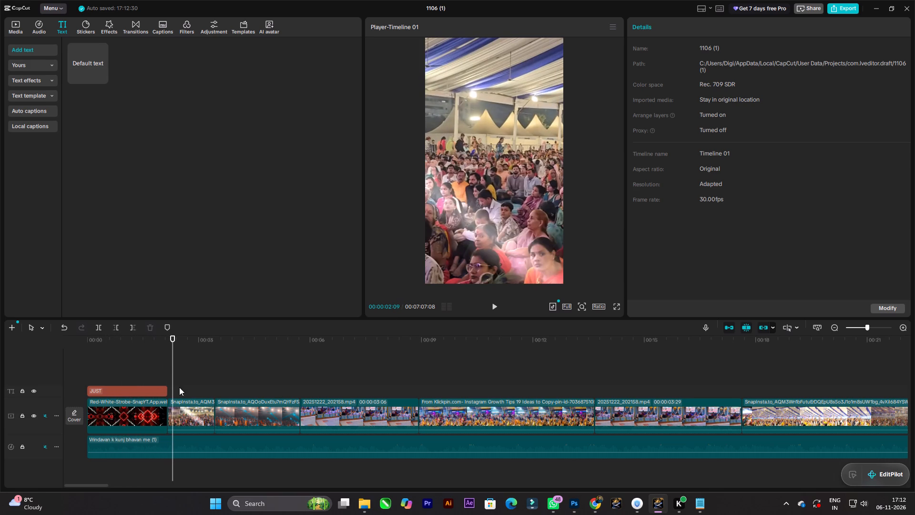
left_click_drag(173, 357, 0, 327)
key("space")
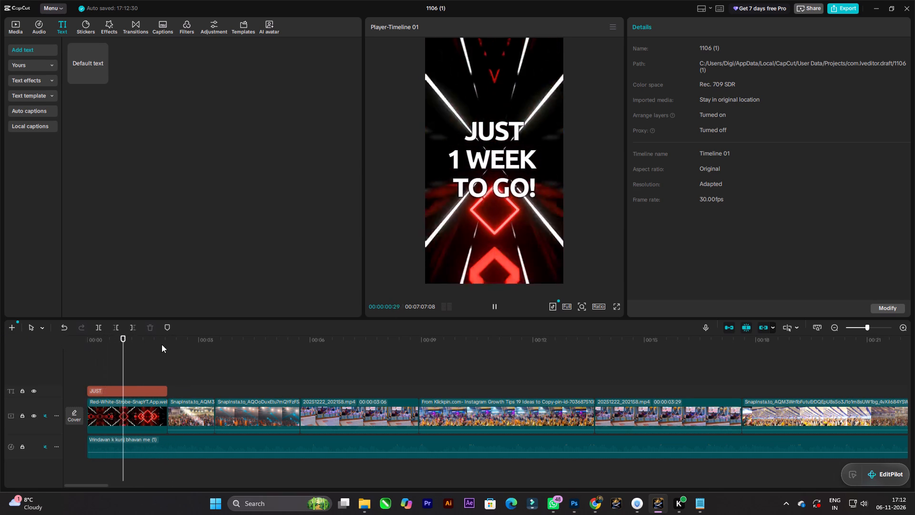
key("space")
Extend the end of the opening strobe clip slightly on the main track.
left_click(103, 390)
scroll(135, 400, "up", 2, "ctrl")
left_click(147, 409)
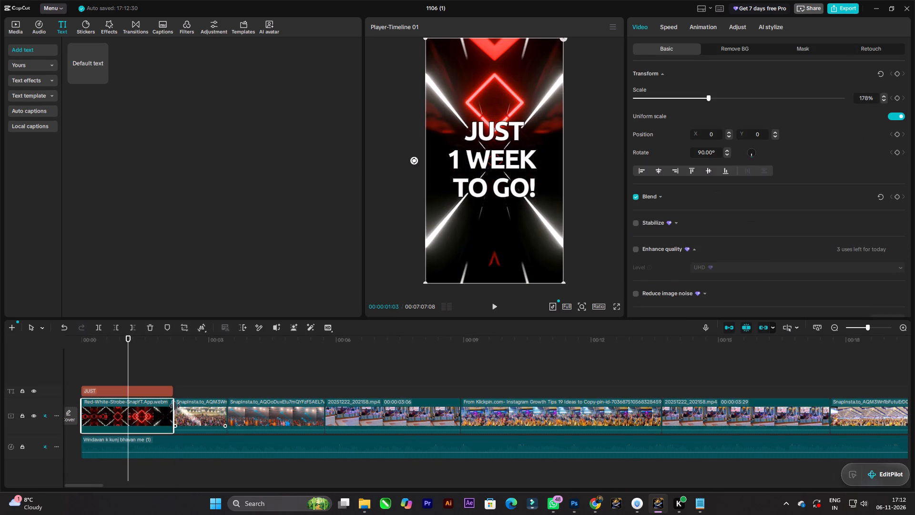
left_click(175, 406)
Shift the heading's text clip to end with the strobe clip, starting about 7 frames in, and play back the opening.
left_click(159, 391)
left_click_drag(159, 391, 165, 390)
left_click_drag(86, 389, 91, 389)
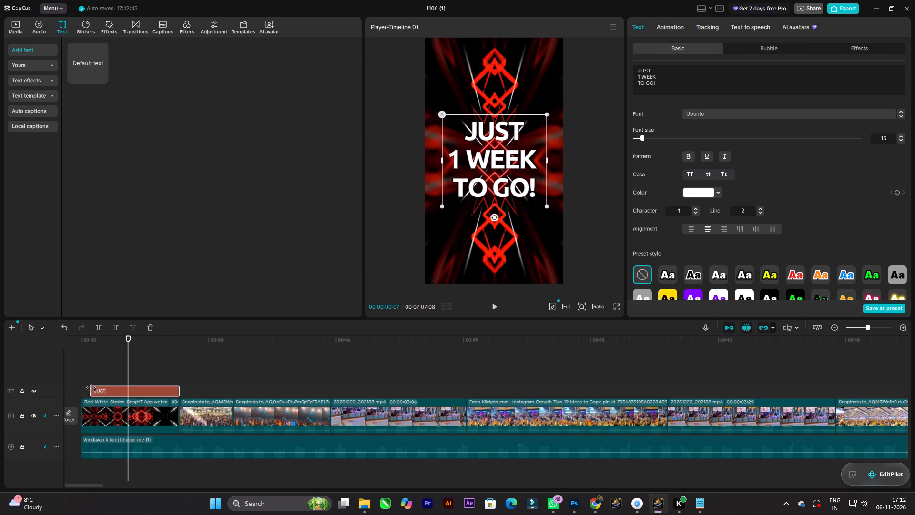
left_click_drag(91, 389, 92, 388)
left_click_drag(130, 360, 0, 332)
key("space")
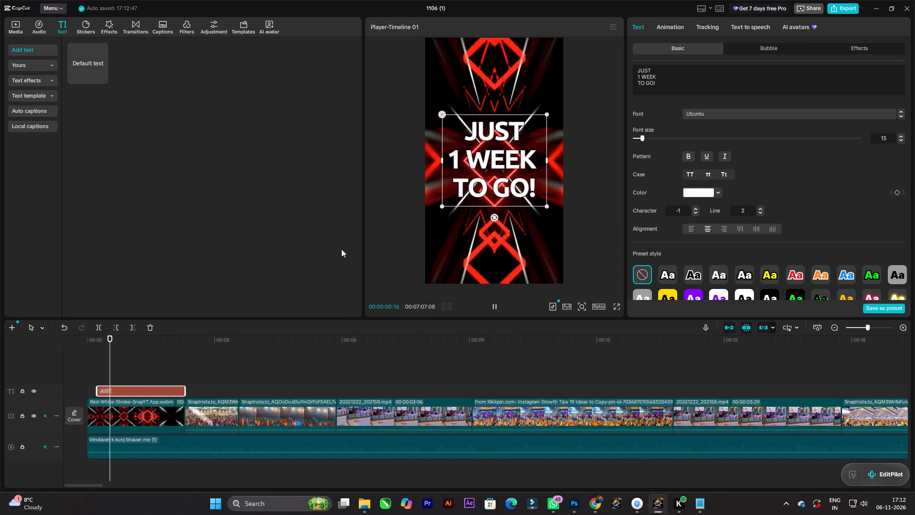
key("space")
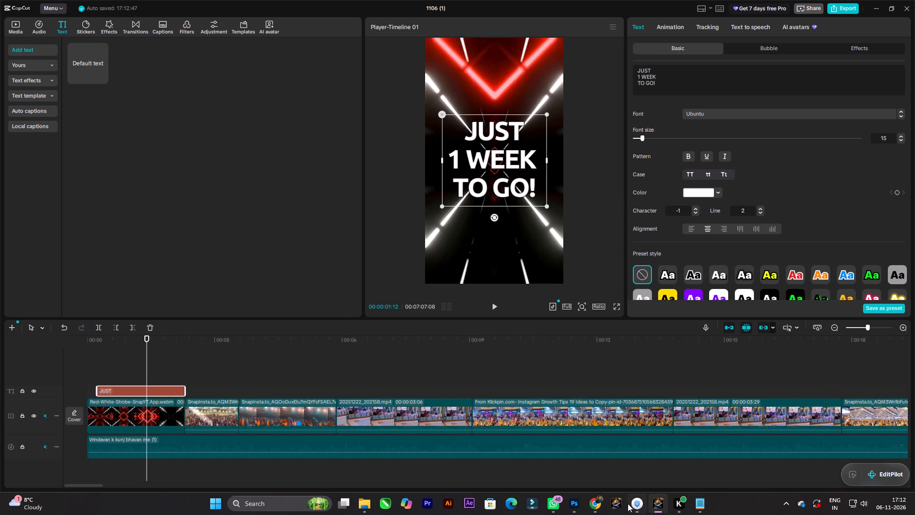
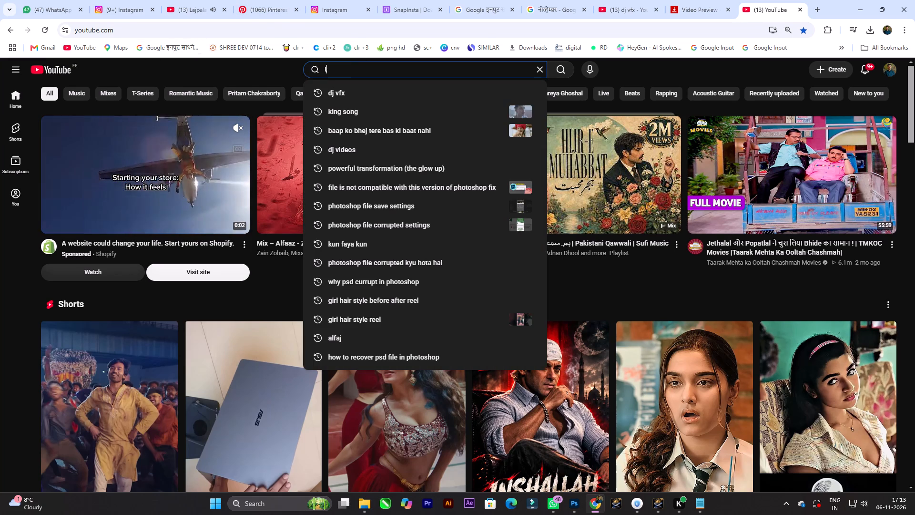
Search YouTube for "tabla green screen" and look over the resulting clips.
type("ab")
type("la")
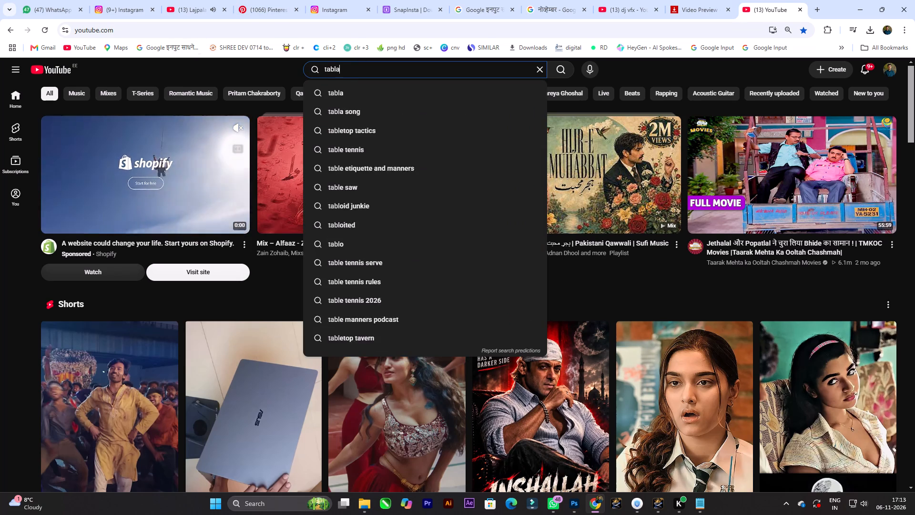
key("space")
type("gree")
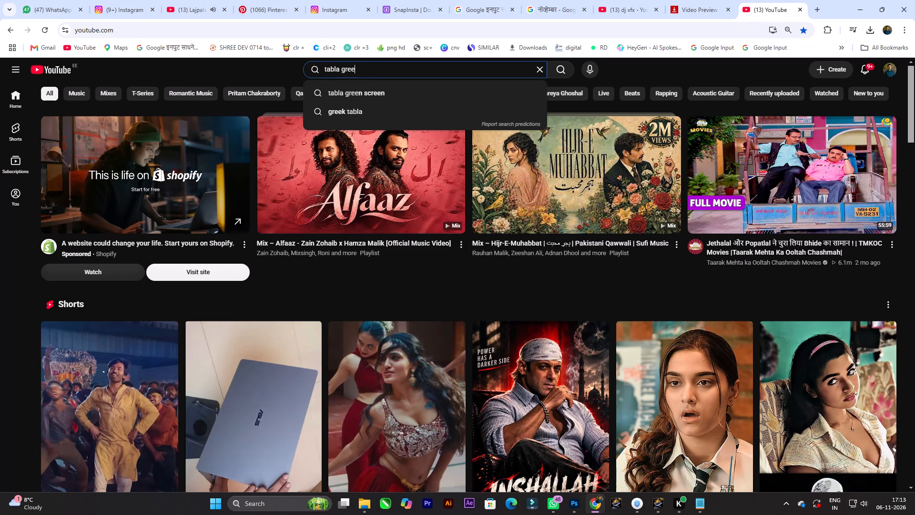
type("n screen")
key("space")
key("Return")
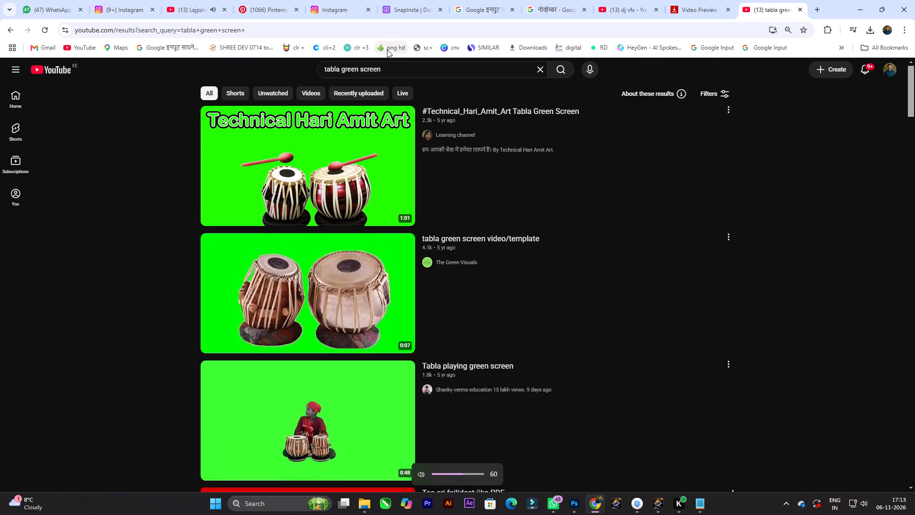
scroll(403, 177, "down", 2)
scroll(386, 230, "down", 9)
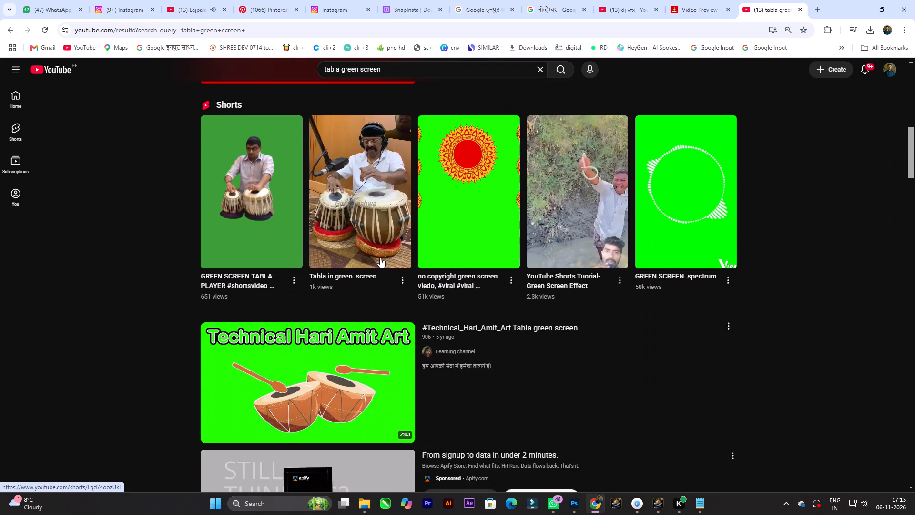
scroll(380, 257, "down", 3)
scroll(380, 257, "up", 6)
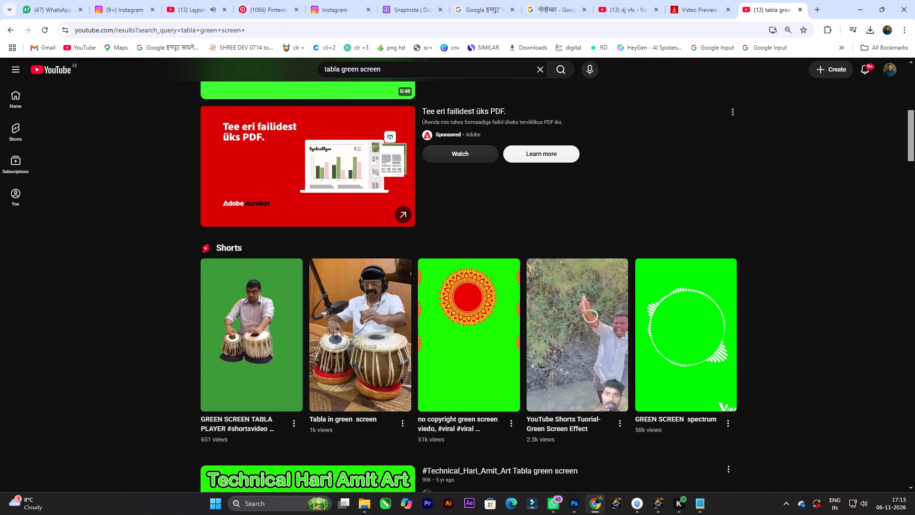
Refine the YouTube search to "tabla green screen vector".
left_click(398, 66)
type("vector")
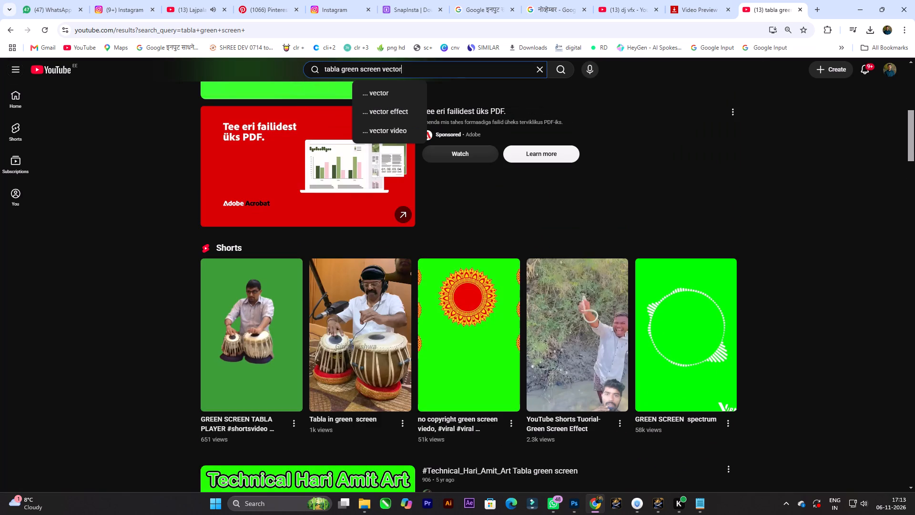
key("space")
key("Return")
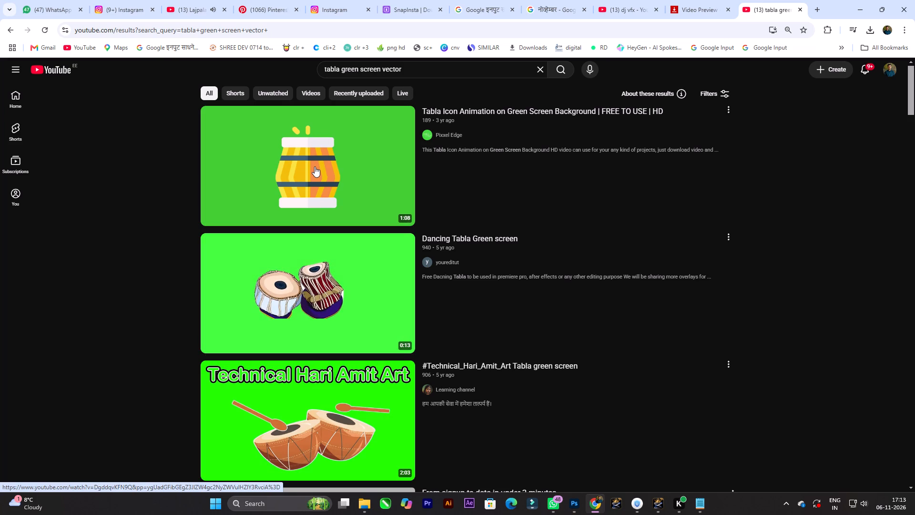
Browse the vector tabla search results for a suitable animated drum clip on a green background.
scroll(315, 166, "down", 6)
scroll(352, 235, "down", 7)
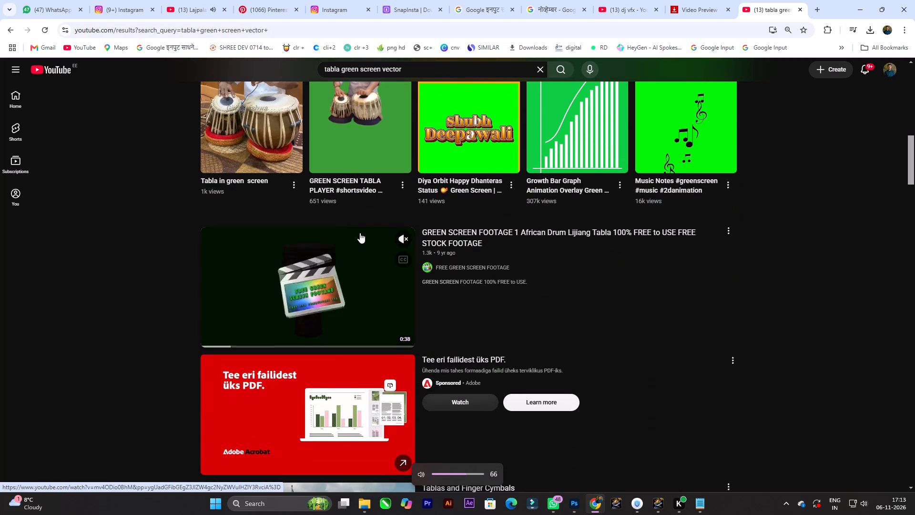
left_click(151, 269)
scroll(292, 283, "down", 5)
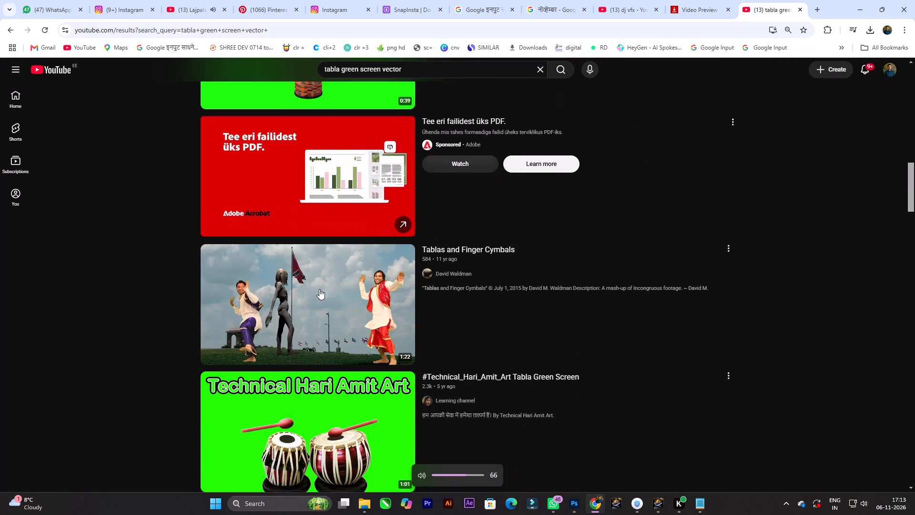
scroll(338, 288, "down", 2)
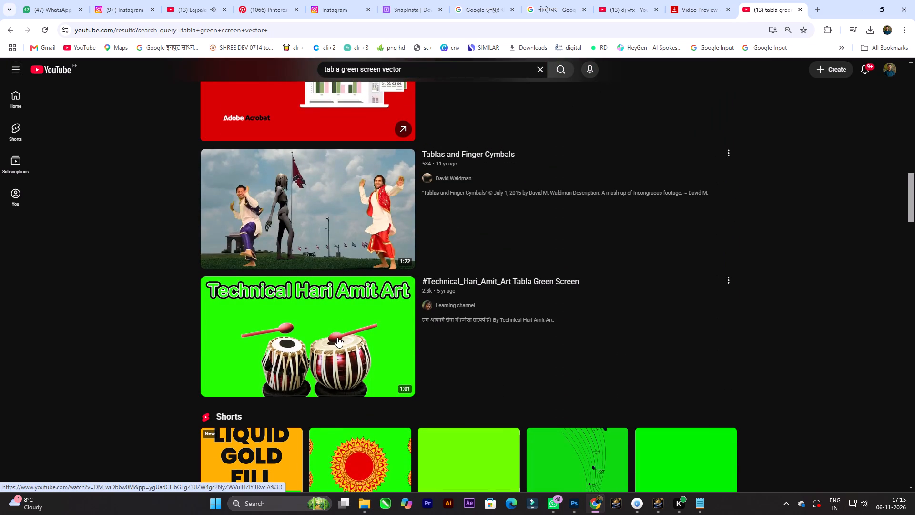
scroll(337, 337, "down", 8)
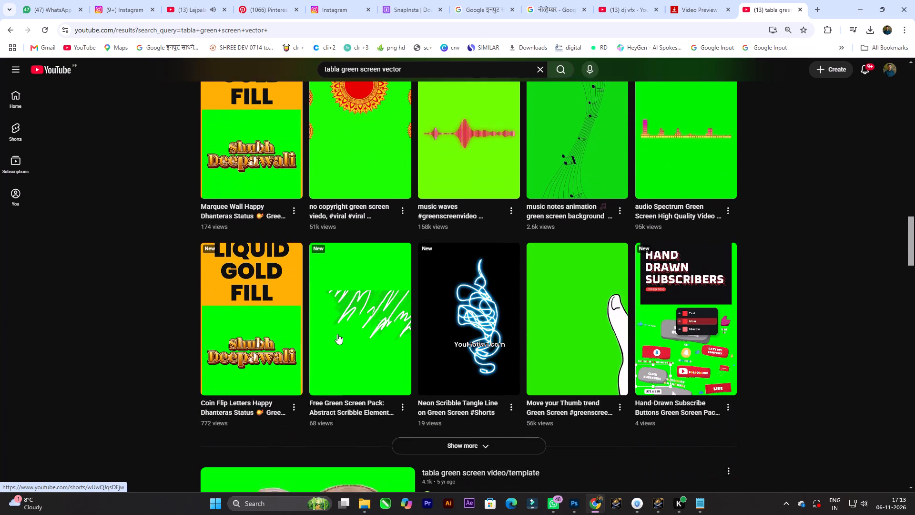
scroll(337, 334, "down", 5)
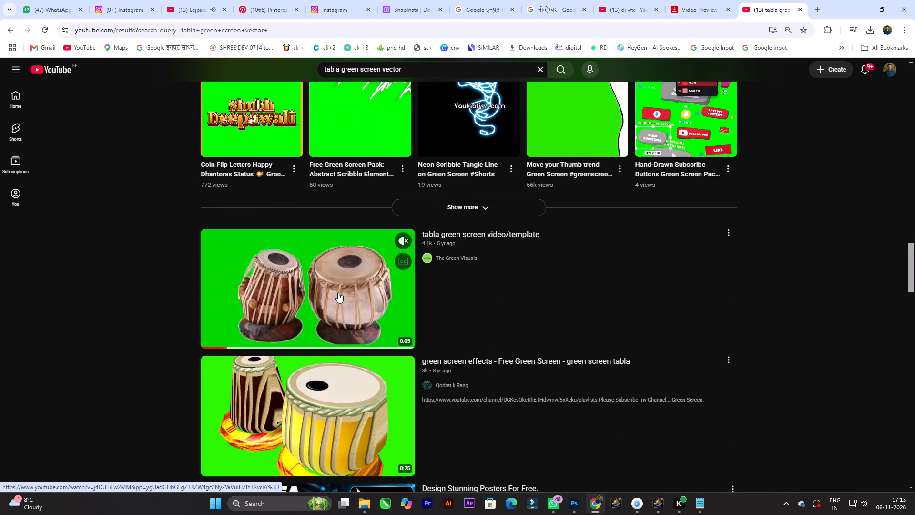
scroll(337, 292, "down", 6)
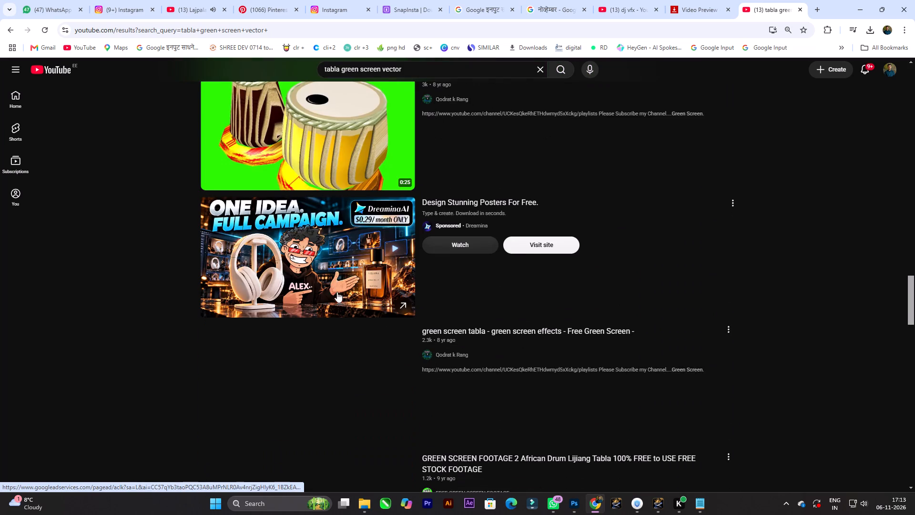
scroll(336, 260, "down", 10)
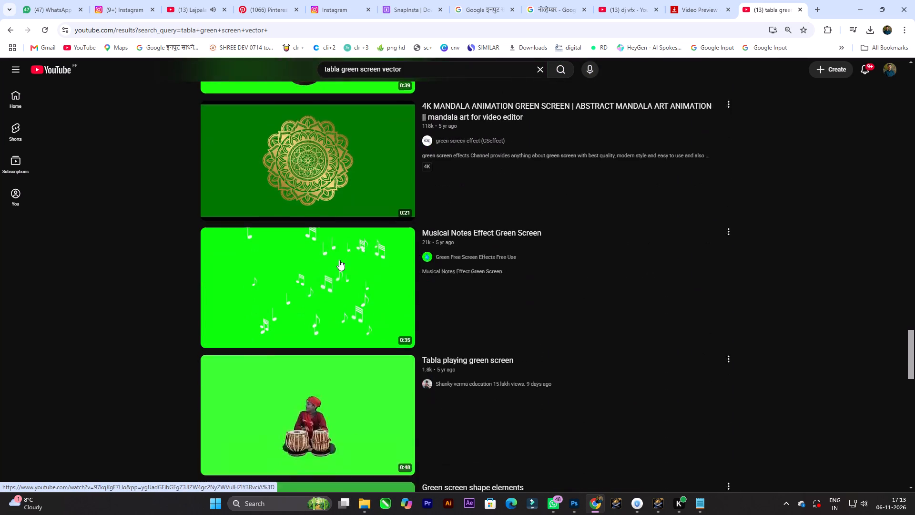
scroll(339, 260, "down", 13)
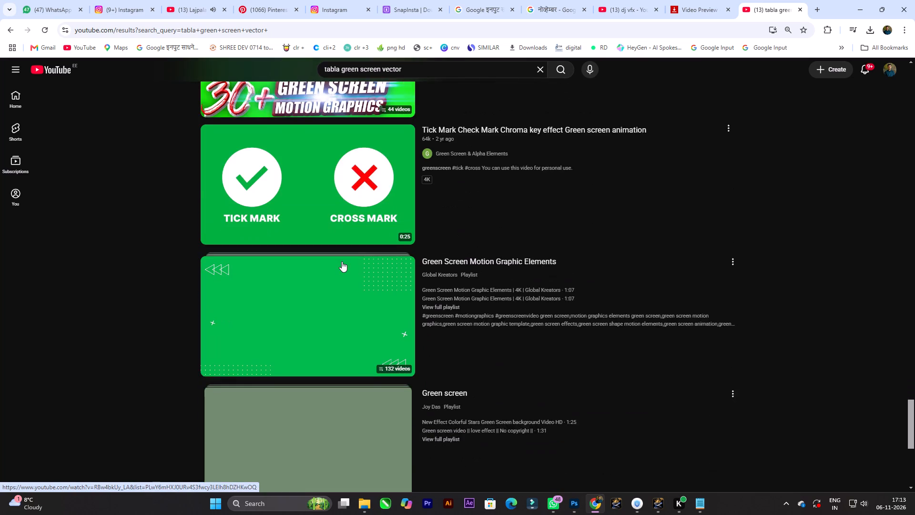
scroll(342, 261, "down", 10)
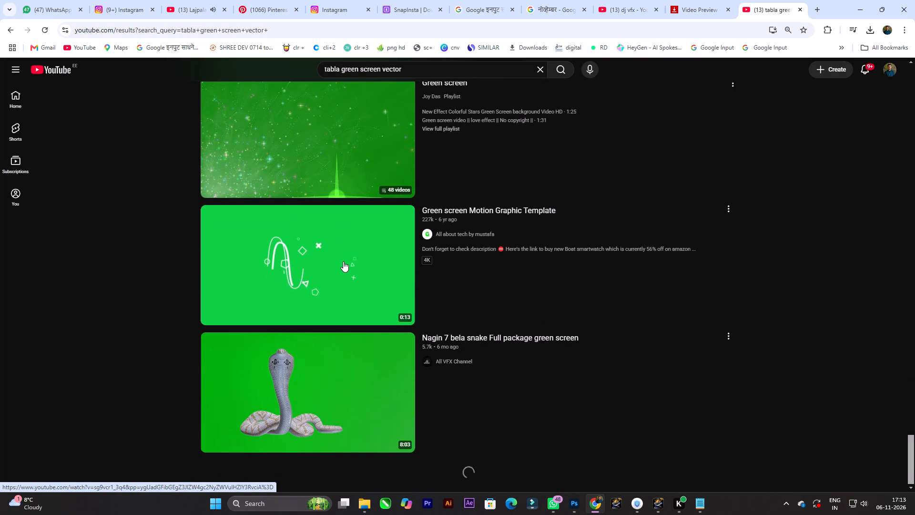
scroll(343, 261, "up", 4)
scroll(343, 261, "down", 14)
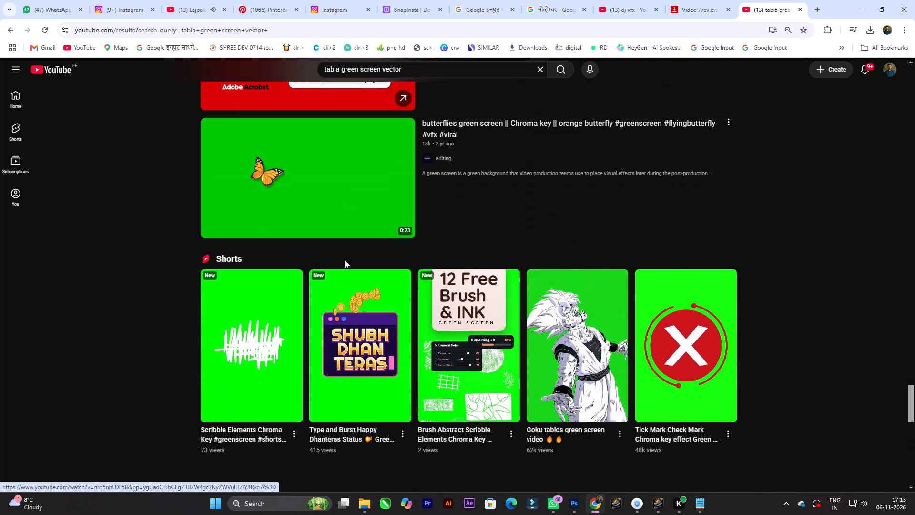
scroll(345, 260, "down", 11)
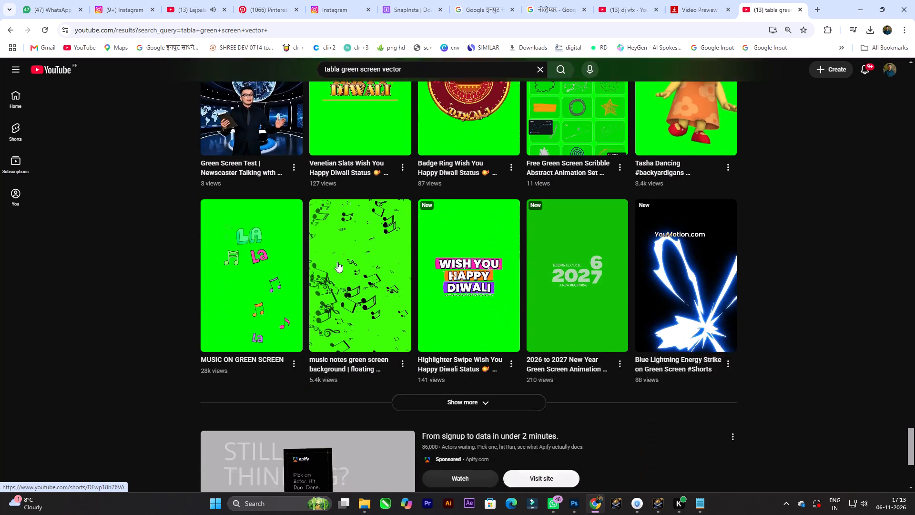
scroll(361, 262, "down", 8)
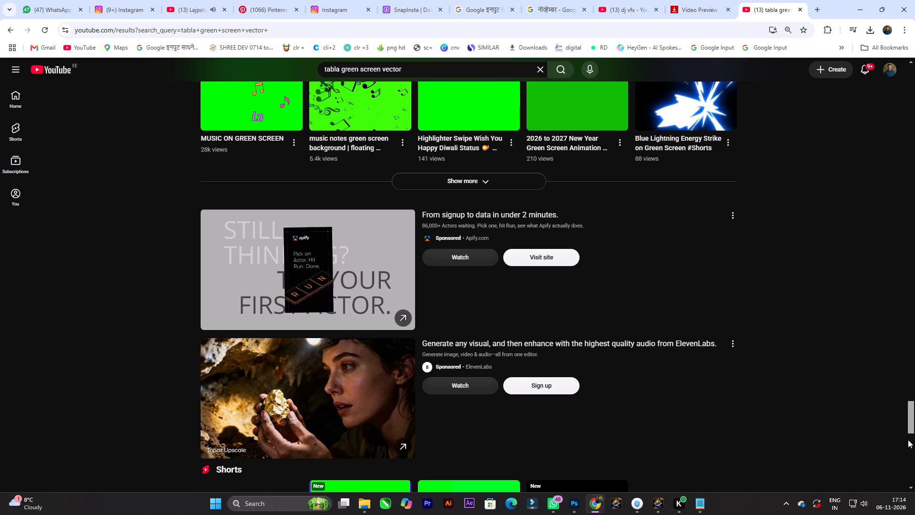
scroll(503, 356, "down", 5)
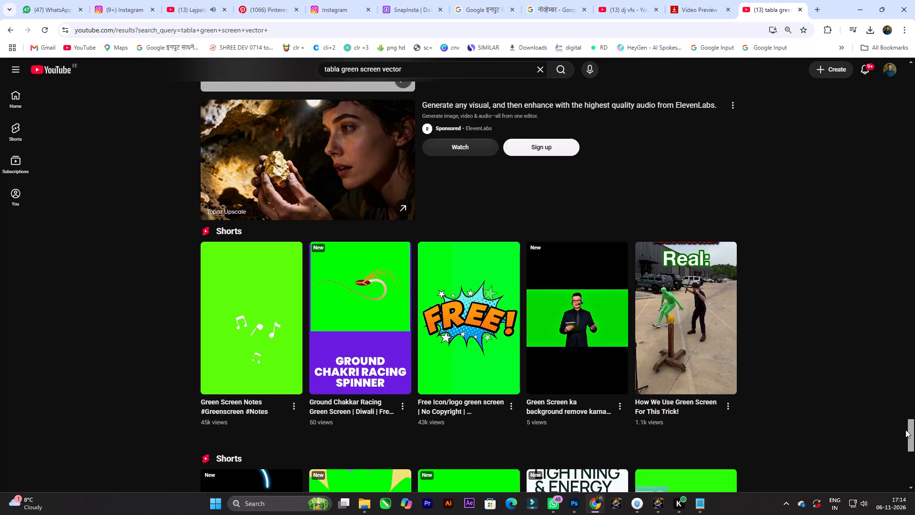
left_click_drag(911, 430, 911, 96)
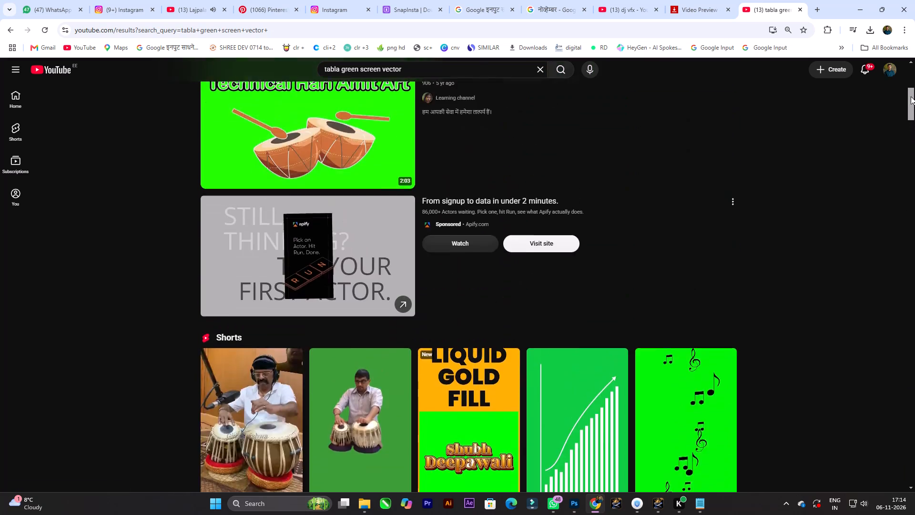
left_click_drag(911, 96, 914, 47)
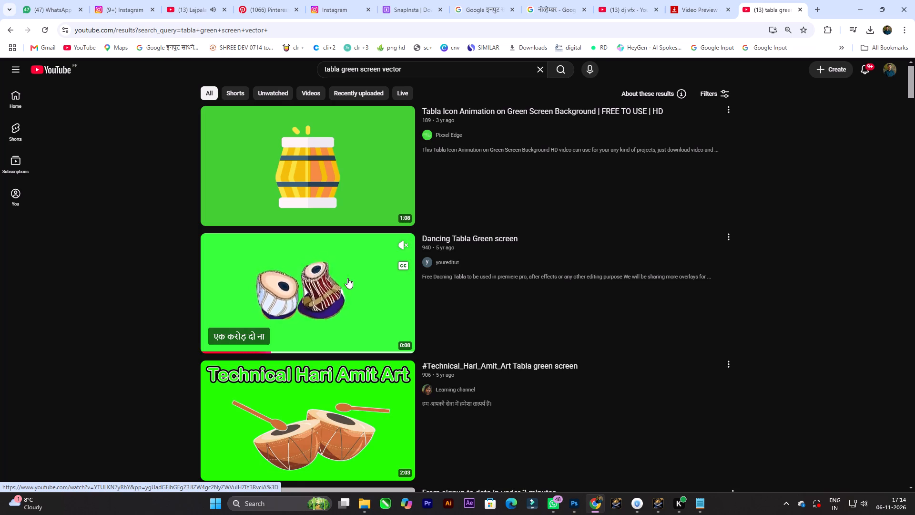
scroll(340, 282, "down", 3)
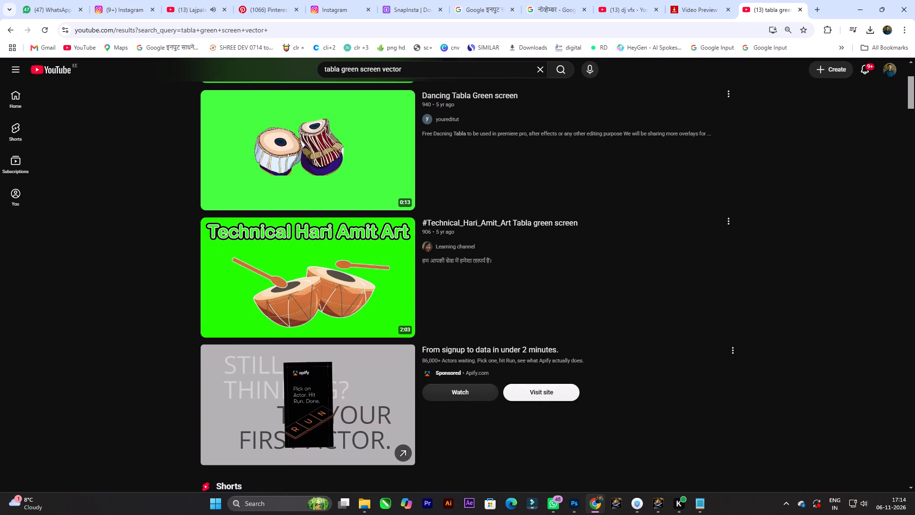
Replace "tabla" in the query and search for "dhoolak green screen vector".
left_click_drag(340, 71, 305, 72)
type("dh")
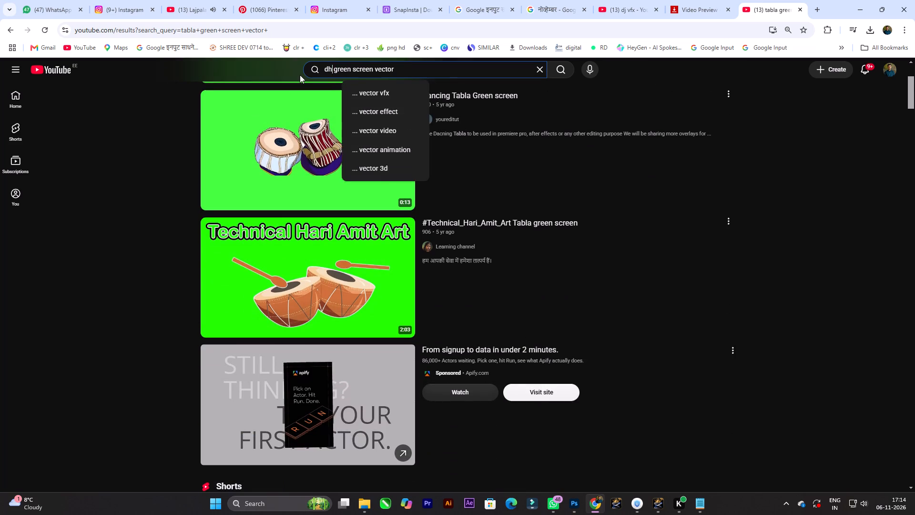
type("ook")
key("BackSpace")
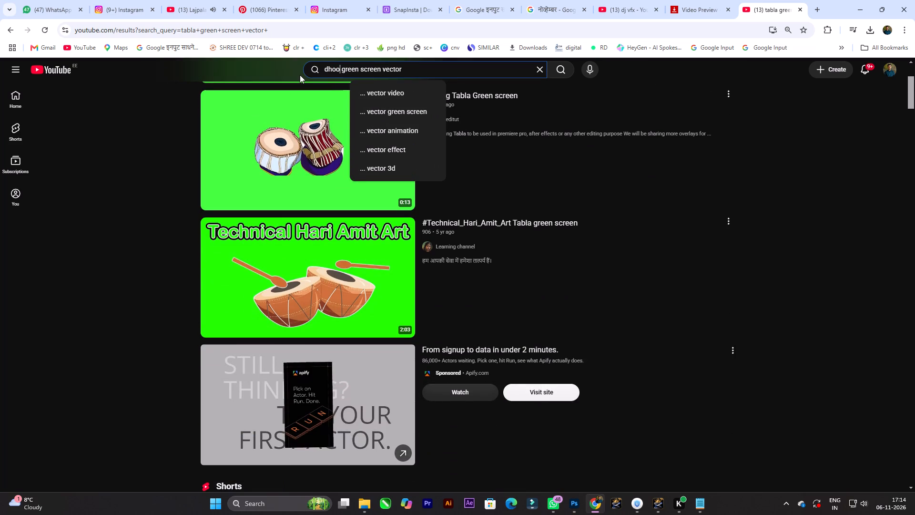
type("lak")
key("space")
key("BackSpace")
key("Return")
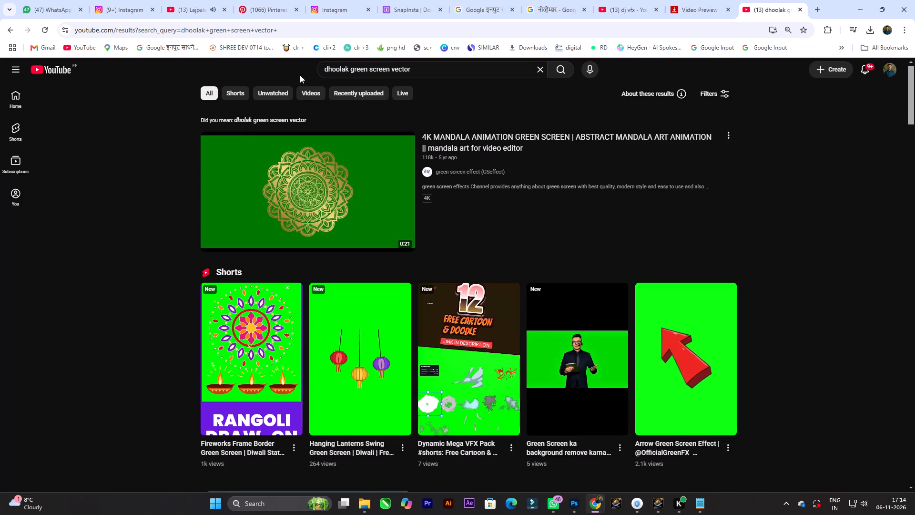
Browse the "dhoolak green screen vector" results for an animated drum clip on a green background.
scroll(377, 256, "down", 4)
scroll(388, 209, "down", 5)
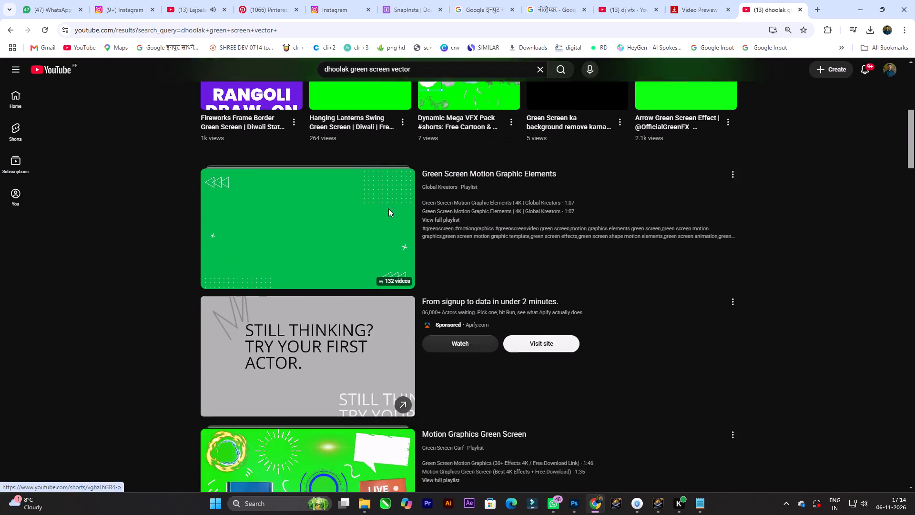
scroll(390, 208, "down", 7)
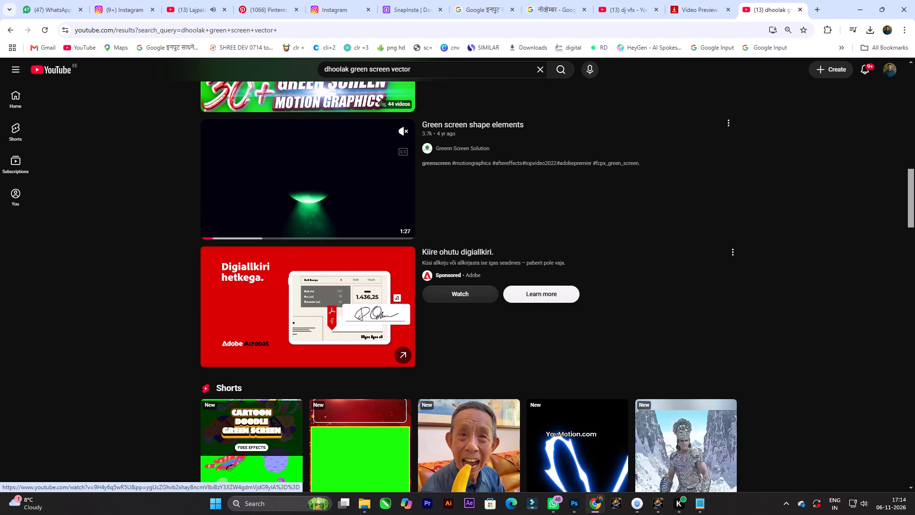
scroll(346, 192, "down", 15)
scroll(347, 189, "down", 8)
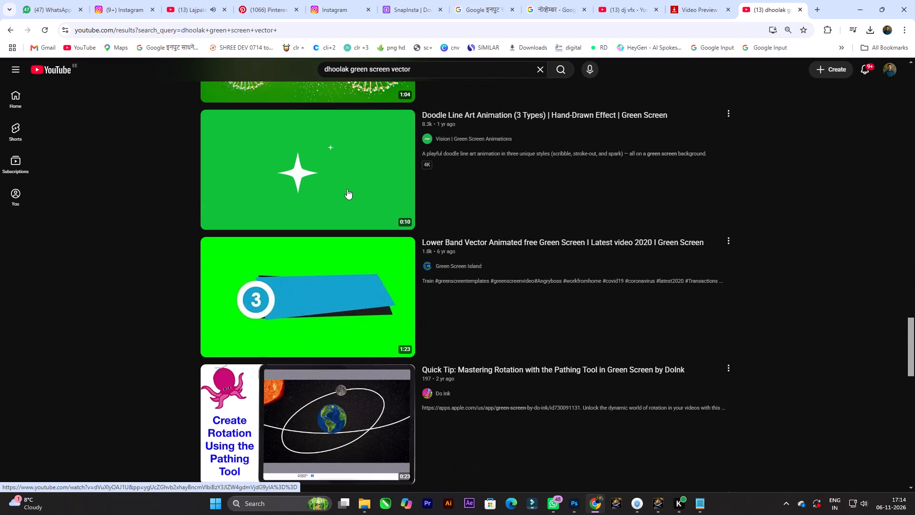
scroll(347, 162, "down", 4)
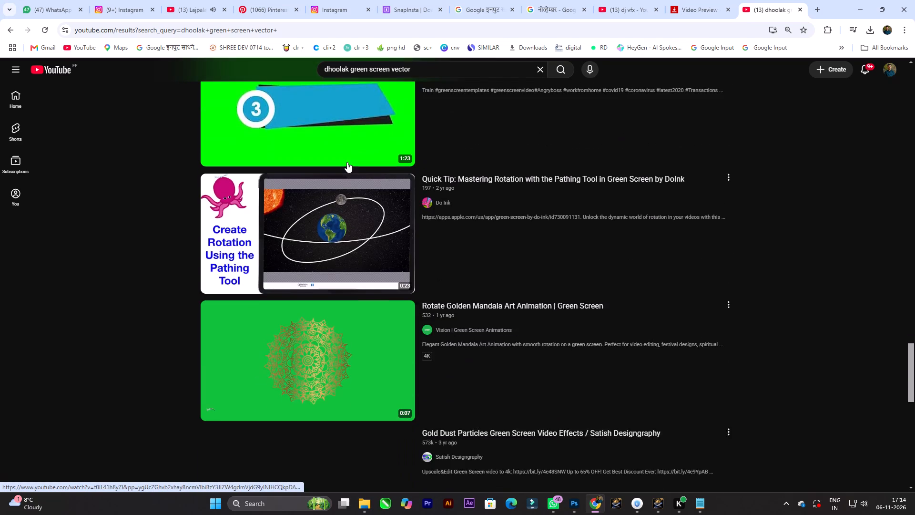
scroll(346, 162, "down", 12)
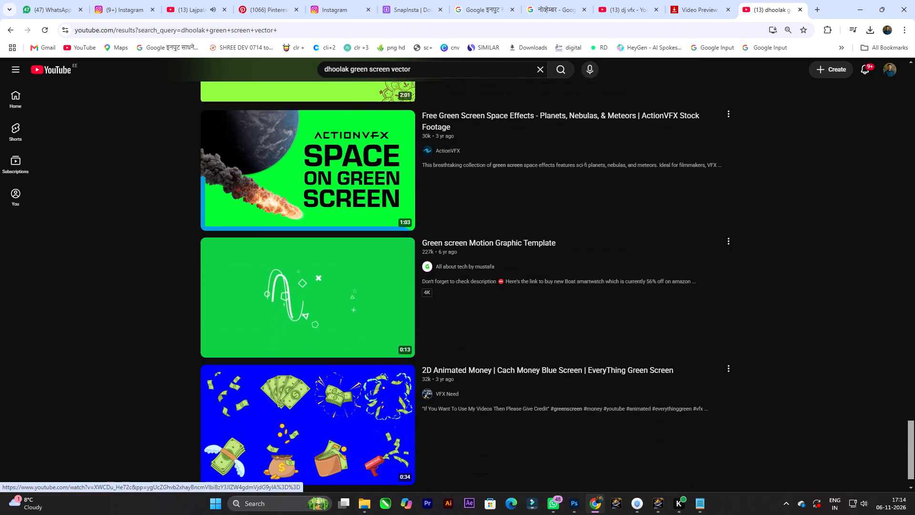
Correct the spelling in the query and search for "dholak green screen vector".
left_click(340, 71)
key("BackSpace")
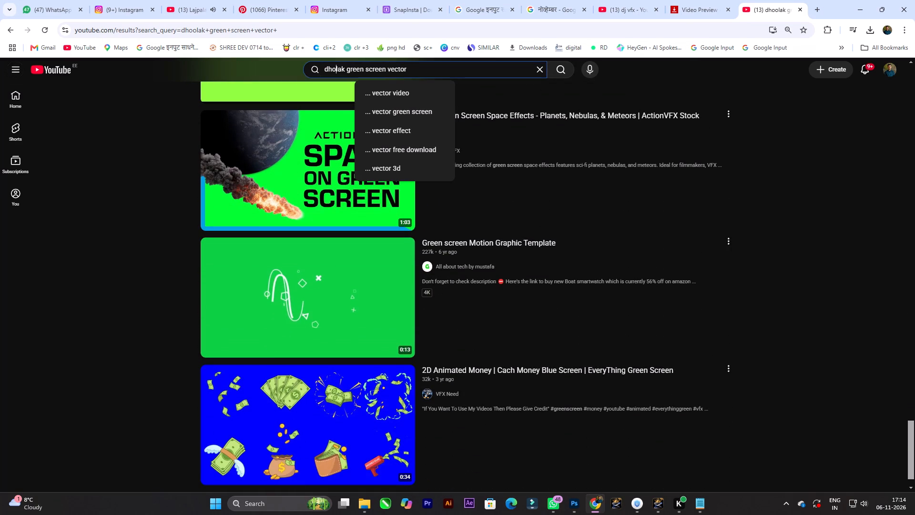
key("Return")
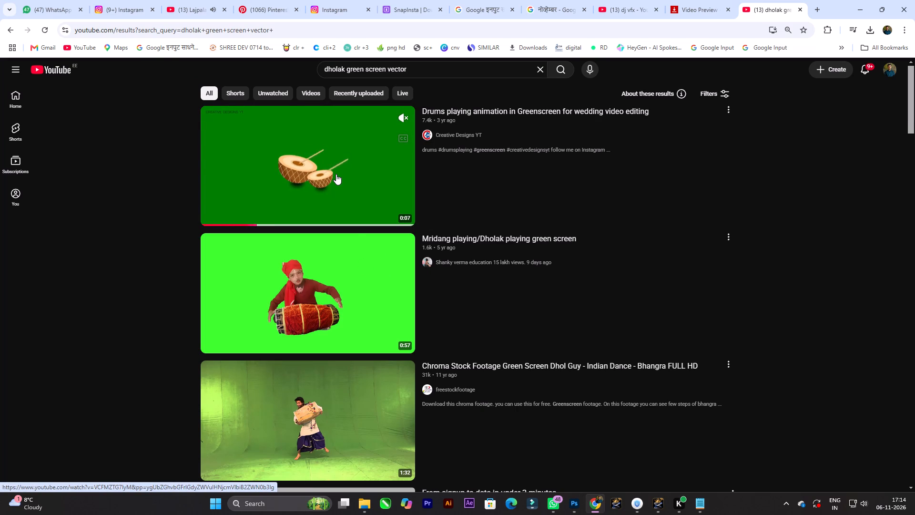
Copy the share link of the video "Drums playing animation in Greenscreen for wedding video editing".
left_click(729, 108)
left_click(753, 197)
scroll(424, 218, "down", 2)
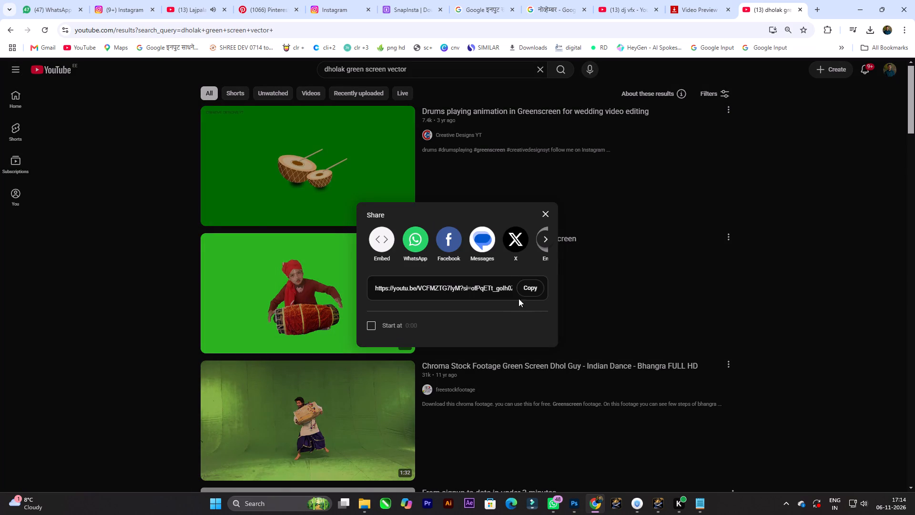
left_click(537, 290)
scroll(415, 267, "down", 1)
left_click(546, 214)
scroll(413, 257, "down", 3)
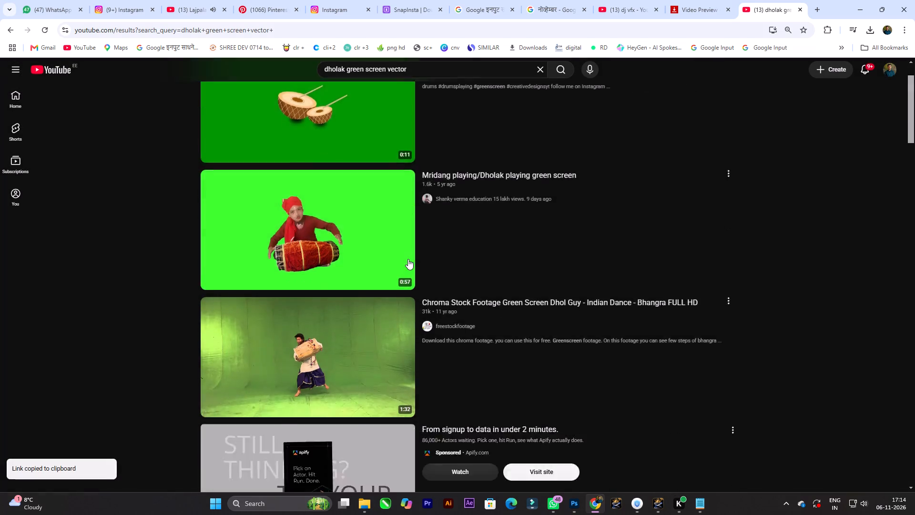
Browse further through the "dholak green screen vector" results for other animated drum clips on a green background.
scroll(408, 259, "down", 18)
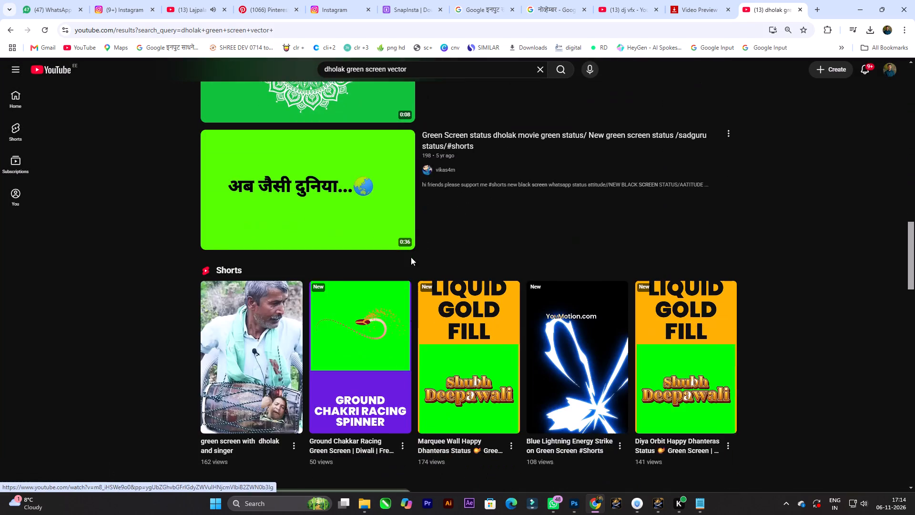
scroll(410, 257, "down", 19)
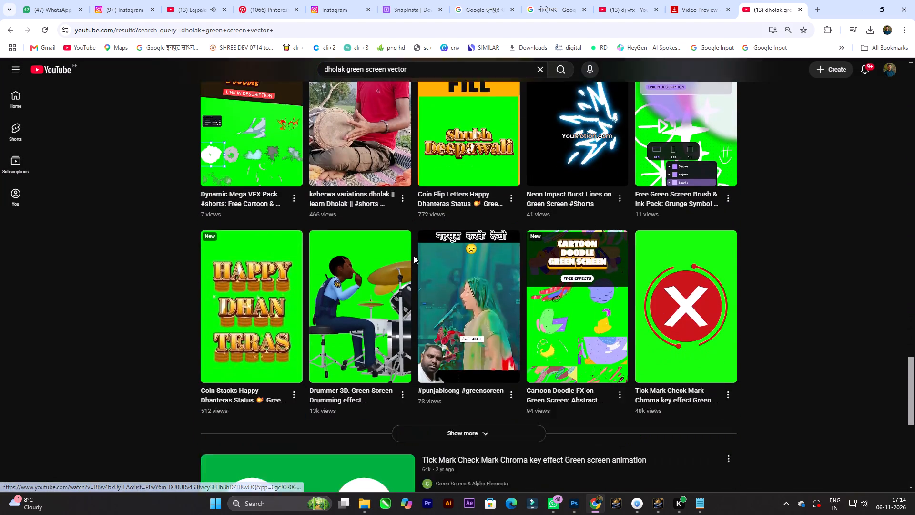
scroll(414, 256, "down", 16)
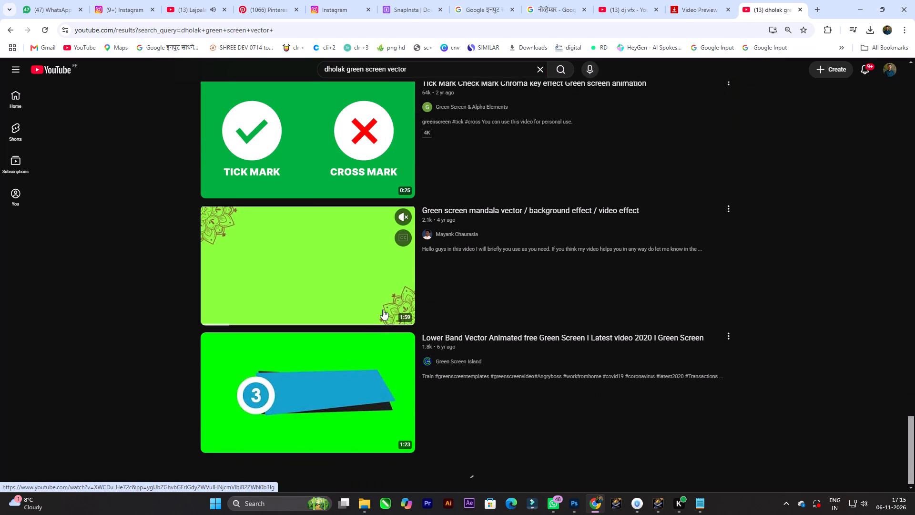
scroll(382, 309, "down", 13)
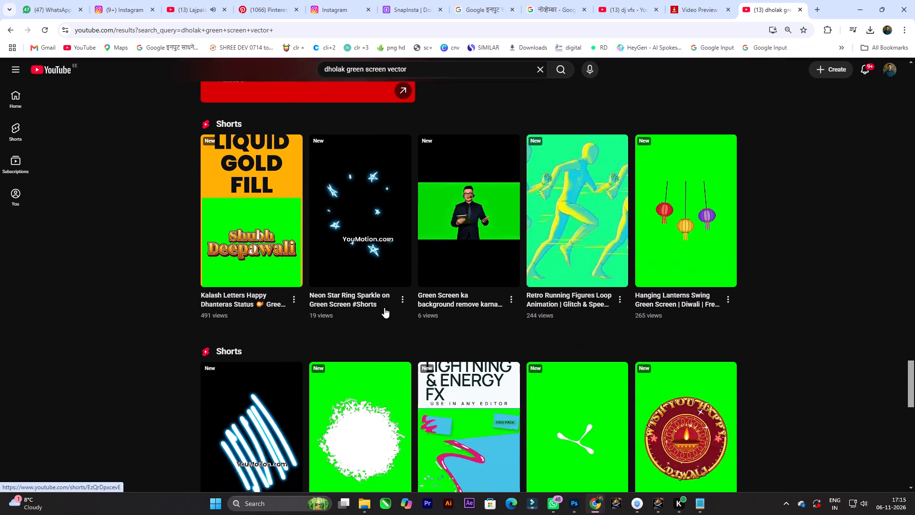
scroll(385, 307, "down", 8)
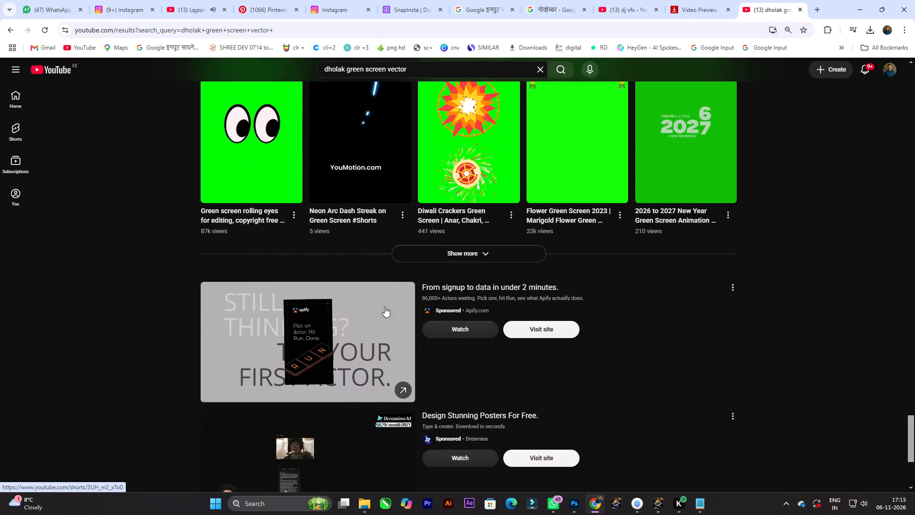
scroll(384, 309, "down", 14)
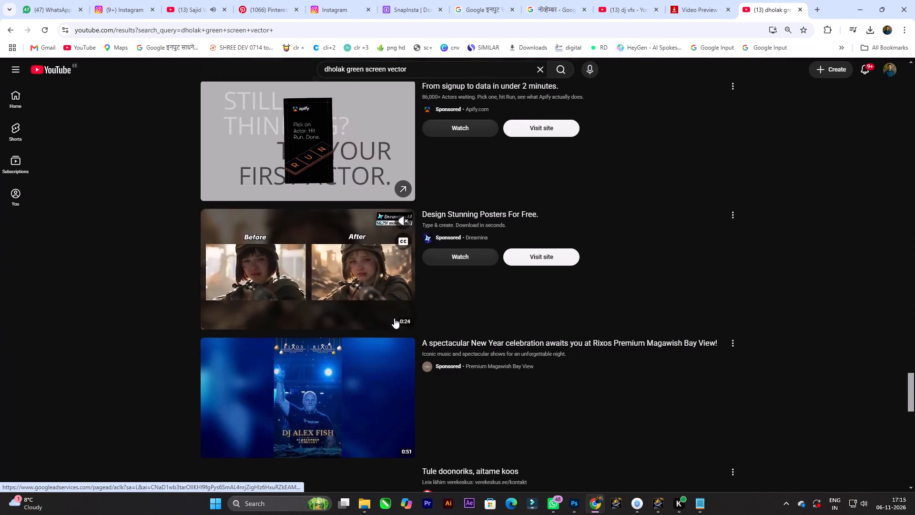
scroll(394, 318, "down", 10)
Switch to the SnapYT downloader, return to its home page and submit the copied drum animation link.
left_click(693, 0)
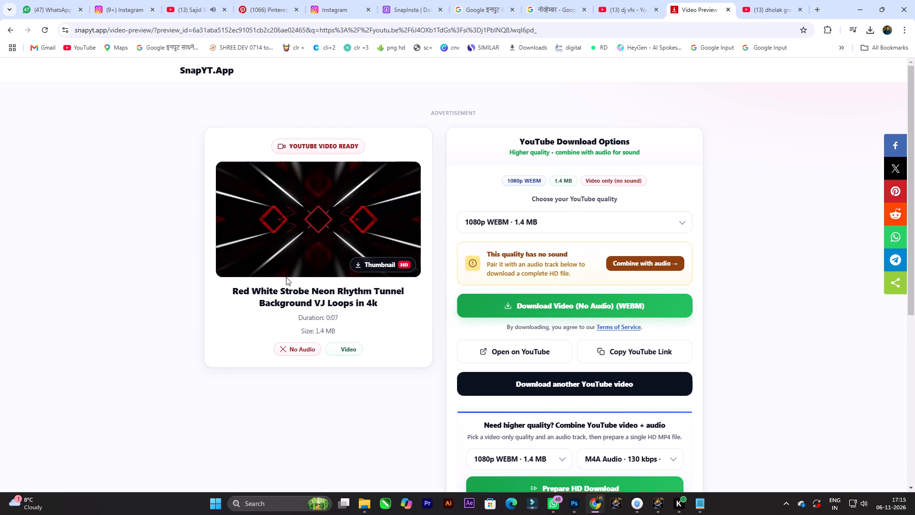
left_click(45, 31)
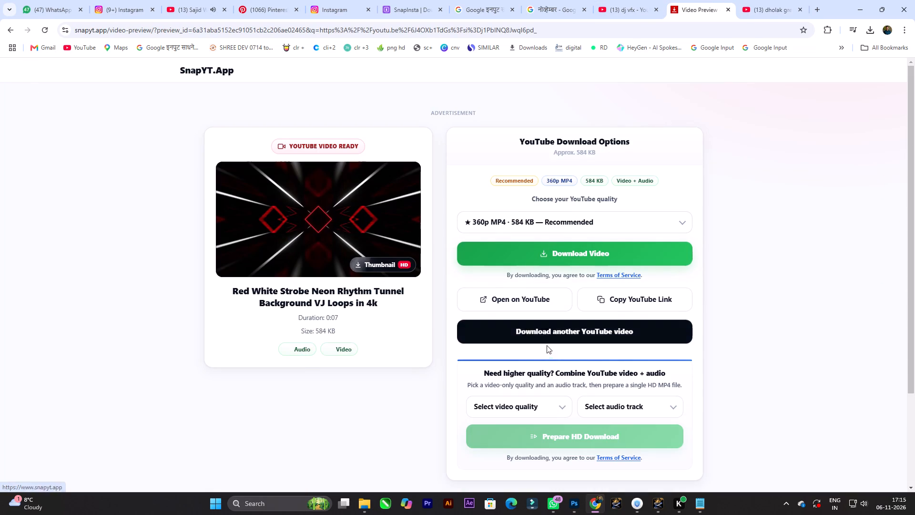
scroll(547, 320, "up", 2)
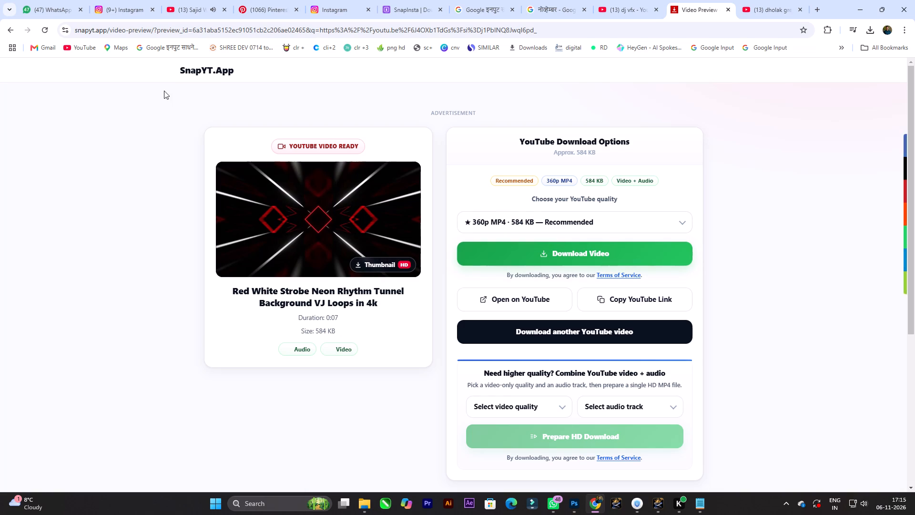
left_click(219, 74)
left_click(457, 198)
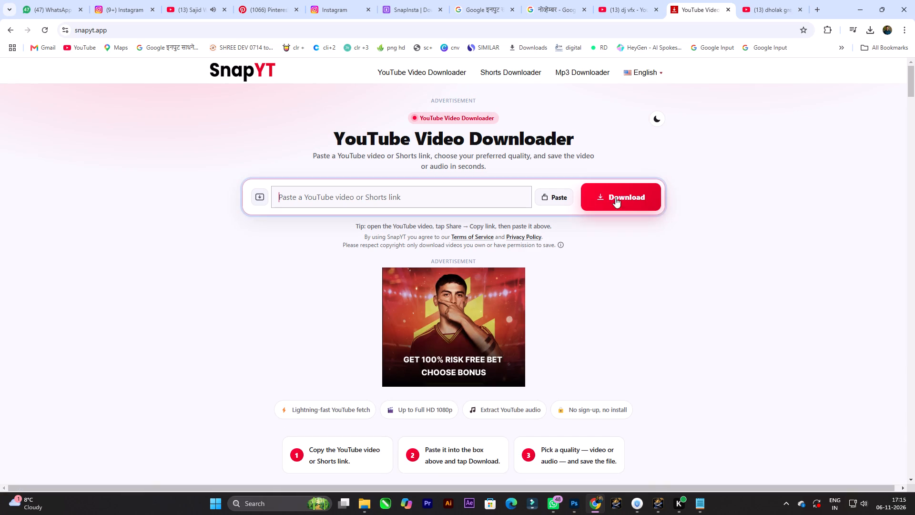
key("ctrl+v")
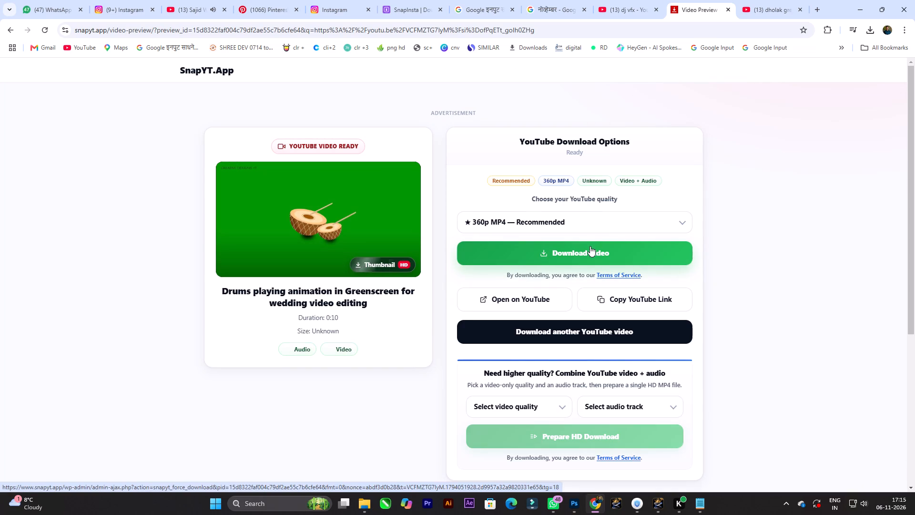
Download the drum animation in 1080p MP4 quality without audio and dismiss the extra page that opens.
left_click(633, 227)
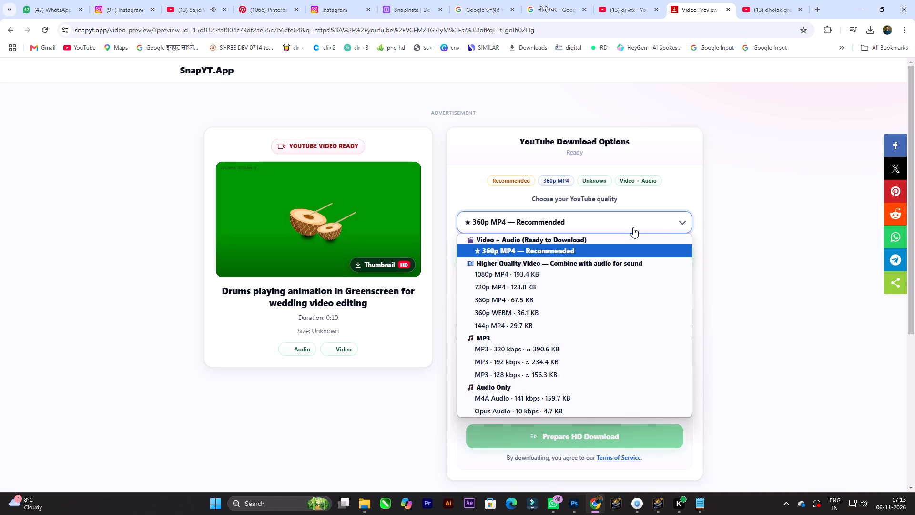
left_click(514, 276)
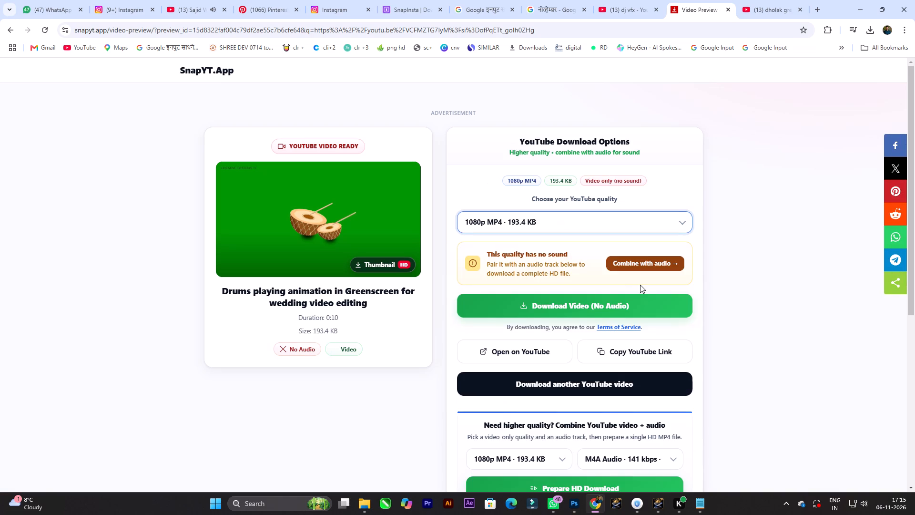
left_click(618, 311)
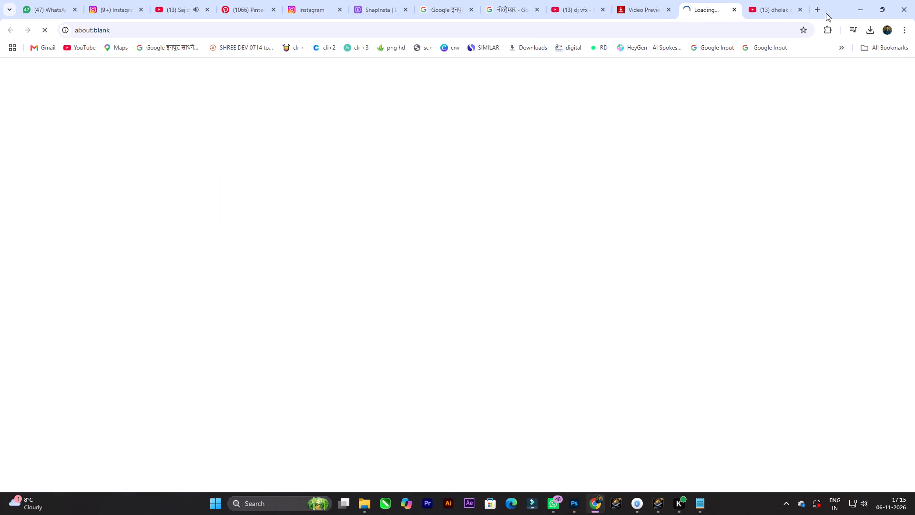
left_click(735, 12)
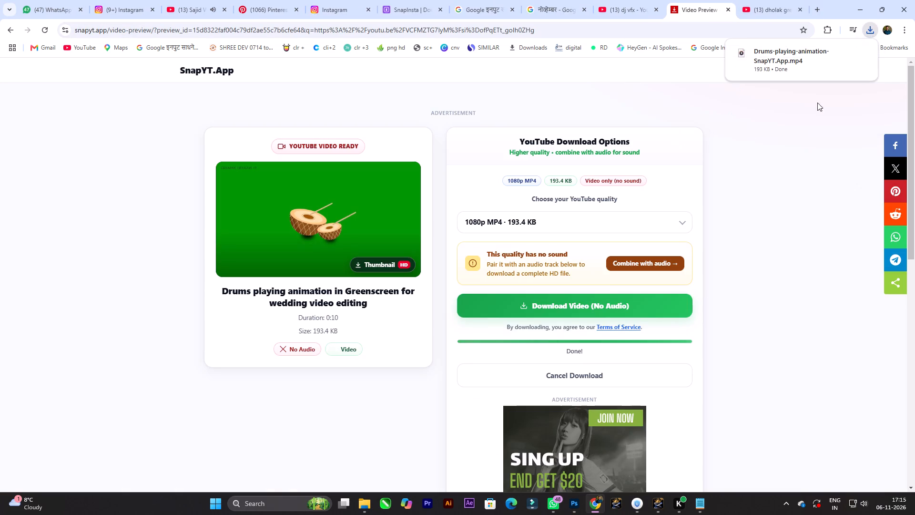
Add the downloaded drums clip to the CapCut timeline from the start, above the heading, trimmed to the end of the red tunnel background clip.
left_click_drag(823, 61, 647, 455)
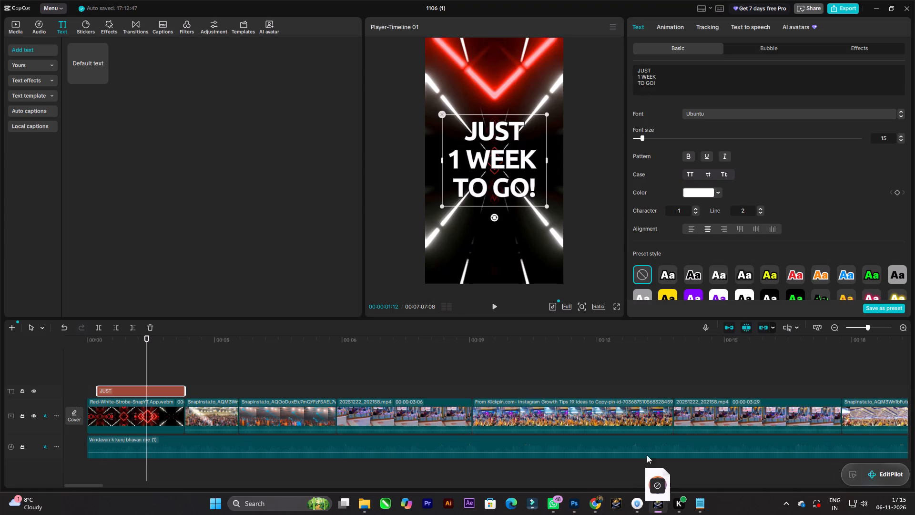
left_click_drag(647, 455, 112, 374)
left_click_drag(259, 386, 200, 384)
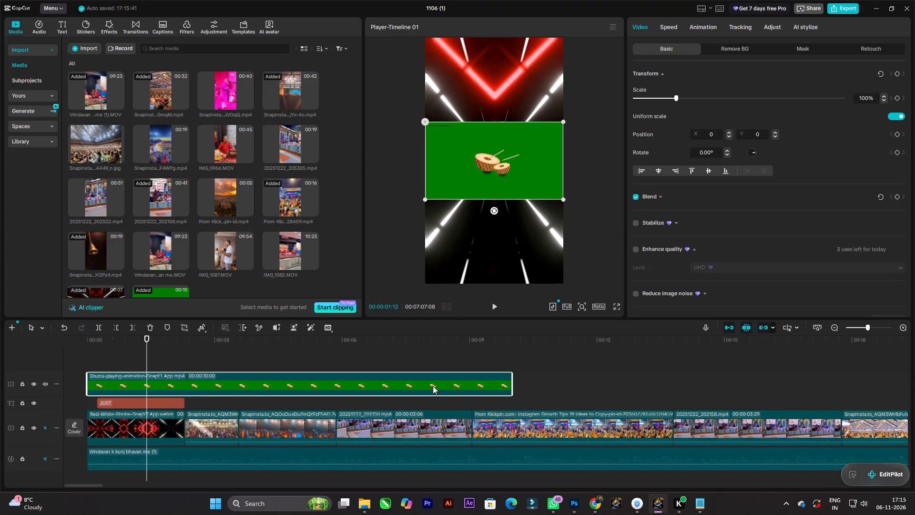
left_click_drag(511, 385, 191, 369)
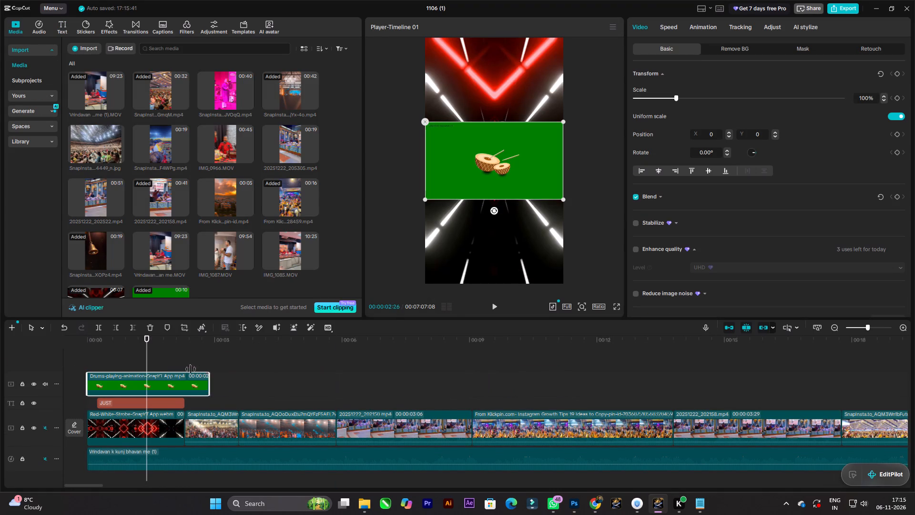
left_click_drag(191, 369, 183, 371)
Scale the drums clip to about 194% and place it in the lower part of the frame below "1 WEEK".
right_click(518, 146)
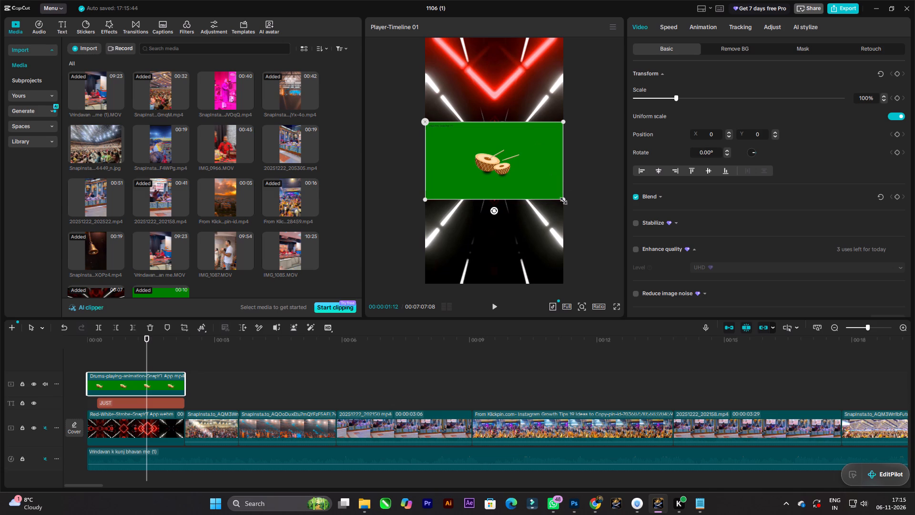
left_click_drag(562, 199, 601, 209)
left_click_drag(529, 178, 517, 262)
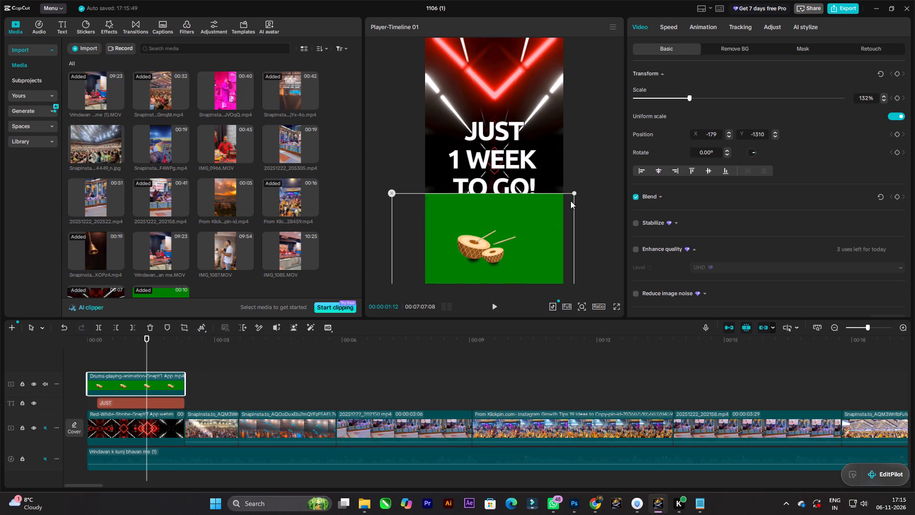
left_click_drag(578, 194, 621, 178)
left_click_drag(511, 217, 528, 218)
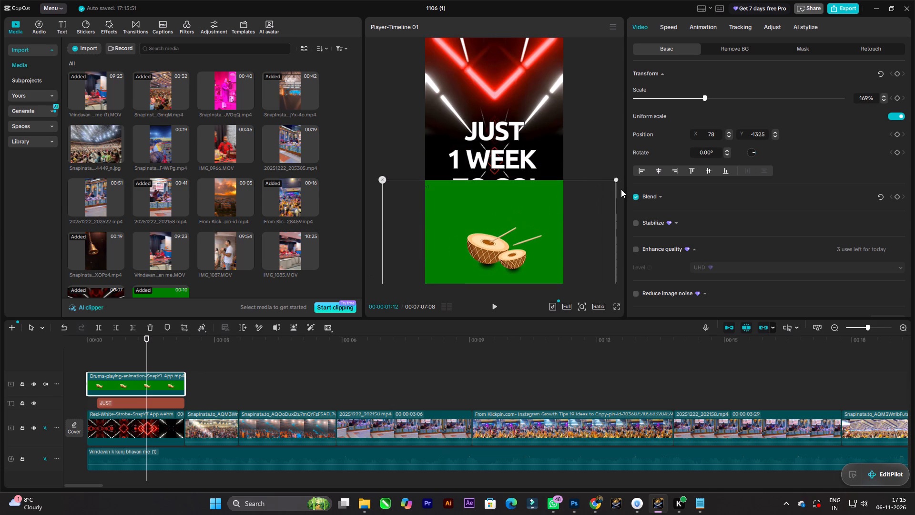
left_click_drag(613, 181, 633, 159)
left_click_drag(578, 209, 569, 208)
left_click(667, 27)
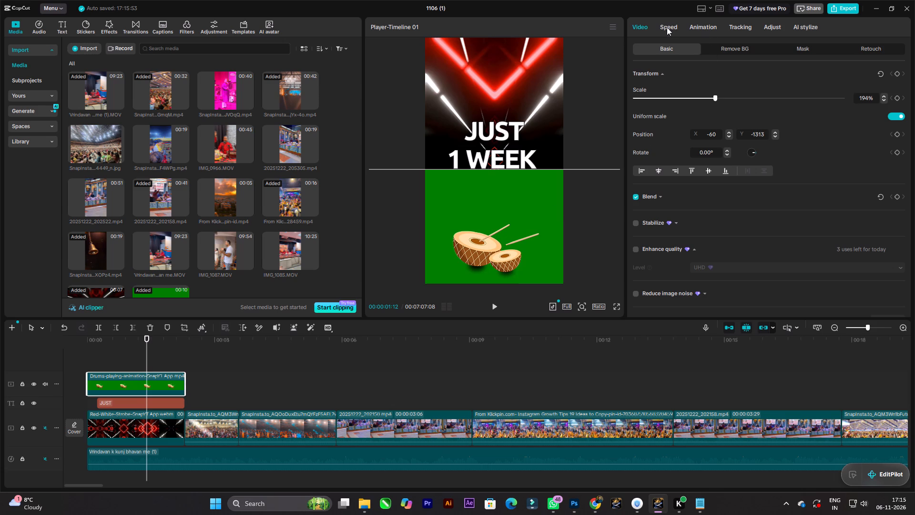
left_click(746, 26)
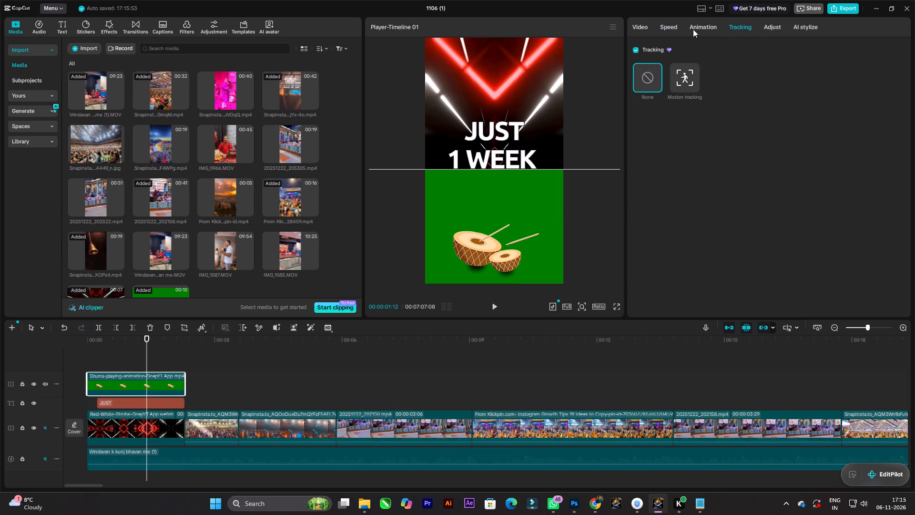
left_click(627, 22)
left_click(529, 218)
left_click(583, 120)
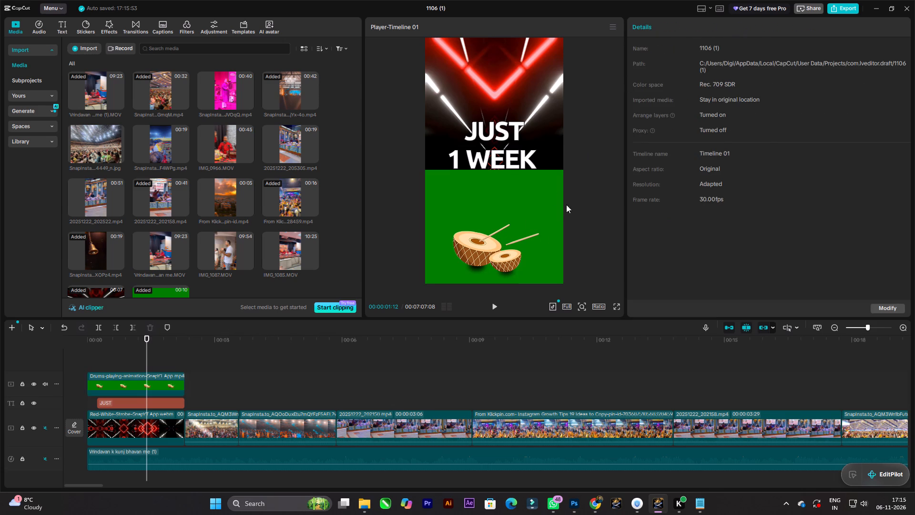
Key out the drums clip's background with Chroma key using its sampled green, and preview the result from the start.
left_click(542, 236)
left_click(729, 46)
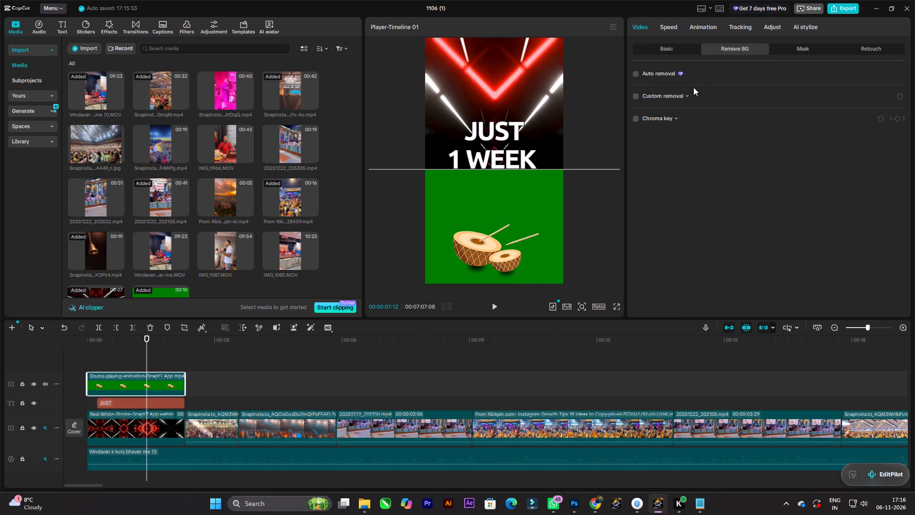
left_click(638, 118)
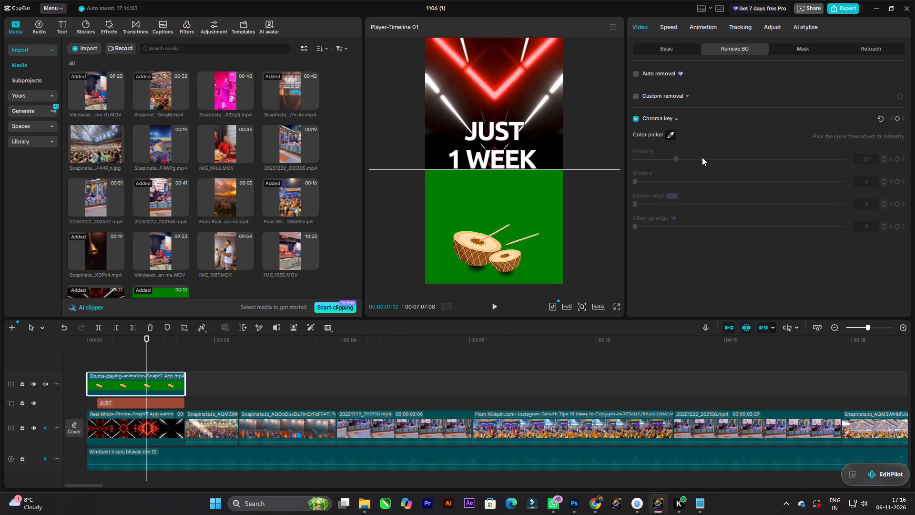
left_click(455, 203)
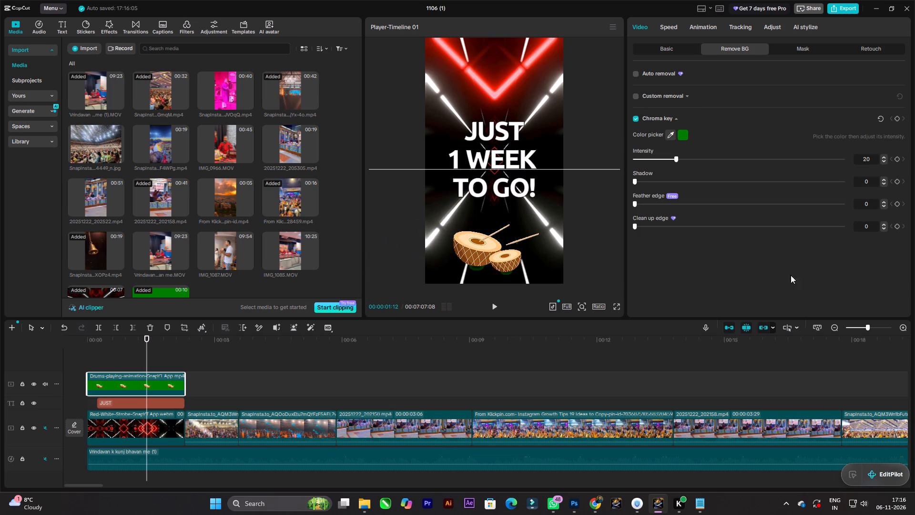
key("space")
key("space")
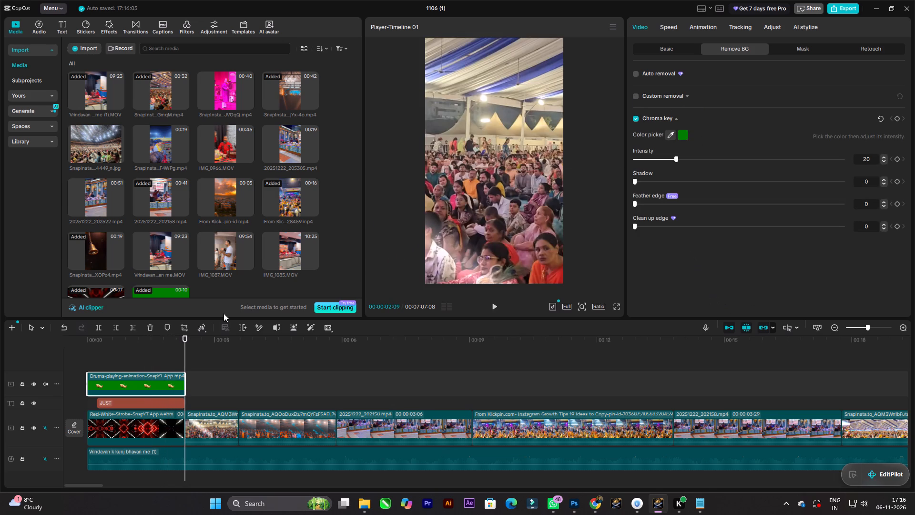
left_click_drag(184, 342, 22, 332)
key("space")
key("space")
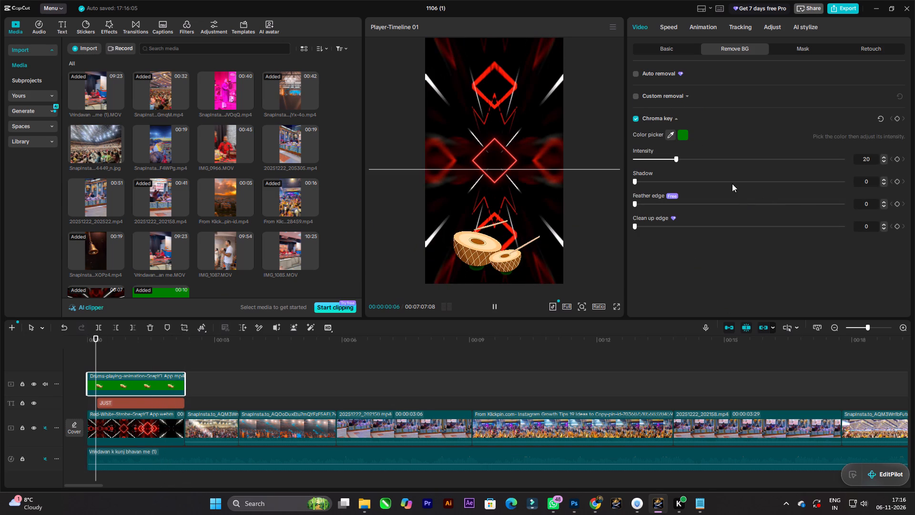
Adjust the drums clip's chroma key to intensity 38, trying a shadow value and returning the shadow to 0.
left_click(661, 158)
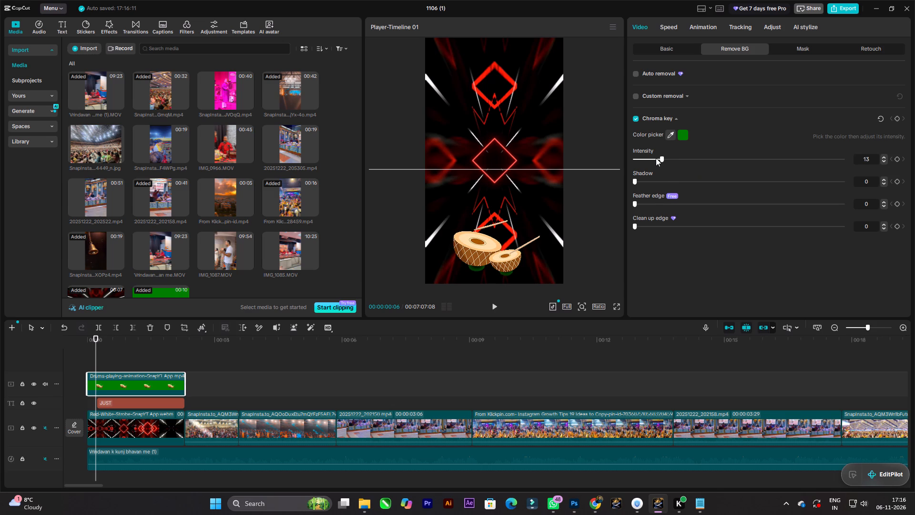
left_click(653, 158)
left_click(648, 158)
left_click(663, 158)
left_click(667, 158)
left_click(672, 158)
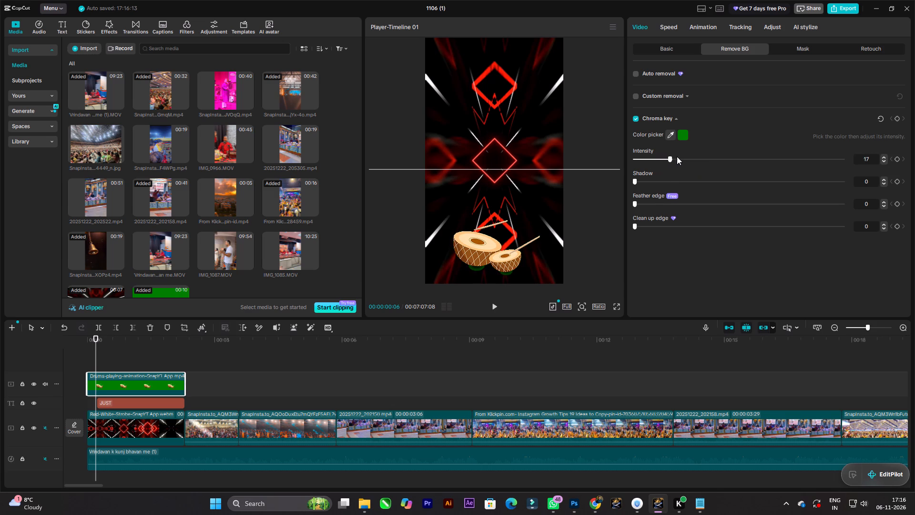
left_click(680, 156)
left_click(688, 156)
left_click(697, 156)
left_click_drag(703, 156, 717, 156)
left_click_drag(719, 156, 728, 156)
left_click_drag(732, 156, 739, 156)
left_click(744, 156)
left_click(706, 158)
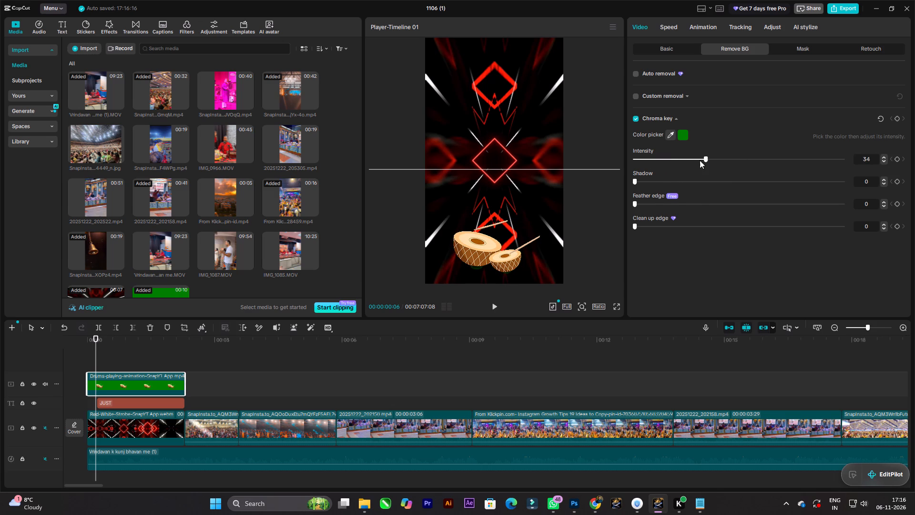
left_click(687, 182)
left_click_drag(640, 181, 624, 181)
left_click(715, 158)
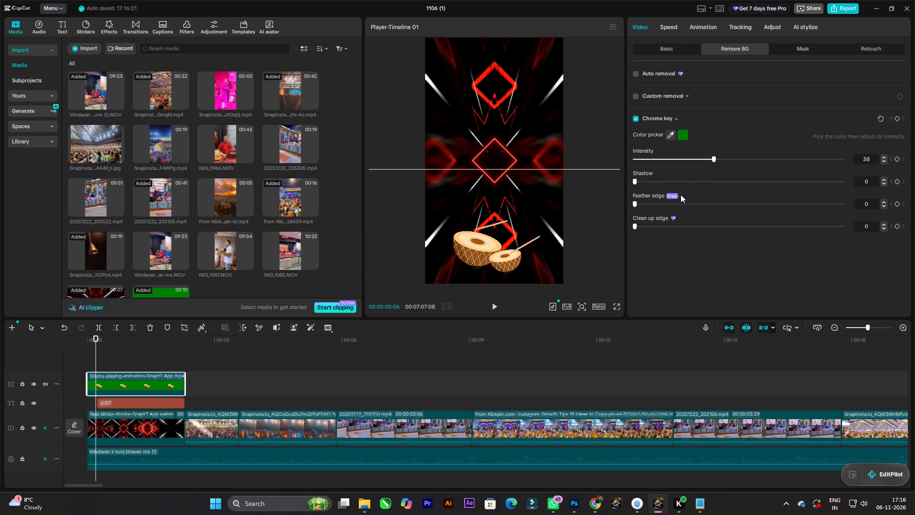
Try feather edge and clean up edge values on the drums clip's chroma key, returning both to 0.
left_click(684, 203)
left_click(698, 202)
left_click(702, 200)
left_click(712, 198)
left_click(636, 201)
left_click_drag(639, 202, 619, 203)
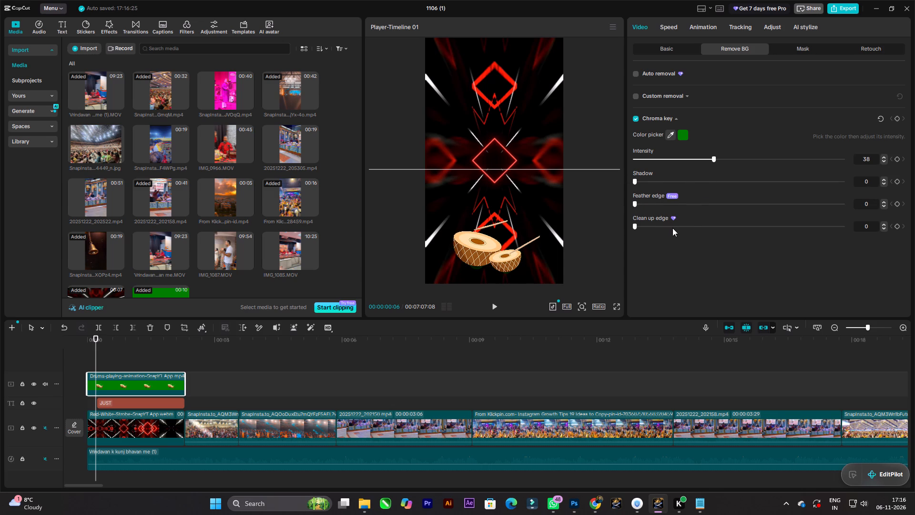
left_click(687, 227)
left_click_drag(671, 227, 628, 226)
Set the drums clip's chroma key intensity to 29 and preview the result full screen.
left_click(672, 160)
left_click_drag(709, 159, 752, 159)
left_click_drag(752, 159, 695, 163)
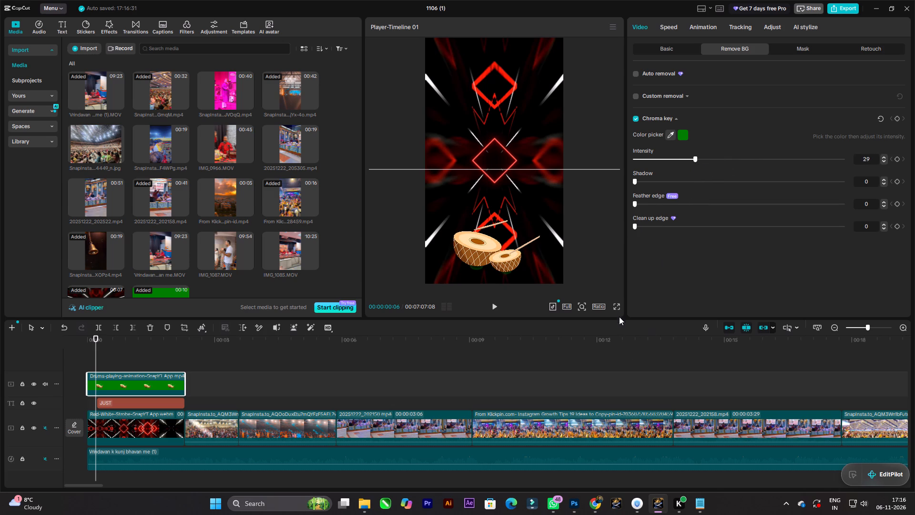
left_click(620, 306)
left_click(618, 307)
key("space")
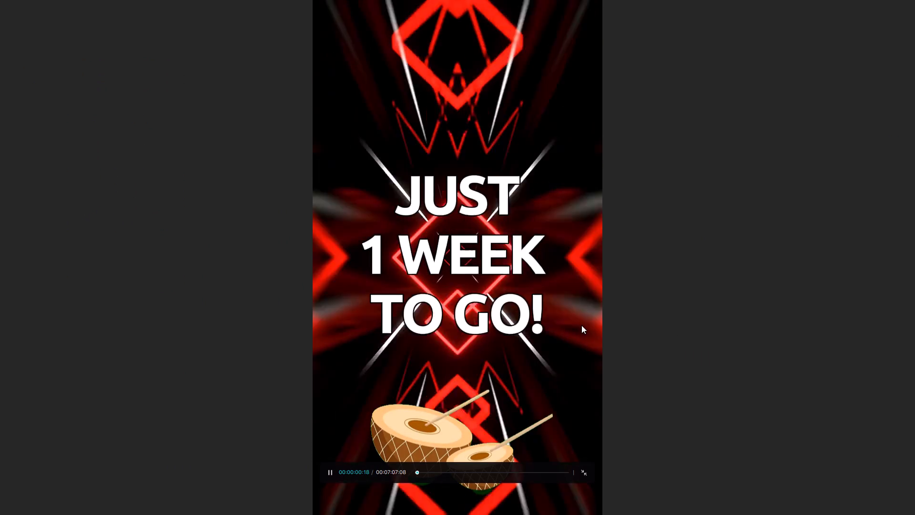
Exit the full-screen preview and replay the opening from the timeline start, pausing to check the keyed drums over the red strobe background.
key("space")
key("Escape")
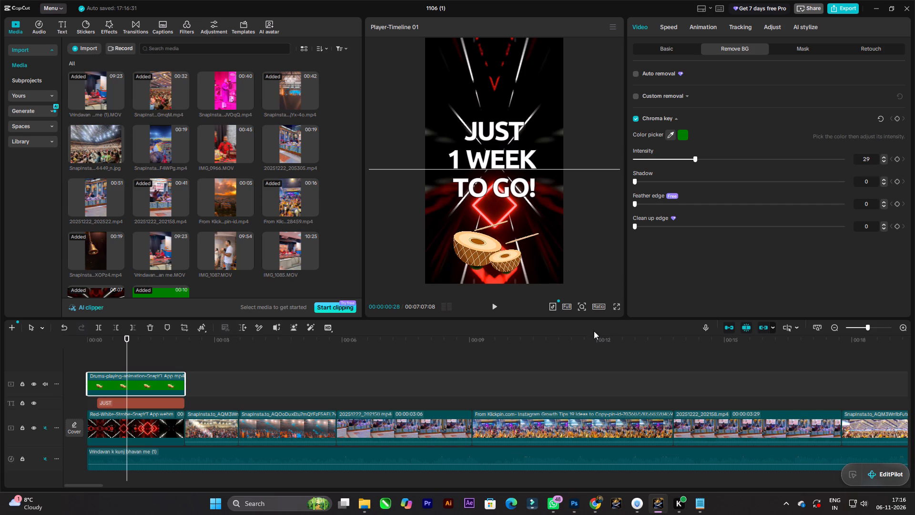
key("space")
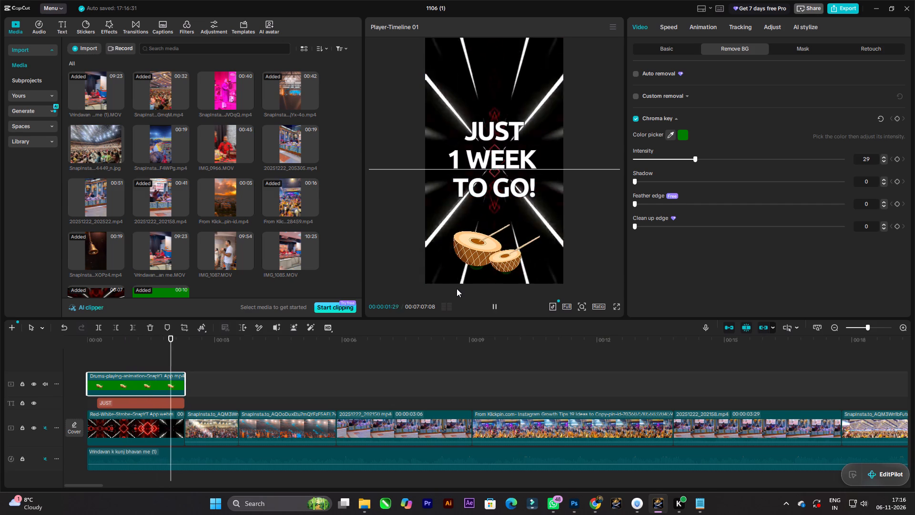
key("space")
left_click_drag(197, 339, 163, 339)
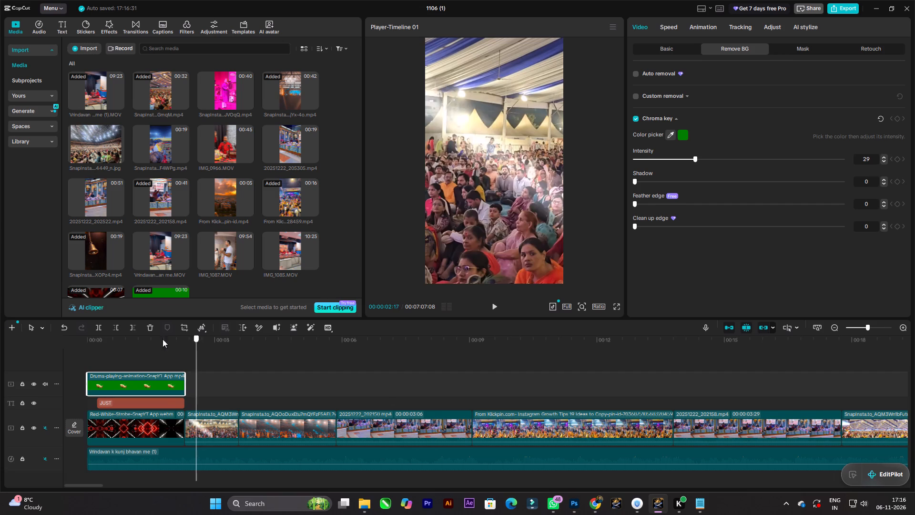
left_click_drag(163, 339, 0, 318)
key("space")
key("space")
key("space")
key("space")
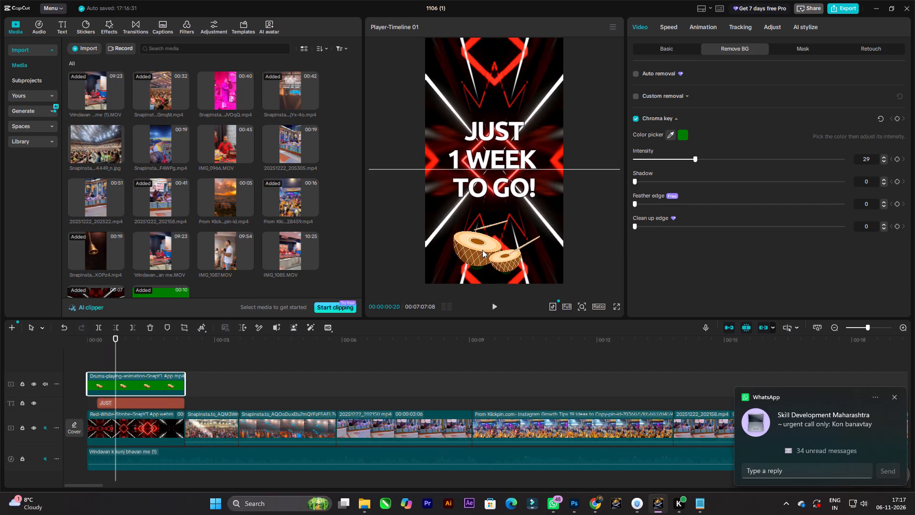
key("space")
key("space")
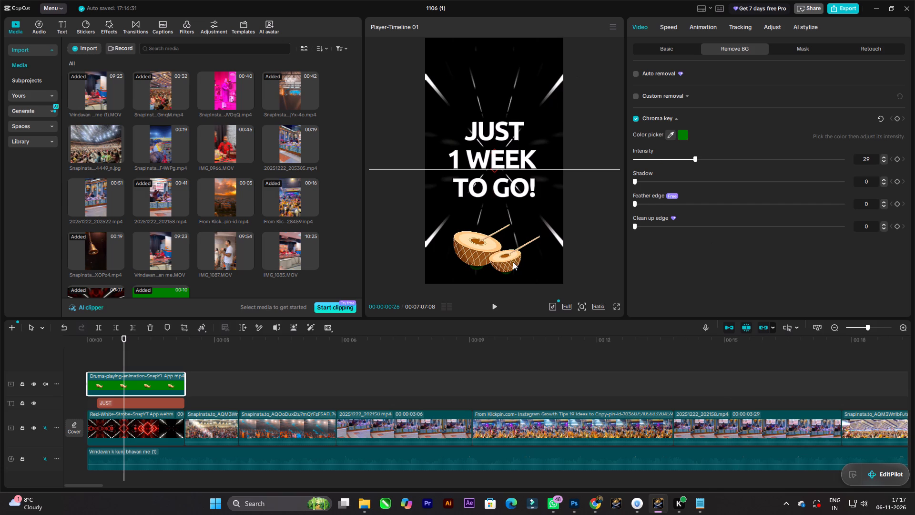
Nudge the drums slightly upward toward the "TO GO!" heading and play back the opening section.
left_click_drag(500, 262, 500, 257)
key("space")
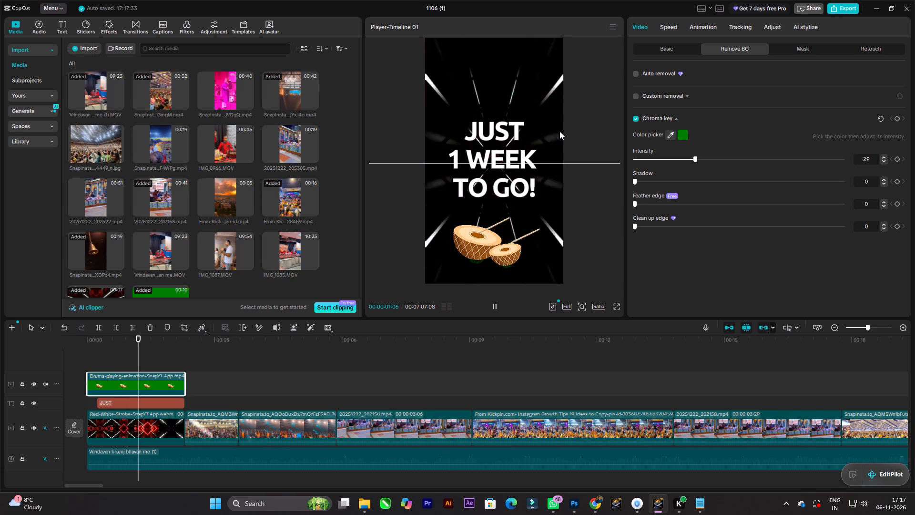
key("space")
key("space")
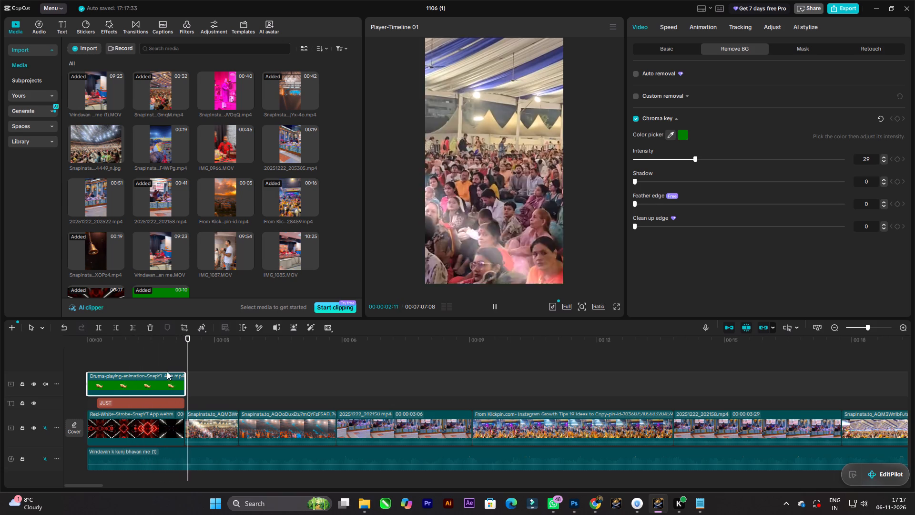
key("space")
left_click_drag(201, 340, 0, 325)
key("space")
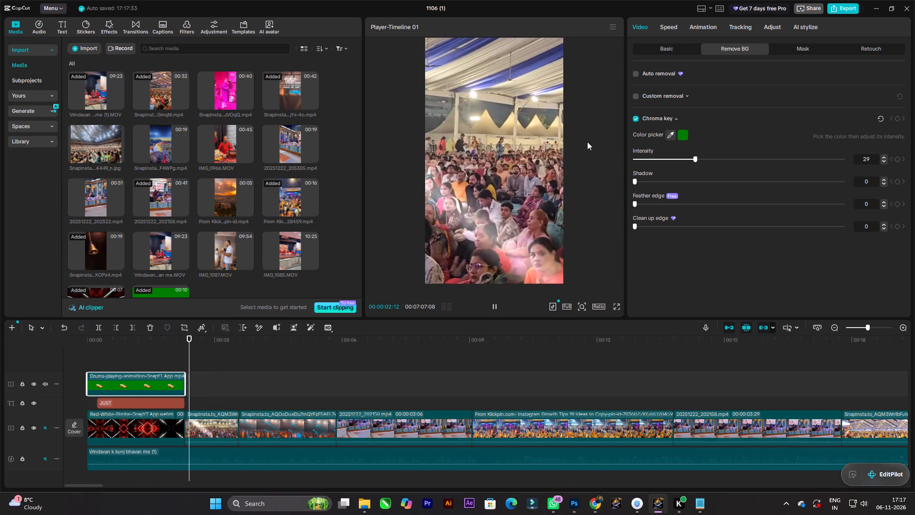
key("space")
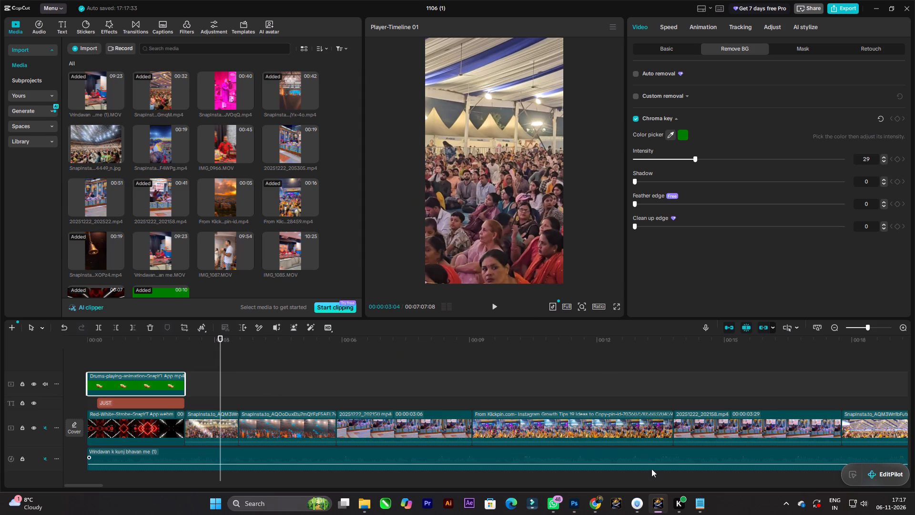
Duplicate the "JUST 1 WEEK TO GO!" text clip further along the text track, over the crowd clips.
left_click(163, 403)
key("ctrl+c")
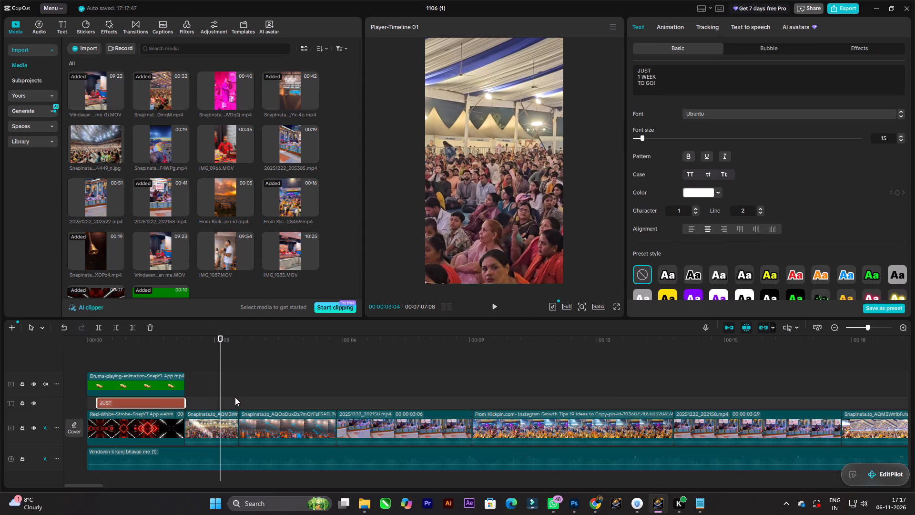
key("ctrl+v")
left_click_drag(219, 348, 192, 344)
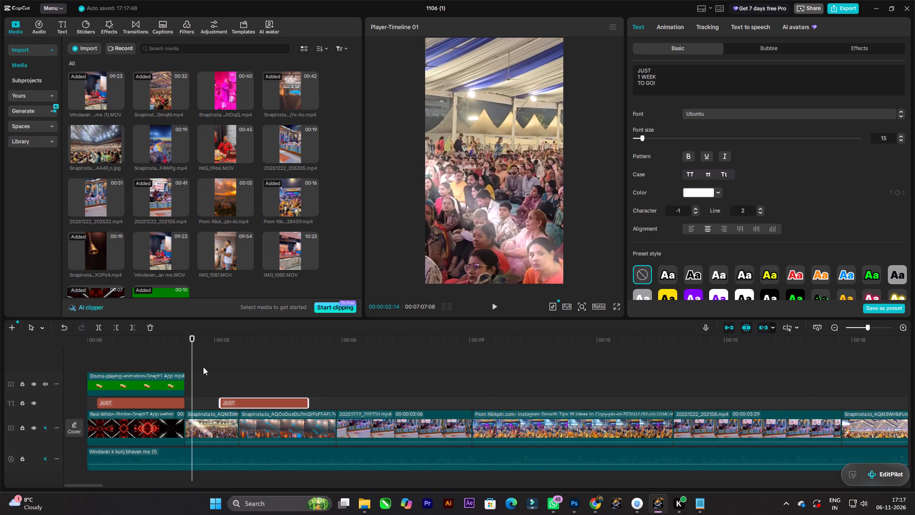
left_click_drag(191, 348, 197, 348)
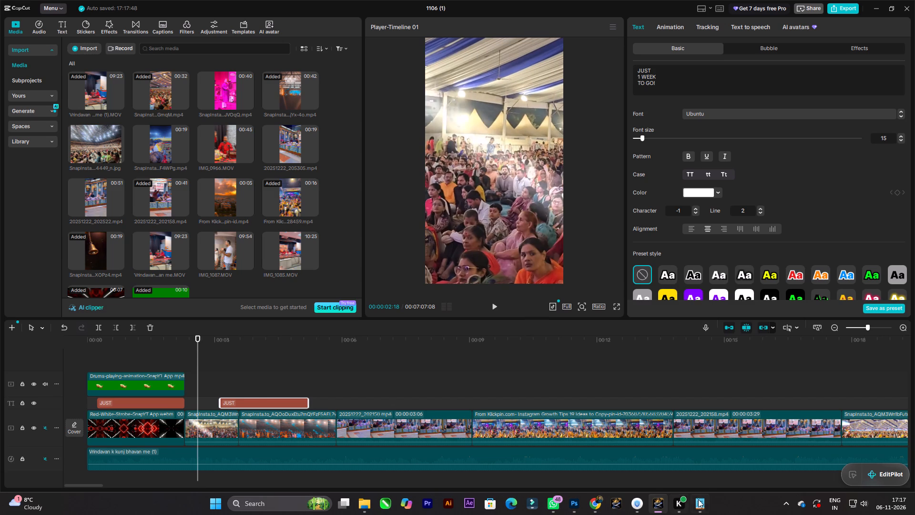
Copy the line "The countdown has begun!" from the Notepad event script and return to CapCut.
left_click(699, 499)
left_click(364, 185)
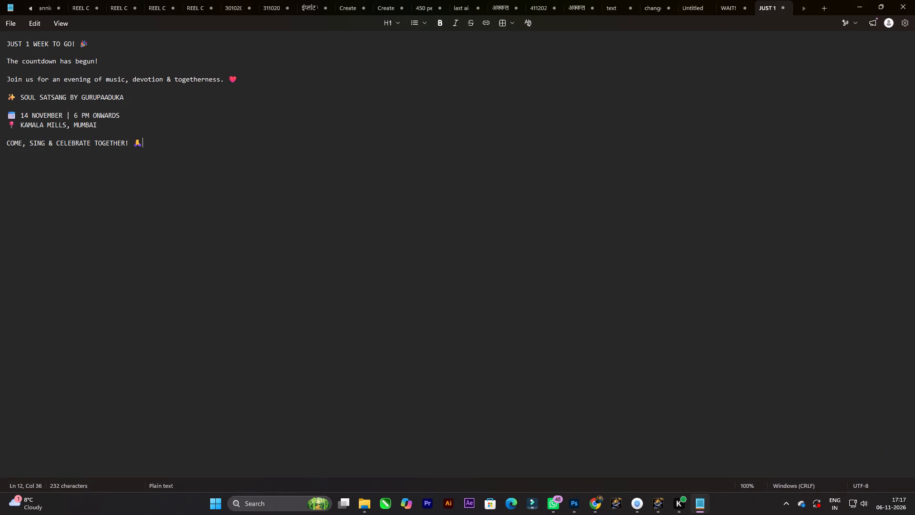
left_click_drag(8, 66, 114, 76)
left_click(108, 61)
left_click_drag(8, 60, 104, 62)
key("ctrl+c")
left_click(707, 503)
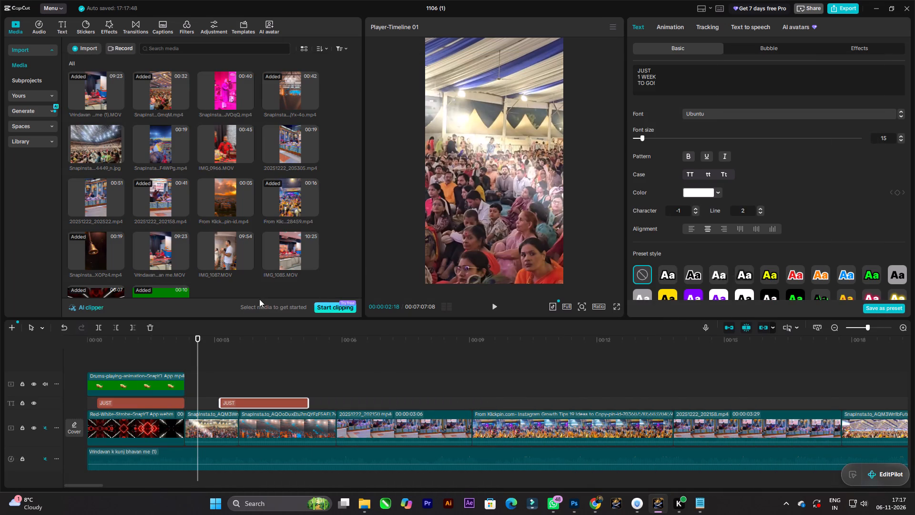
Play through the crowd clips and align the duplicated heading's start with the concert crowd clip, third on the main track.
left_click_drag(198, 347, 166, 344)
key("space")
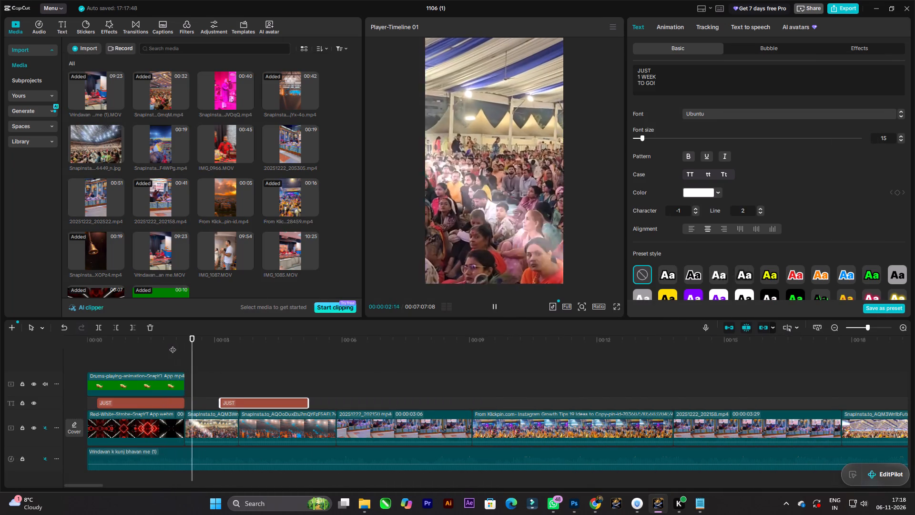
key("space")
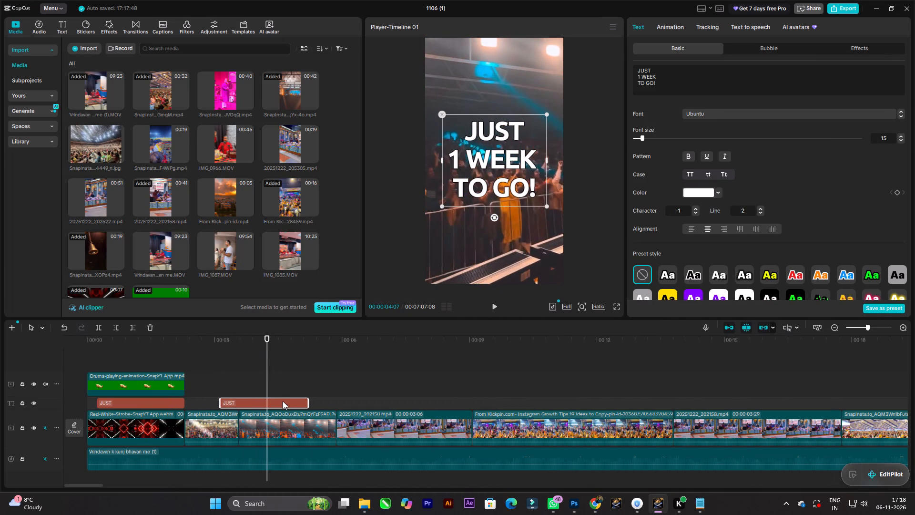
left_click_drag(283, 402, 305, 403)
left_click_drag(266, 347, 241, 345)
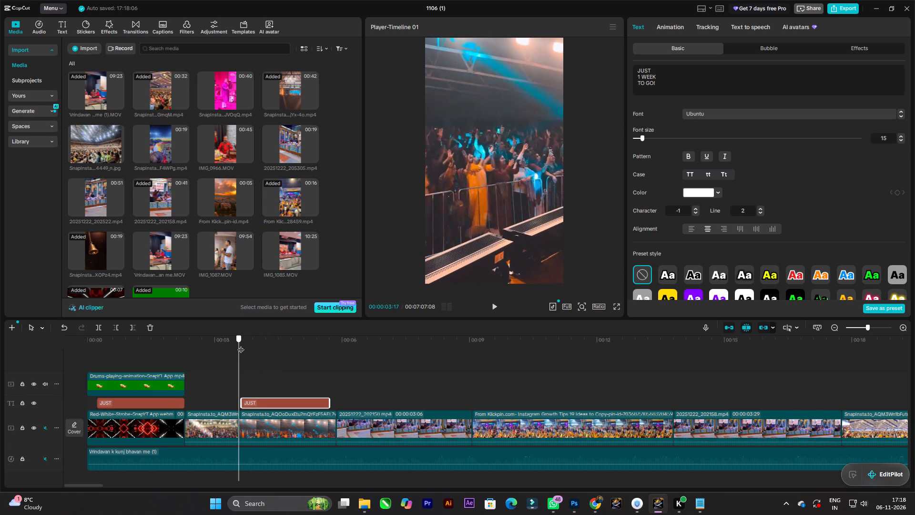
left_click_drag(241, 345, 239, 345)
left_click(305, 400)
Replace the duplicated heading's text with "The countdown has begun!", broken into two lines after "countdown".
left_click(717, 92)
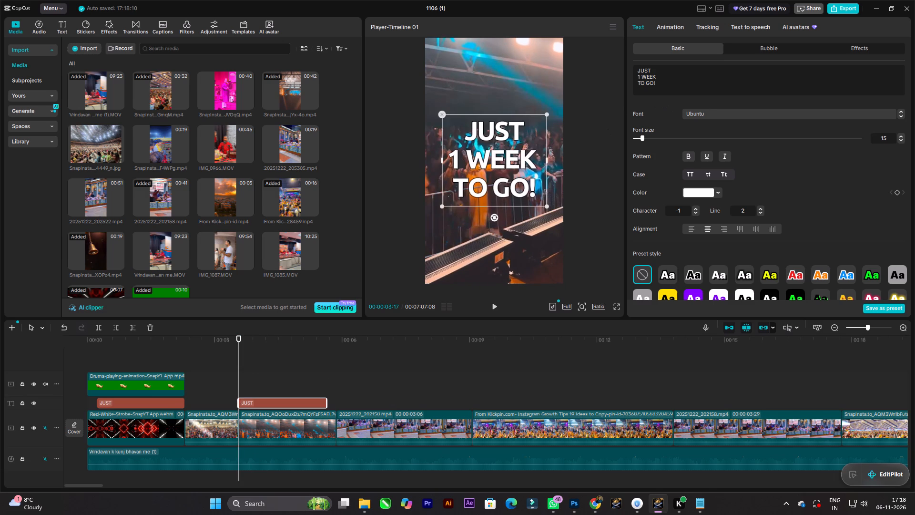
key("ctrl+a")
key("ctrl+v")
key("BackSpace")
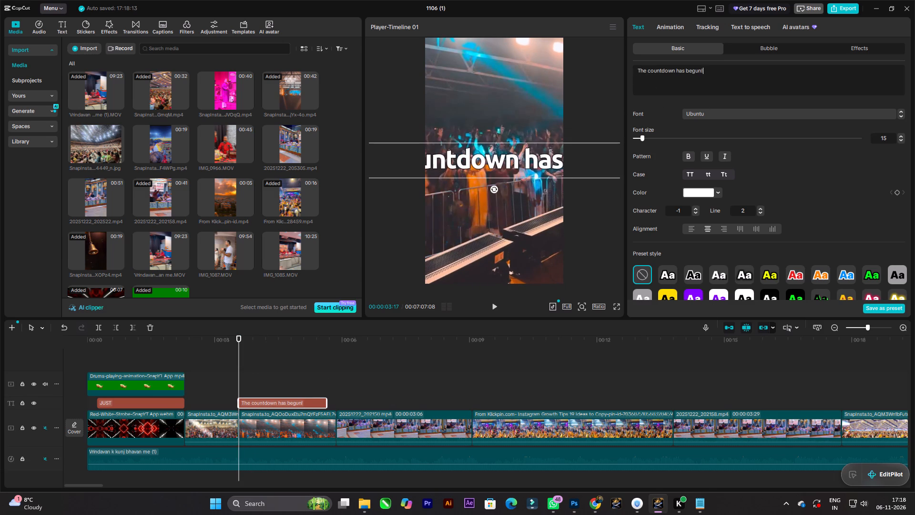
left_click(677, 71)
key("Return")
Set the countdown text to font size 9 and line spacing -2, removing the trailing space from its first line.
triple_click(901, 142)
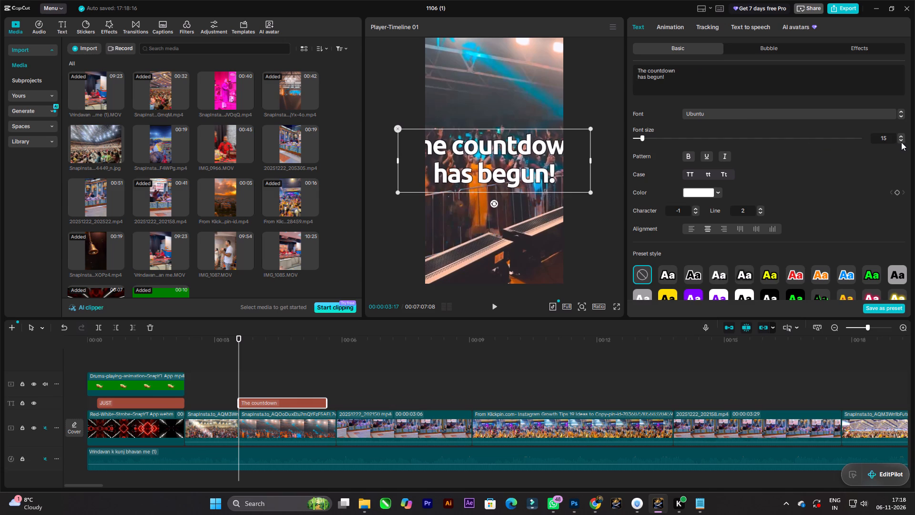
triple_click(902, 142)
left_click(902, 141)
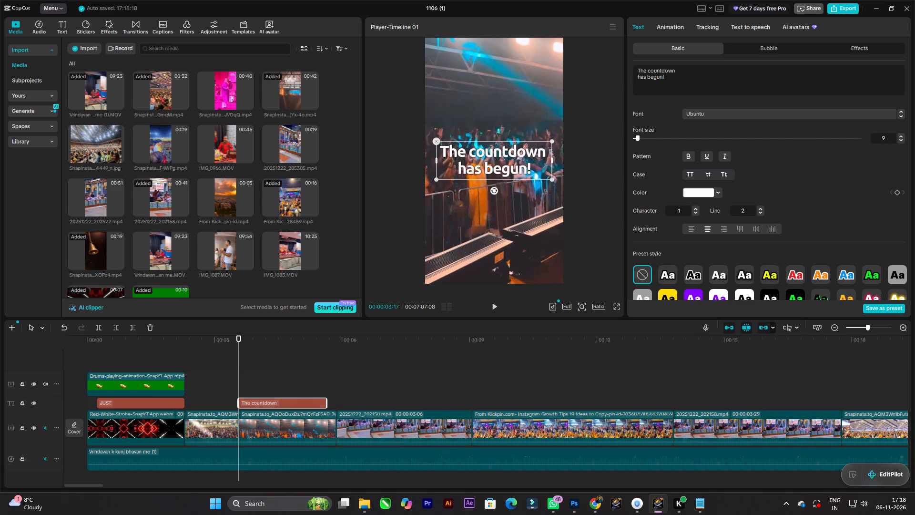
left_click(701, 82)
left_click(695, 73)
key("BackSpace")
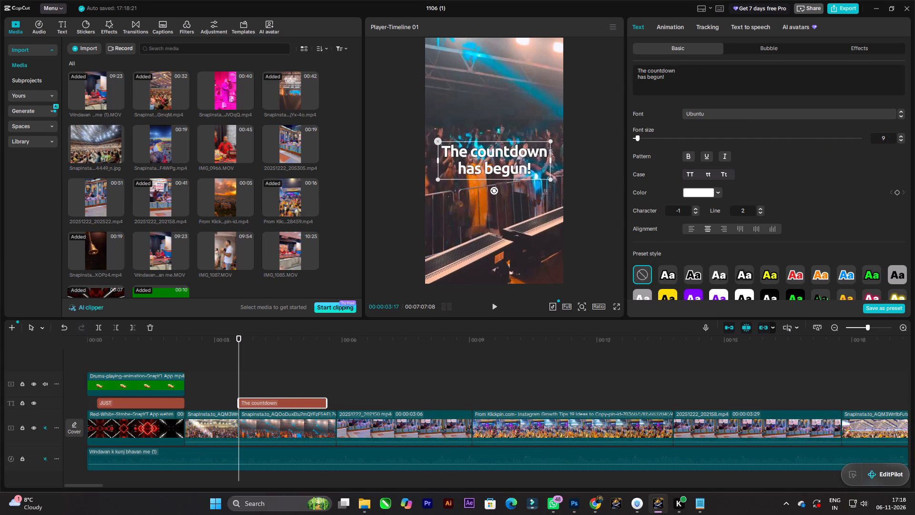
left_click(760, 209)
left_click(760, 214)
triple_click(760, 213)
double_click(760, 213)
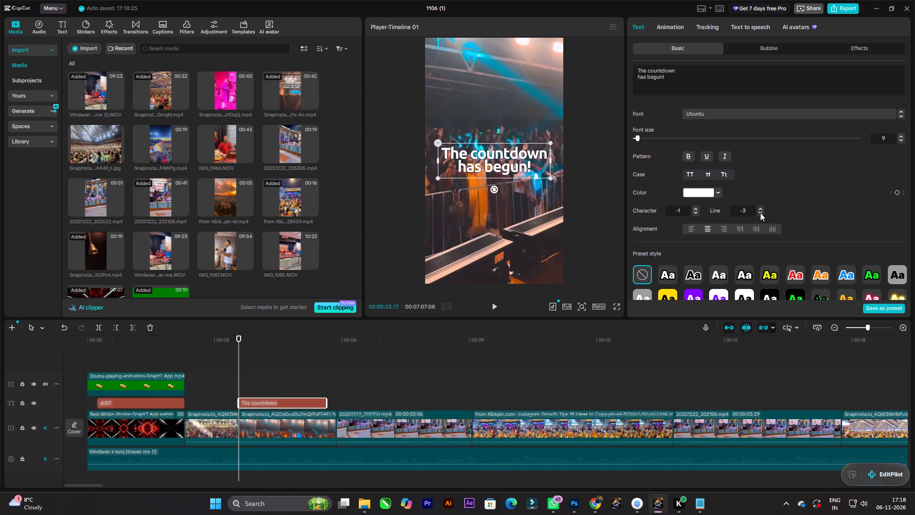
left_click(762, 208)
Move the countdown text straight up above the crowd, to about Y 871.
left_click(590, 136)
left_click(507, 160)
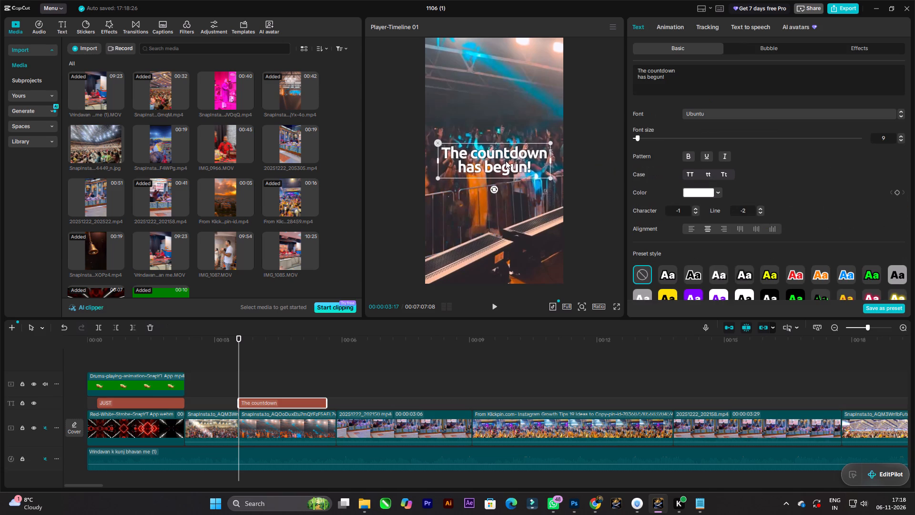
left_click_drag(506, 161, 509, 105)
left_click(577, 103)
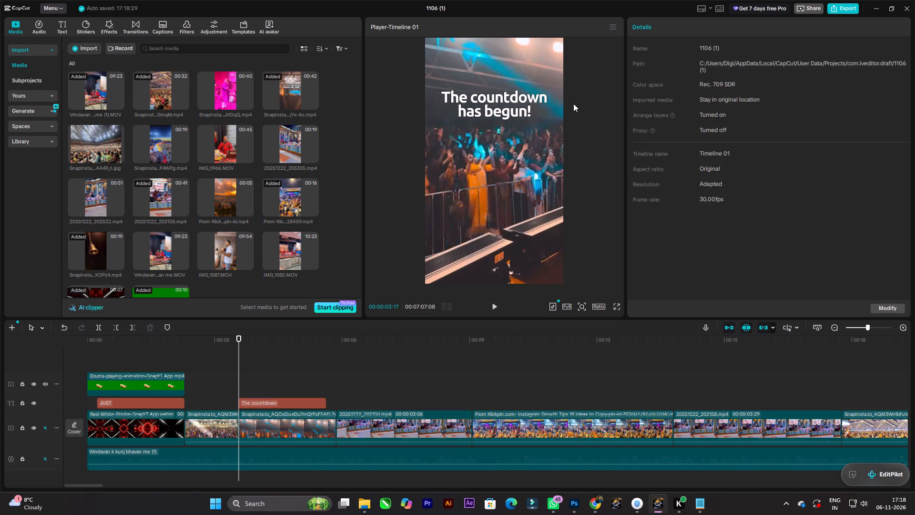
Try several white preset styles on the countdown text and apply the first white one with a black outline.
left_click(494, 104)
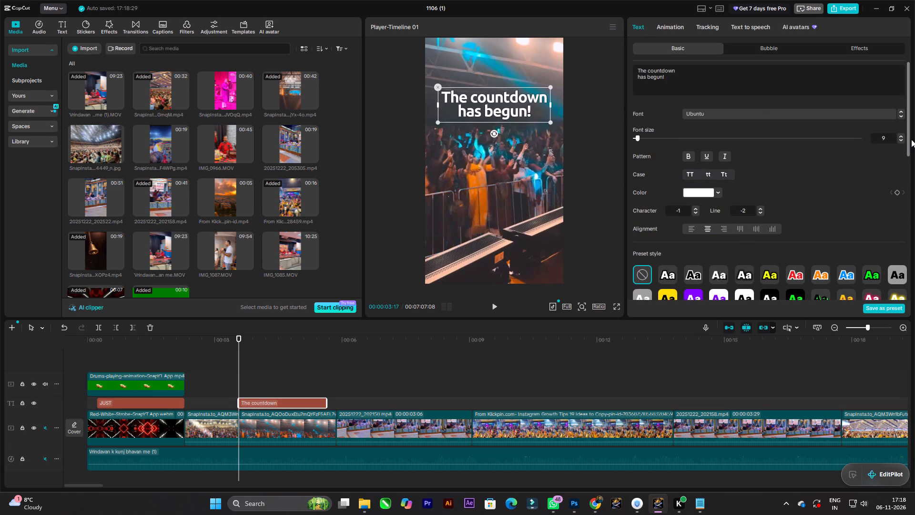
scroll(755, 170, "down", 2)
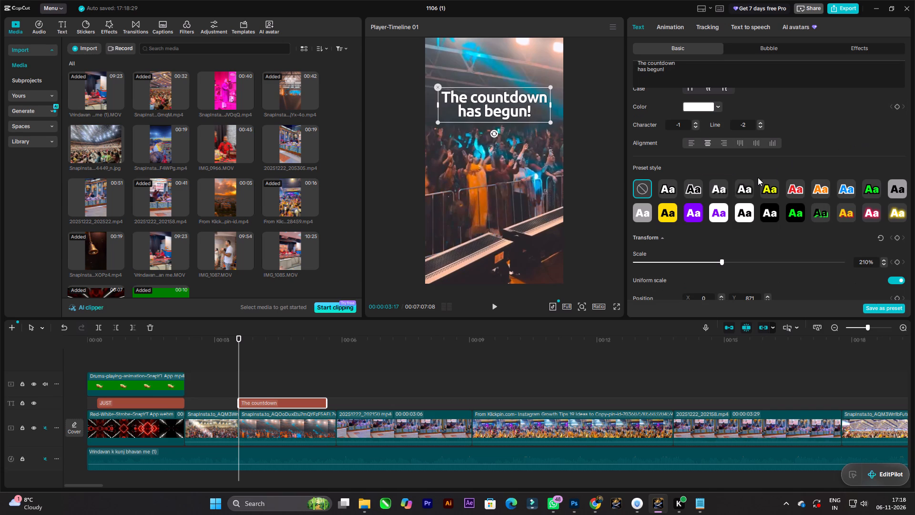
scroll(758, 177, "down", 1)
scroll(750, 238, "down", 1)
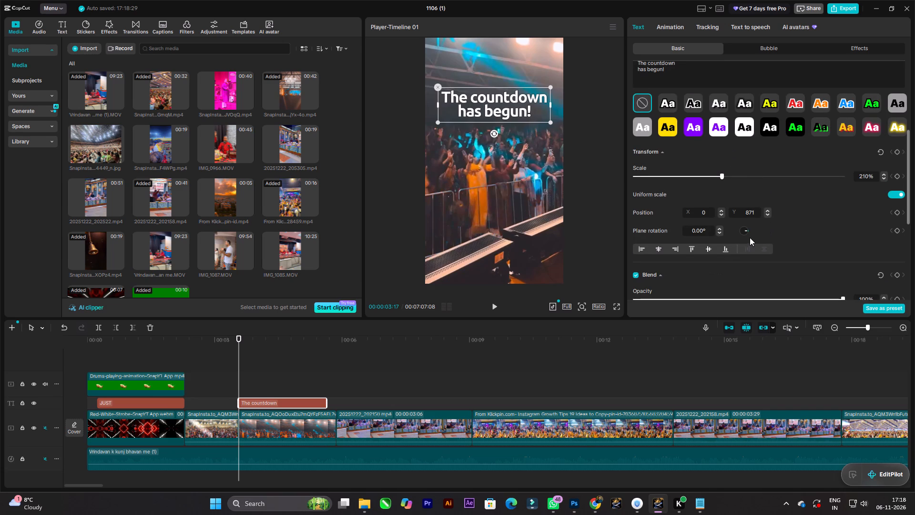
scroll(750, 237, "down", 1)
scroll(750, 237, "up", 2)
scroll(750, 236, "down", 3)
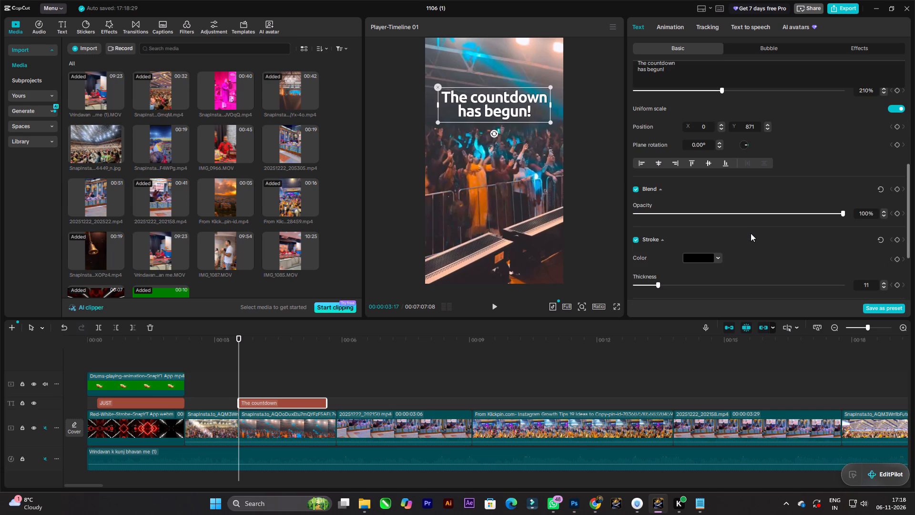
scroll(723, 247, "up", 4)
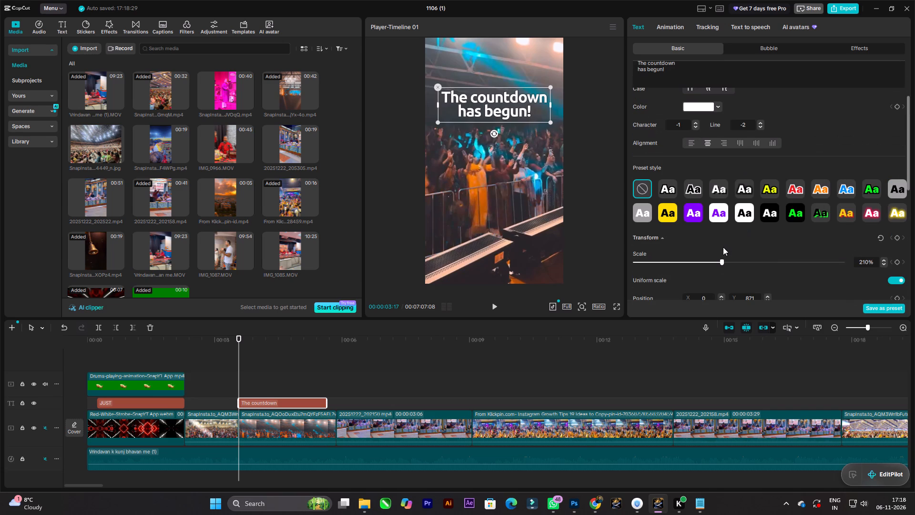
left_click(717, 186)
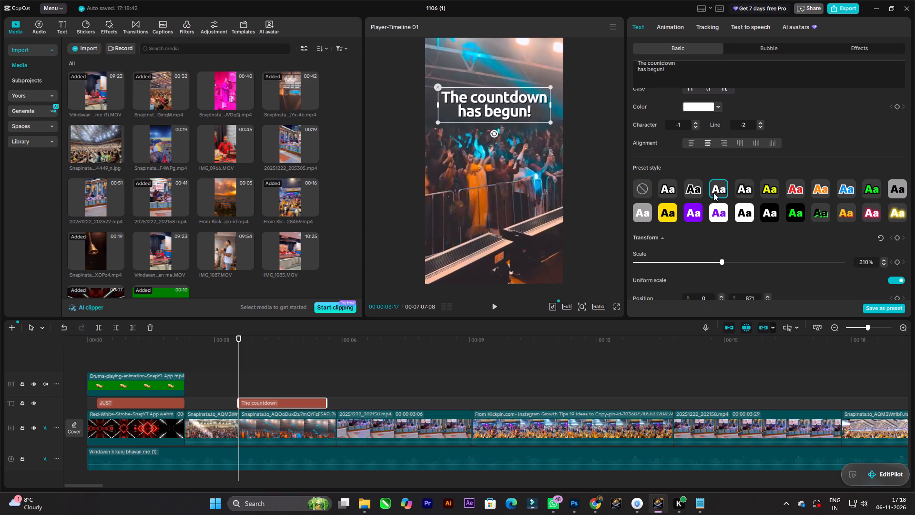
left_click(691, 189)
left_click(671, 190)
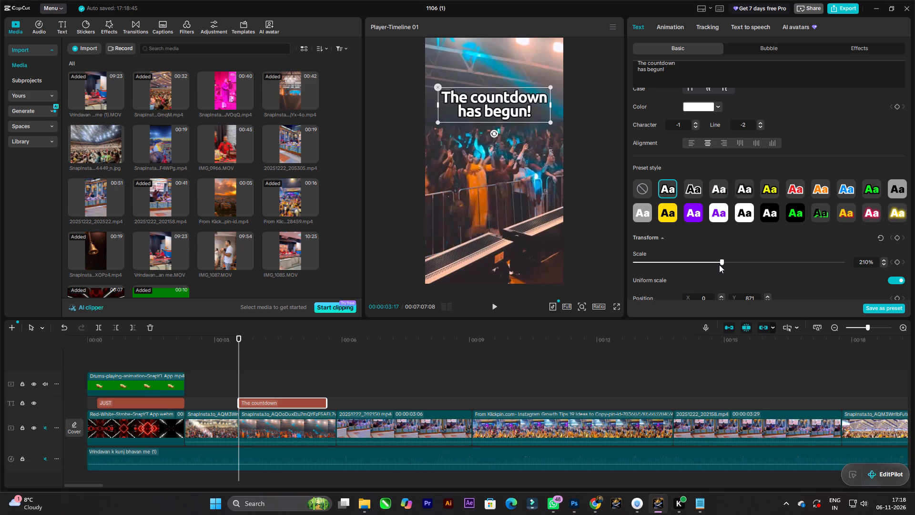
Set the countdown text's stroke thickness to 45.
scroll(712, 177, "down", 5)
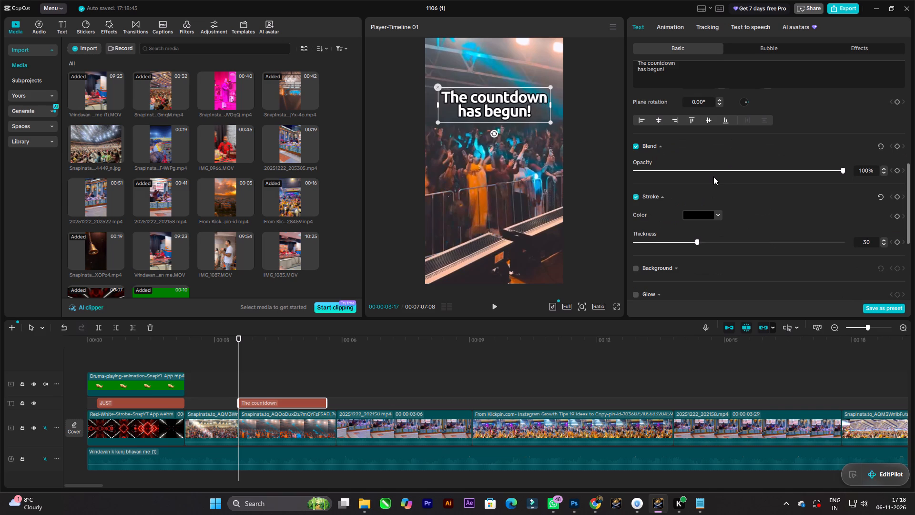
scroll(682, 208, "down", 1)
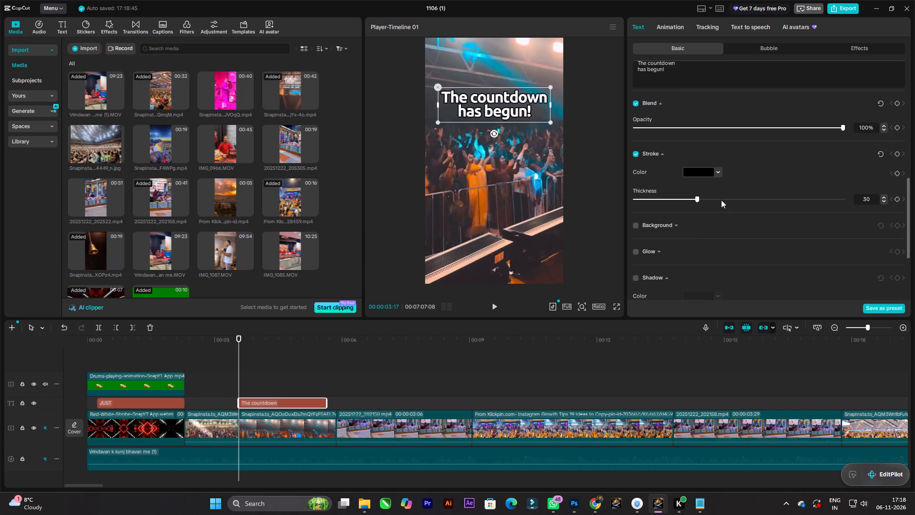
left_click(721, 200)
left_click(738, 199)
left_click(729, 200)
Play through the countdown caption and extend its end to meet the end of the concert crowd clip below it.
key("space")
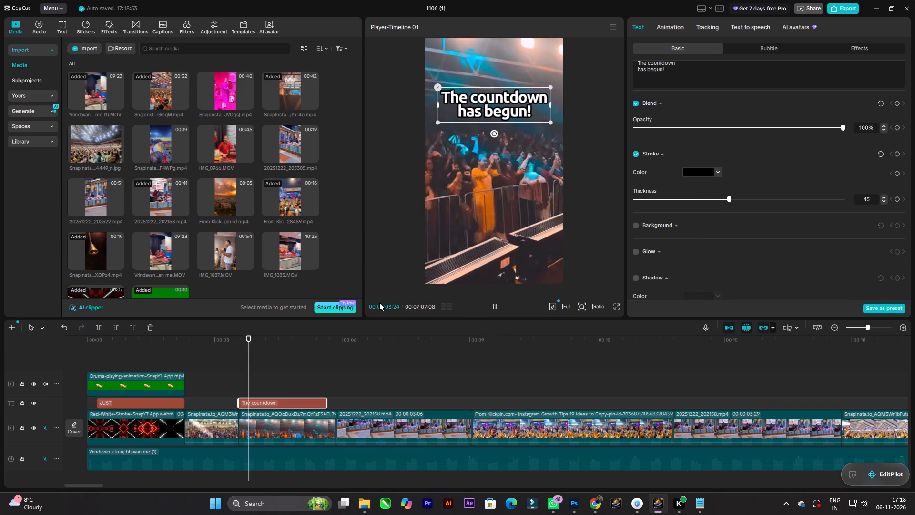
key("space")
key("space")
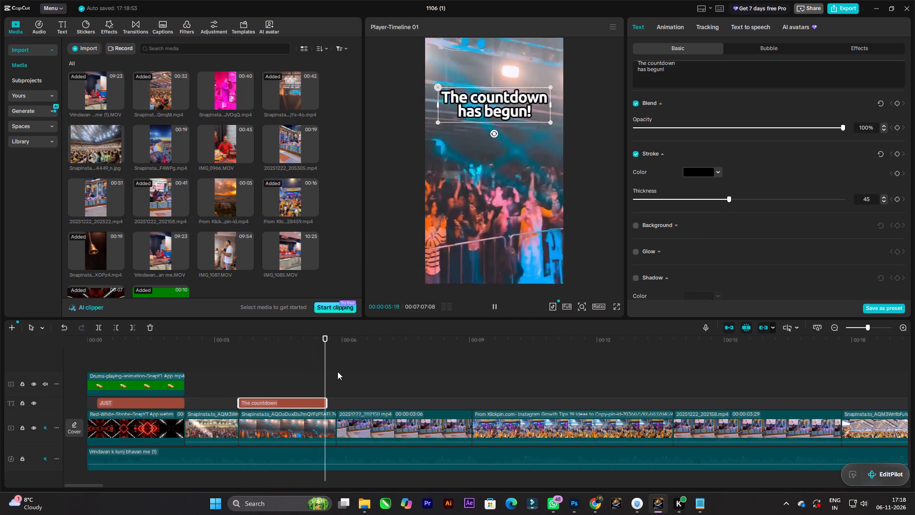
key("space")
key("space")
key("space")
left_click(324, 400)
left_click_drag(327, 402, 328, 402)
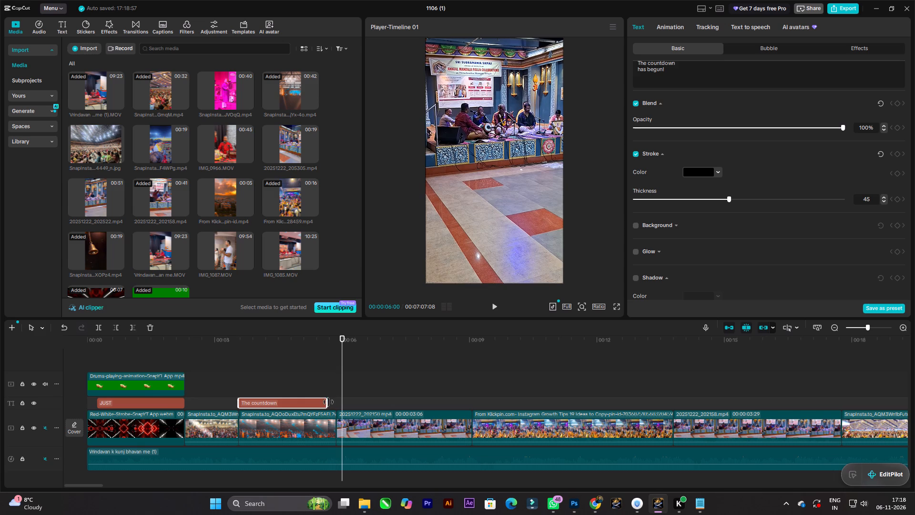
left_click_drag(328, 402, 335, 402)
Copy the line "Join us for an evening of music, devotion & togetherness." without its heart emoji from the Notepad script and return to CapCut.
left_click(695, 500)
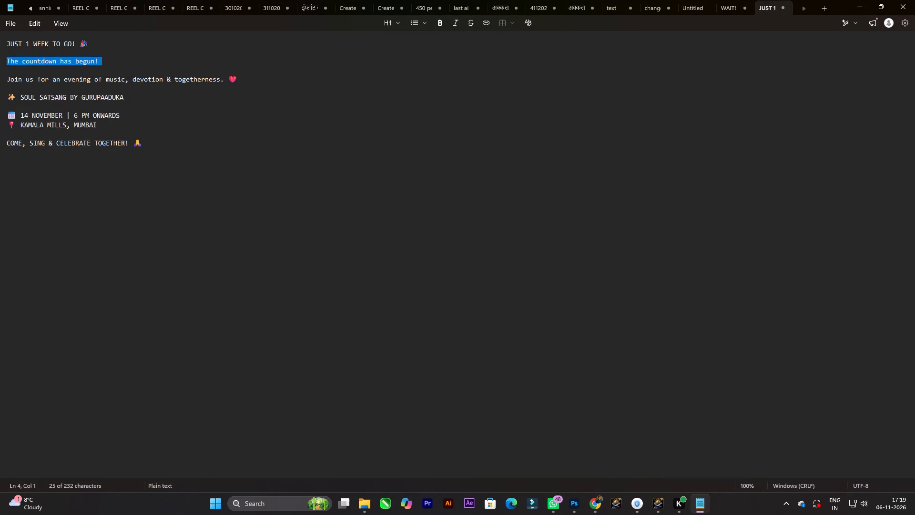
left_click_drag(6, 80, 51, 77)
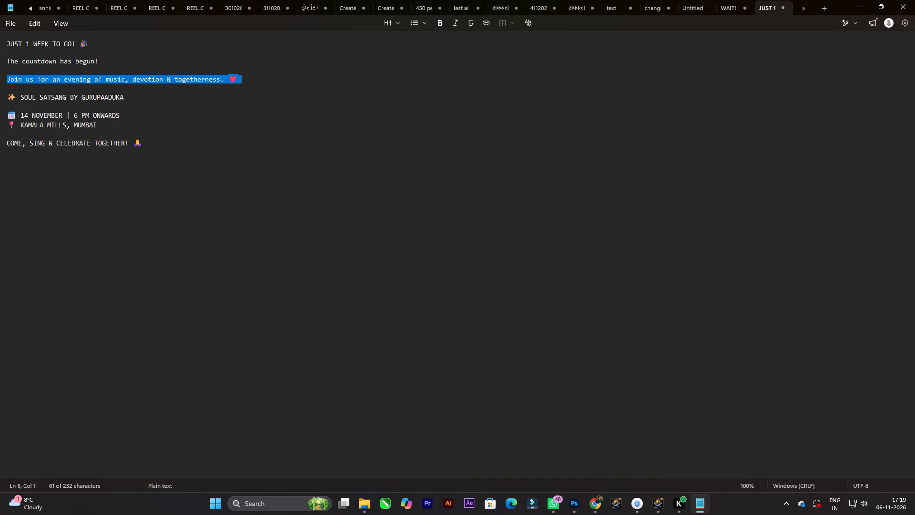
left_click_drag(51, 77, 268, 77)
left_click(313, 101)
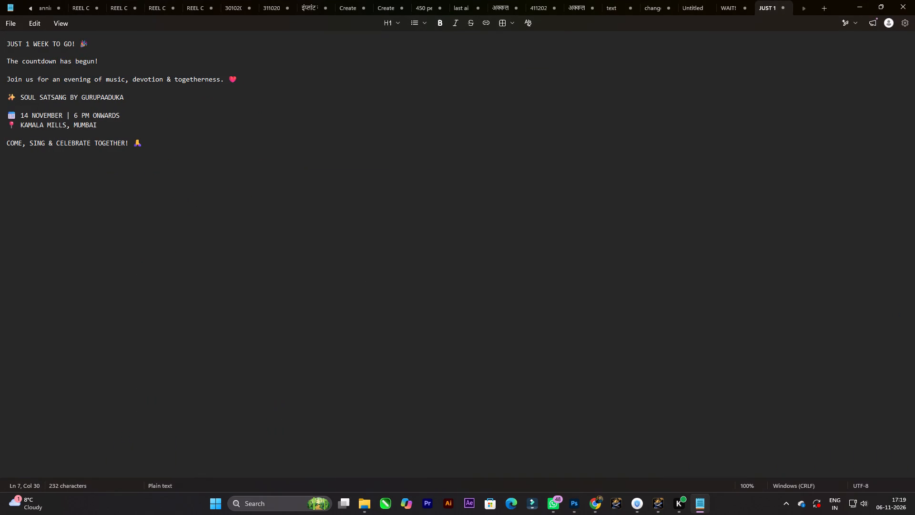
left_click_drag(226, 80, 2, 79)
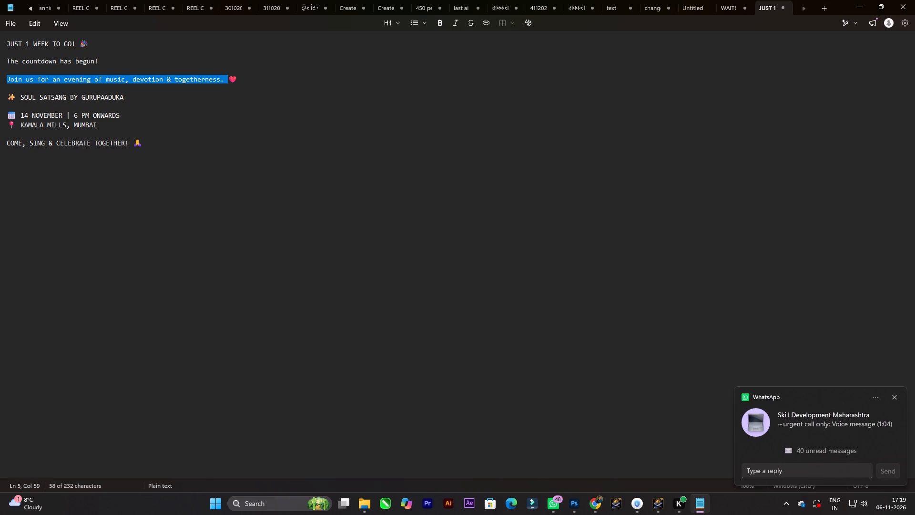
key("ctrl+c")
key("ctrl+c")
key("ctrl+c")
left_click(696, 499)
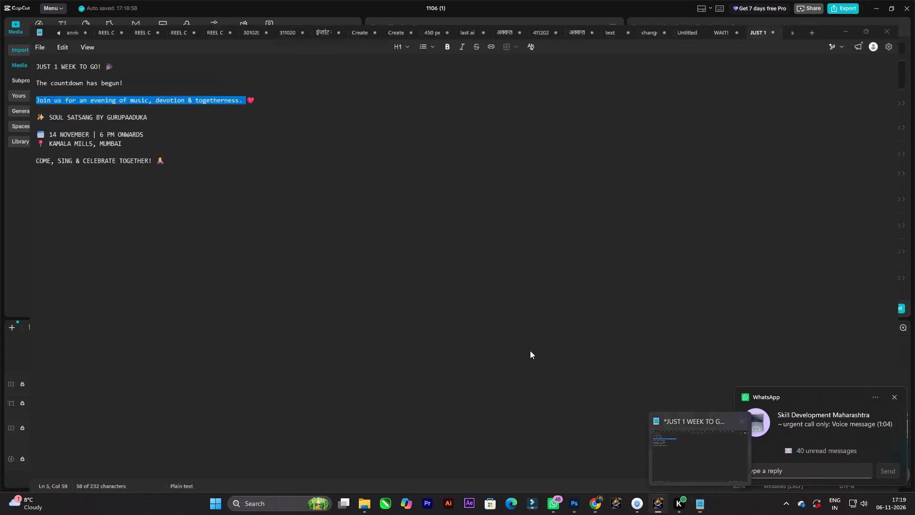
Duplicate the countdown caption onto the Klickpin crowd clip, placing it near that clip's start at about 9 seconds.
key("space")
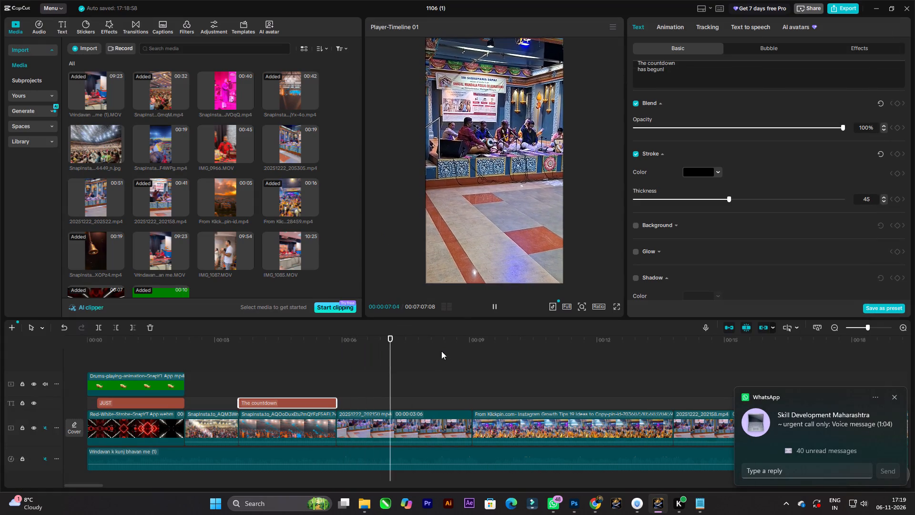
key("space")
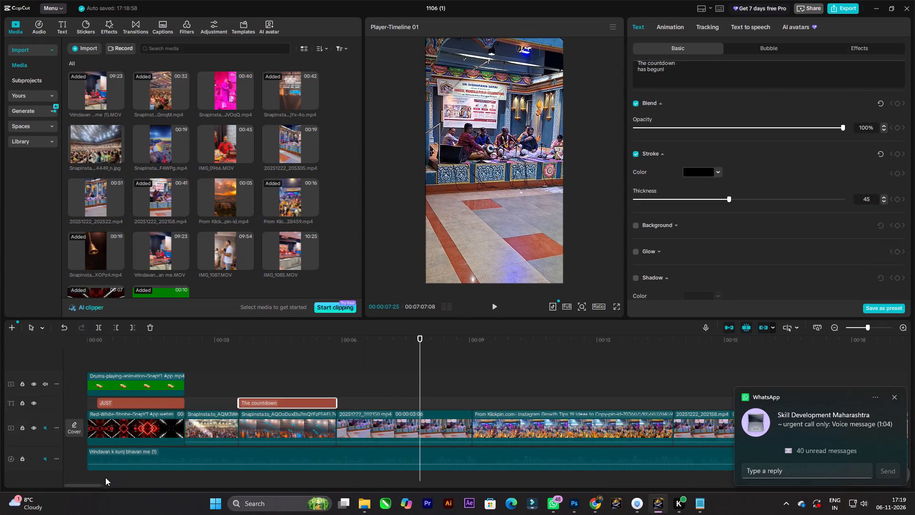
left_click_drag(87, 486, 116, 485)
key("space")
key("space")
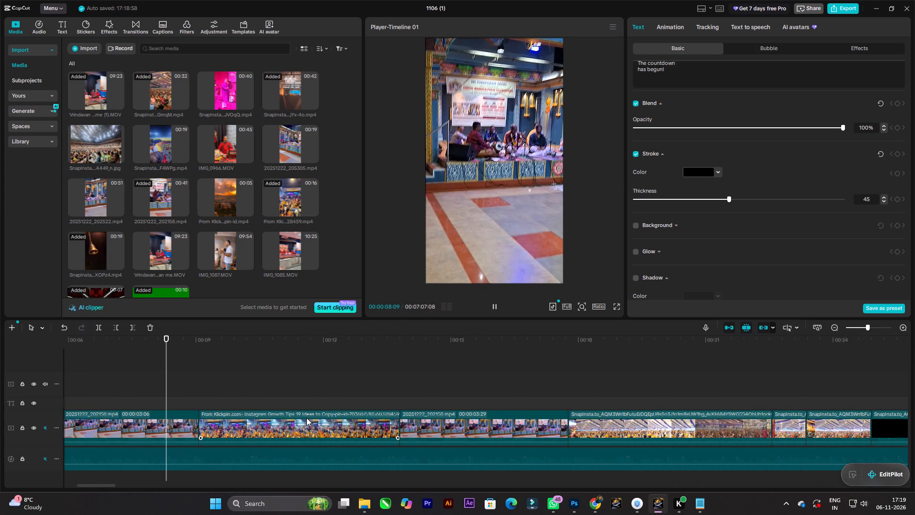
key("space")
key("space")
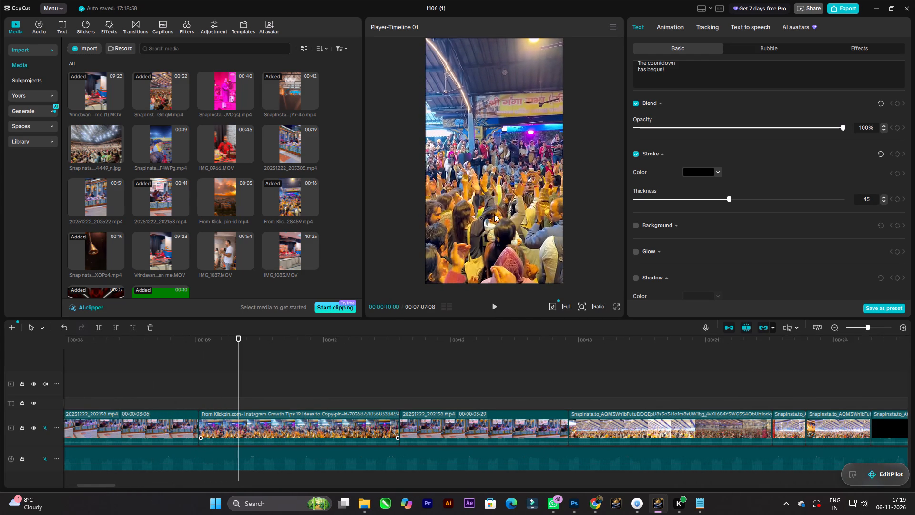
scroll(262, 372, "down", 8, "ctrl")
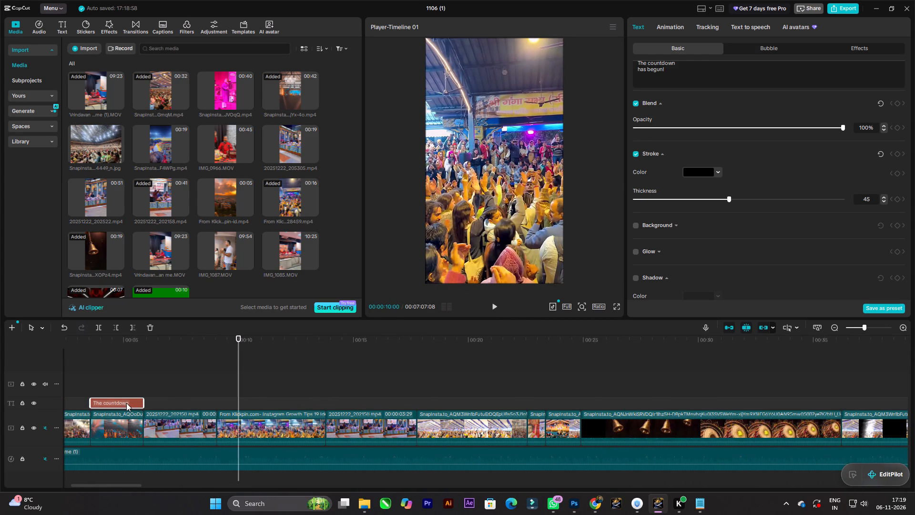
left_click(126, 403)
key("ctrl+c")
key("ctrl+v")
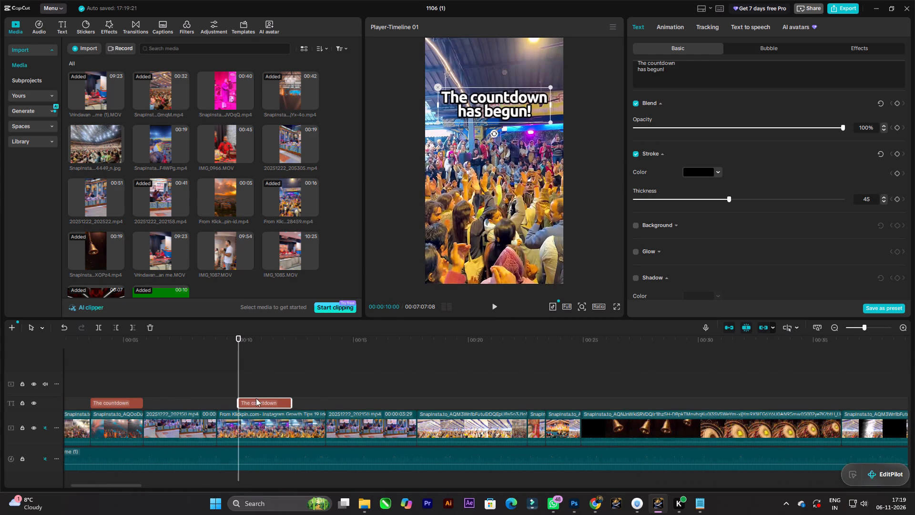
left_click_drag(259, 401, 241, 401)
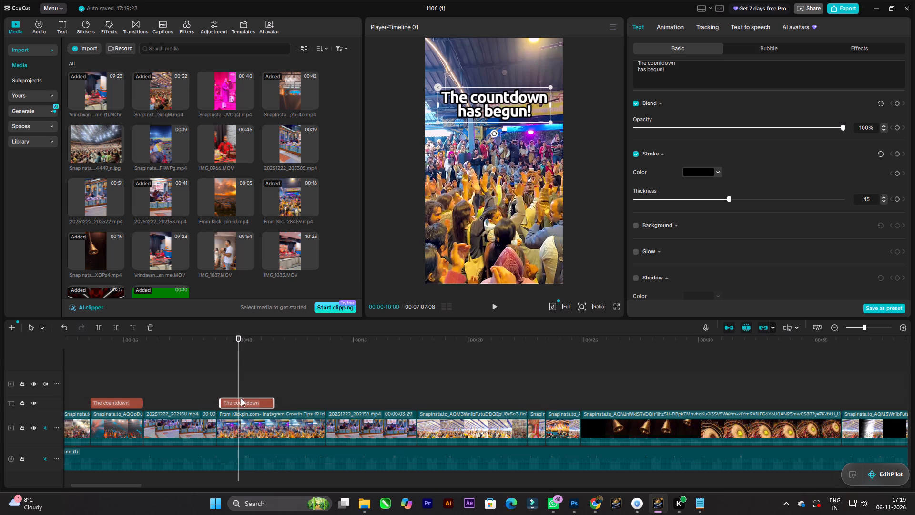
Replace the duplicated caption's text with the copied line "Join us for an evening of music, devotion & togetherness.".
left_click_drag(240, 366, 218, 364)
key("space")
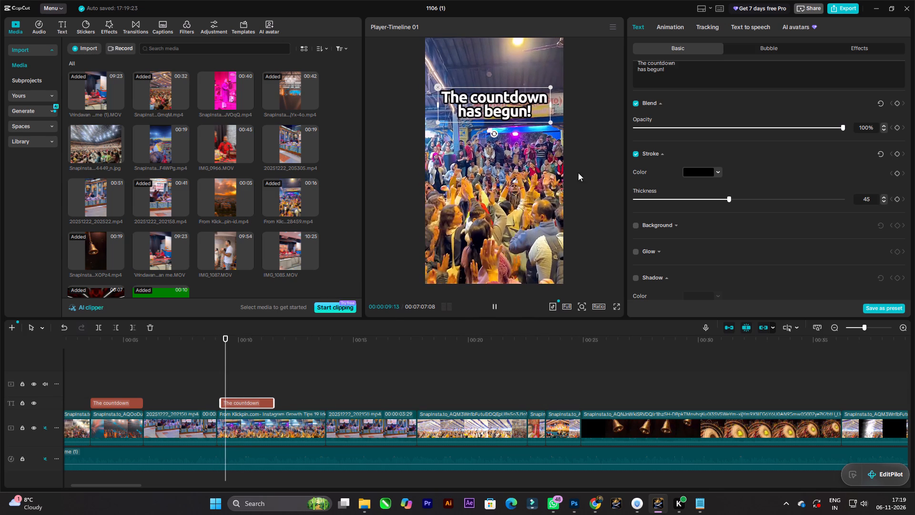
key("space")
left_click(682, 76)
key("ctrl+a")
key("ctrl+v")
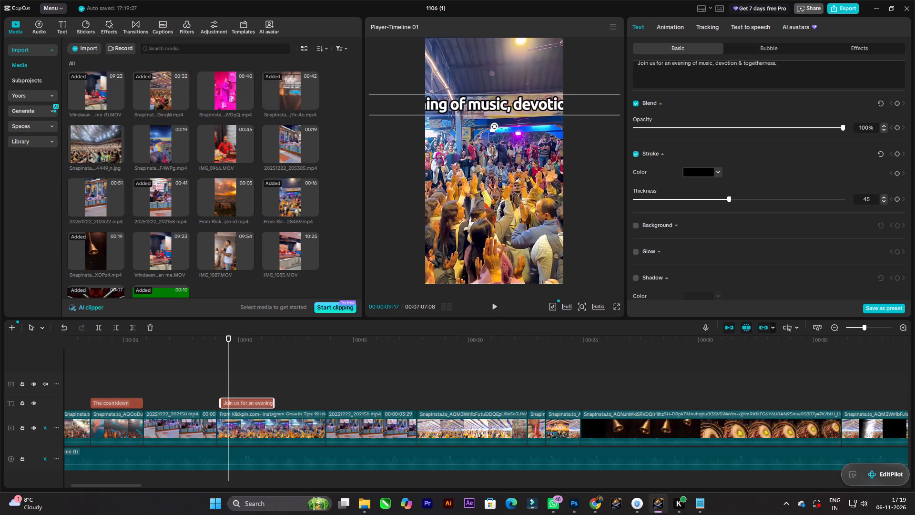
Reduce the new caption's scale to 64% so the whole line fits inside the frame.
scroll(697, 80, "up", 4)
scroll(708, 155, "up", 9)
scroll(694, 184, "down", 1)
scroll(694, 180, "up", 2)
scroll(696, 180, "down", 4)
scroll(696, 187, "up", 2)
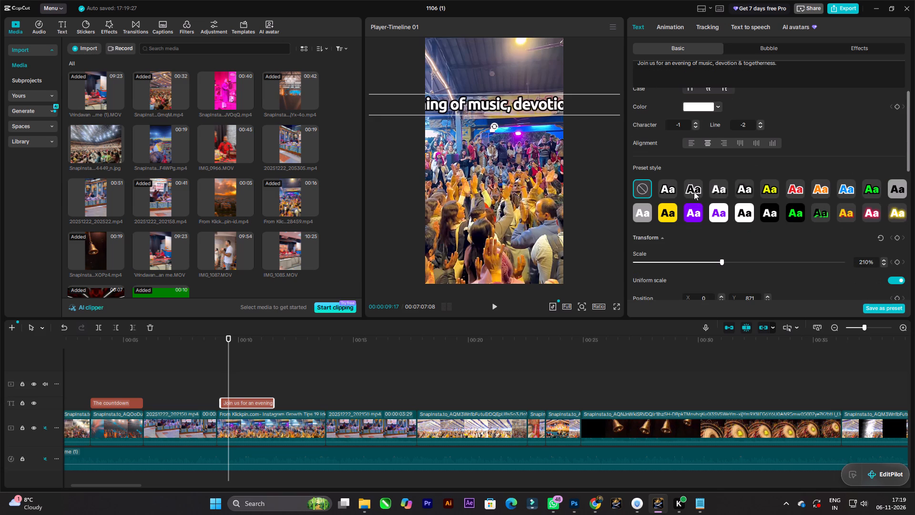
left_click(648, 263)
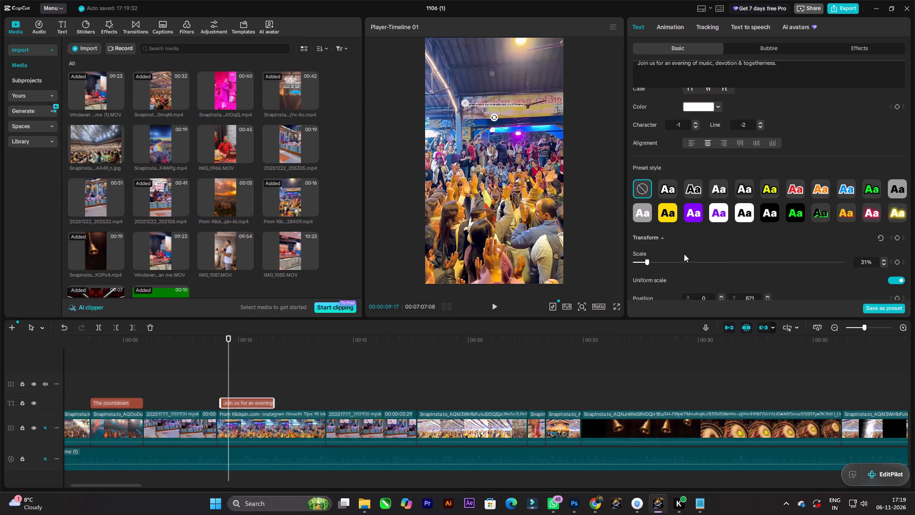
left_click(660, 263)
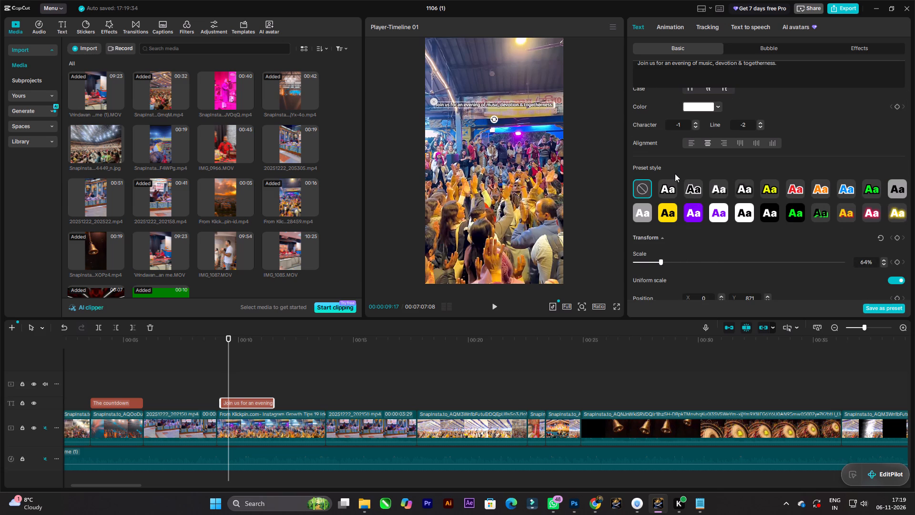
Break the caption into three lines, after "Join us for an" and after "evening of music,".
left_click(598, 135)
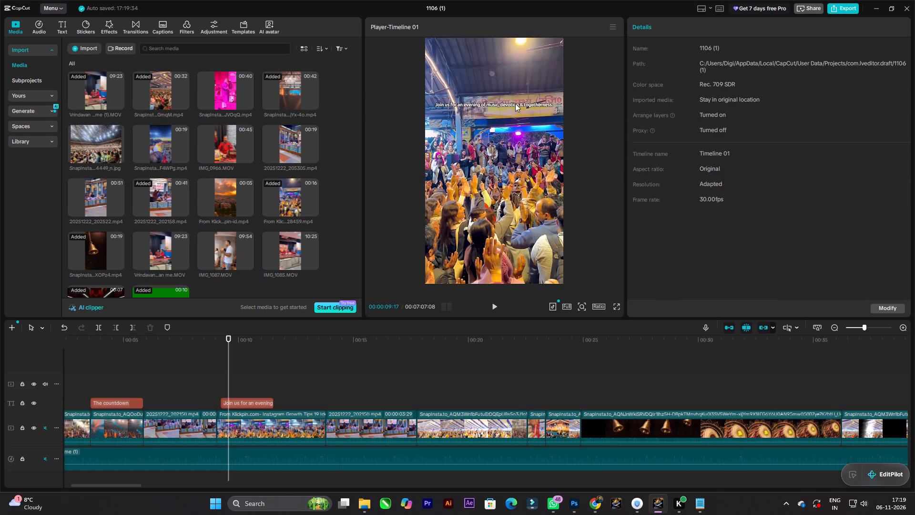
left_click(515, 103)
scroll(733, 102, "up", 3)
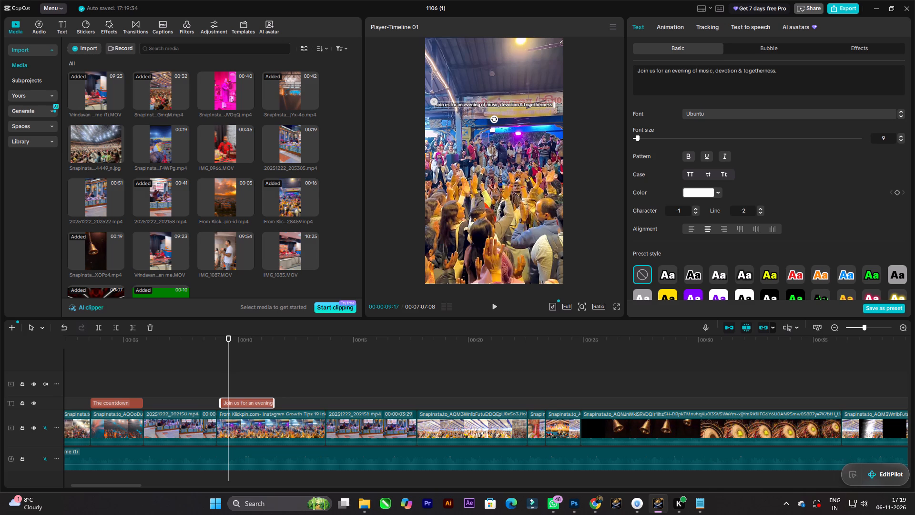
left_click(672, 72)
key("Return")
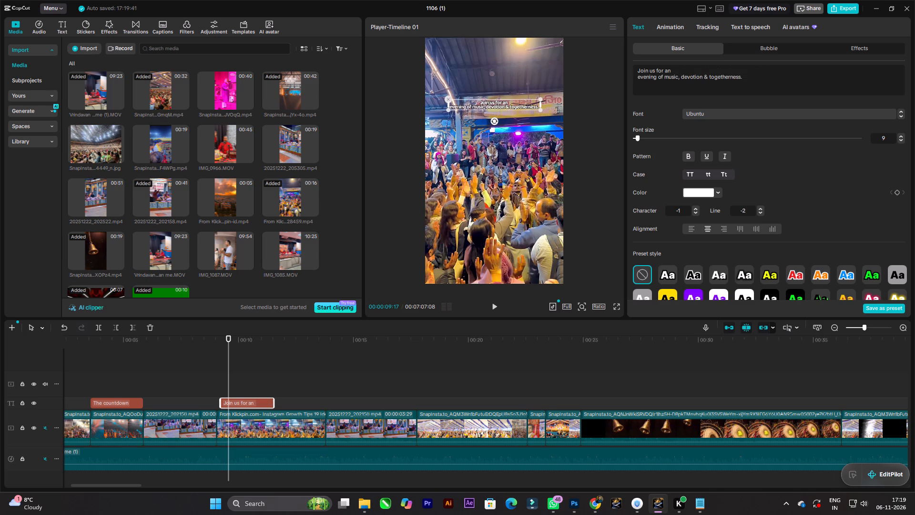
left_click(681, 76)
key("Return")
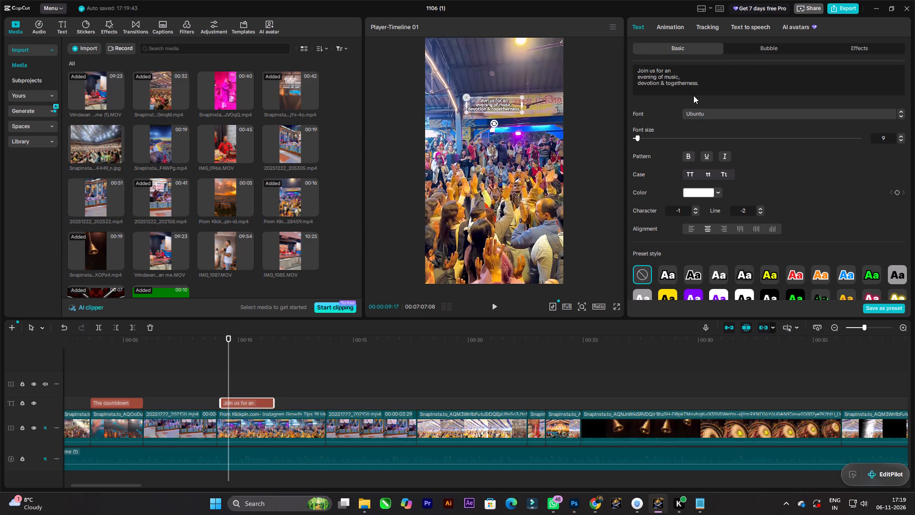
Search the fonts for "poppi" and change the "Join us" caption's font to Poppins Bold.
left_click(902, 112)
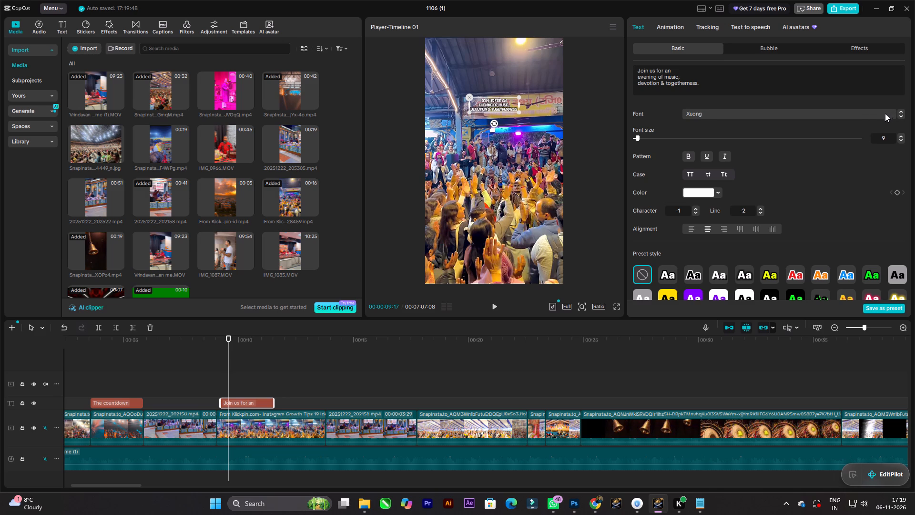
left_click(885, 113)
left_click(767, 128)
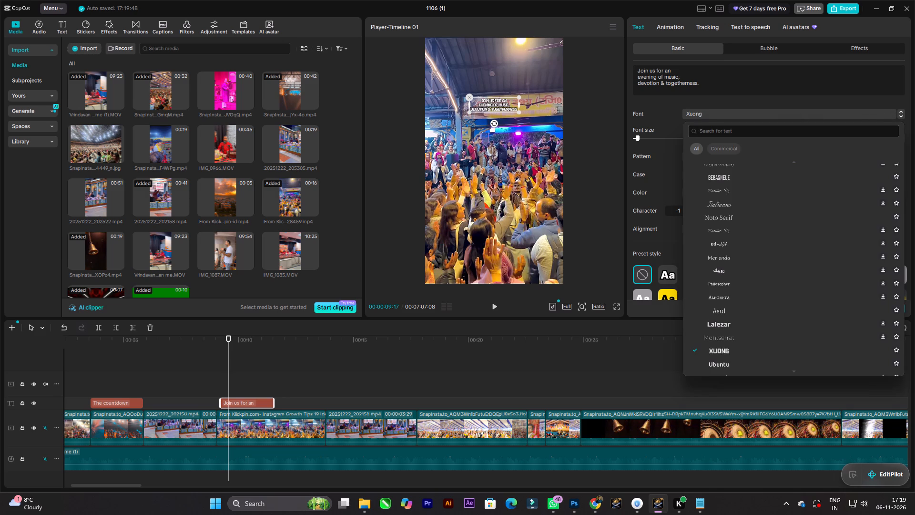
type("popp")
key("i")
key("Return")
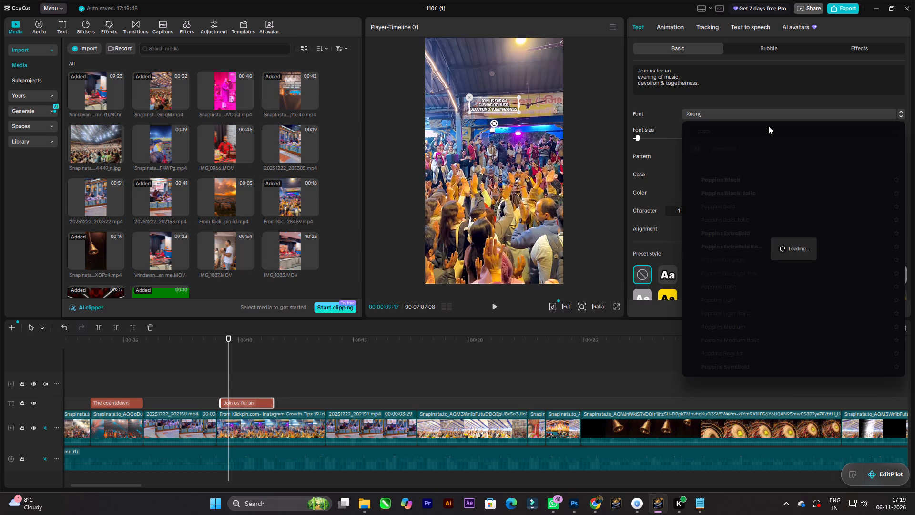
scroll(772, 181, "up", 1)
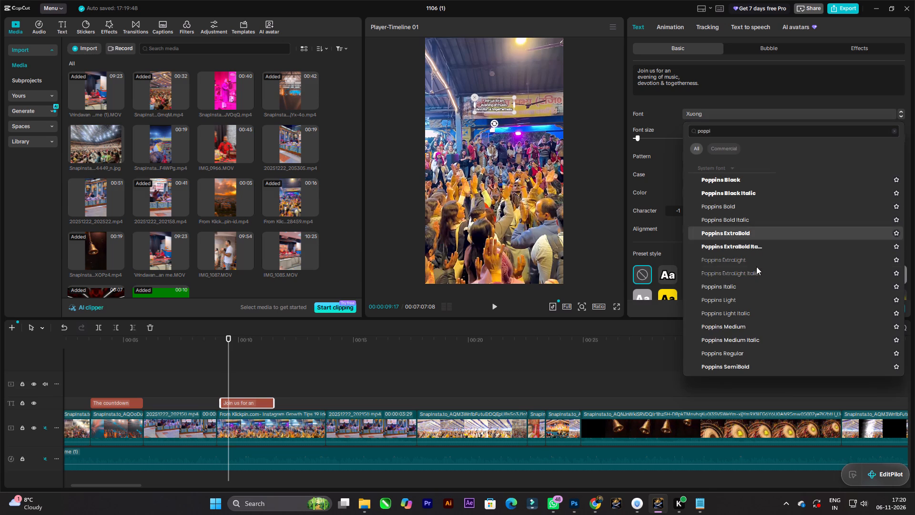
left_click(753, 210)
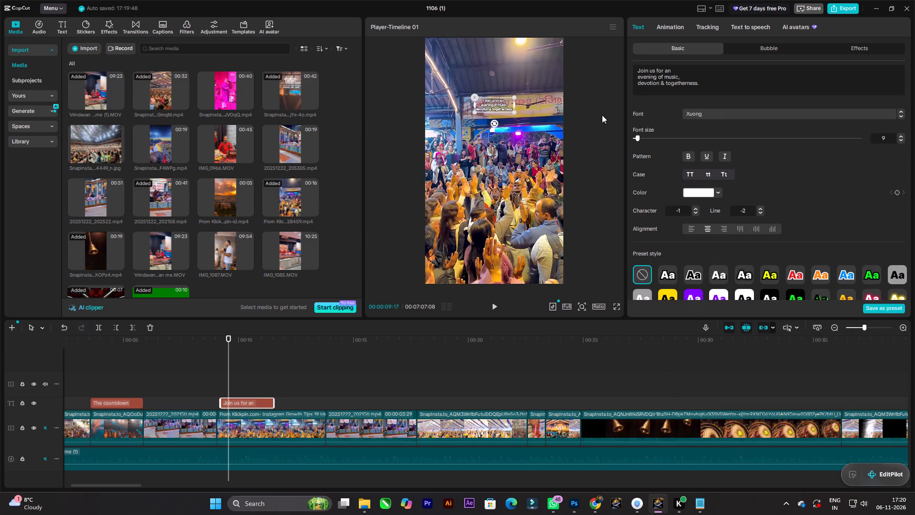
Increase the "Join us" caption's font size to 26.
left_click_drag(645, 136, 648, 136)
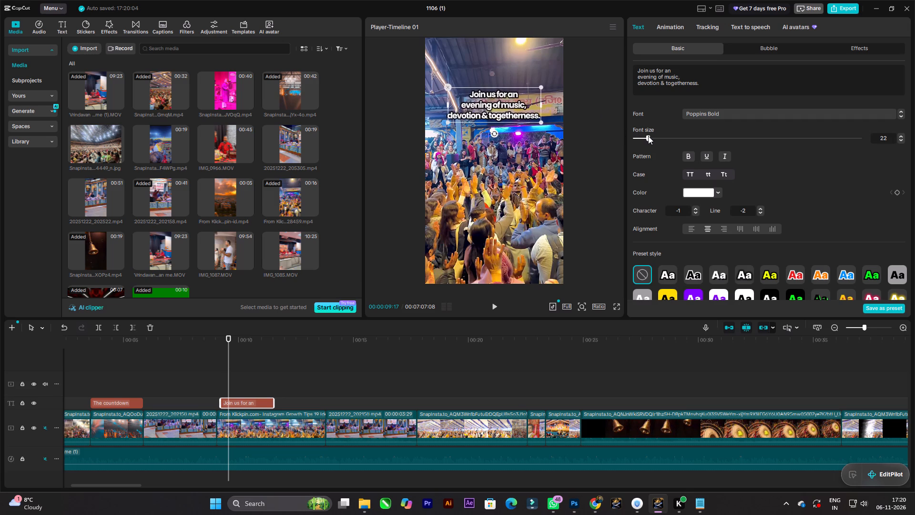
left_click_drag(648, 136, 651, 135)
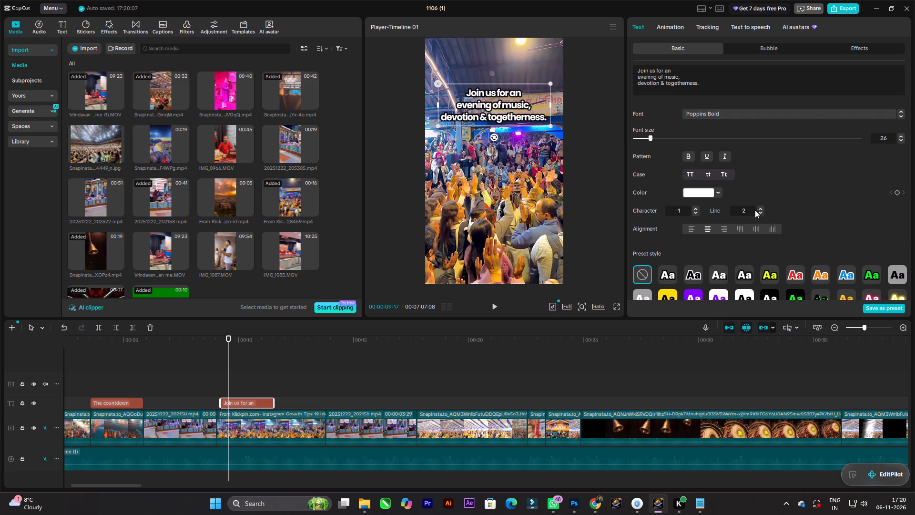
Set the "Join us" caption's character spacing to 0.
left_click(695, 211)
double_click(697, 208)
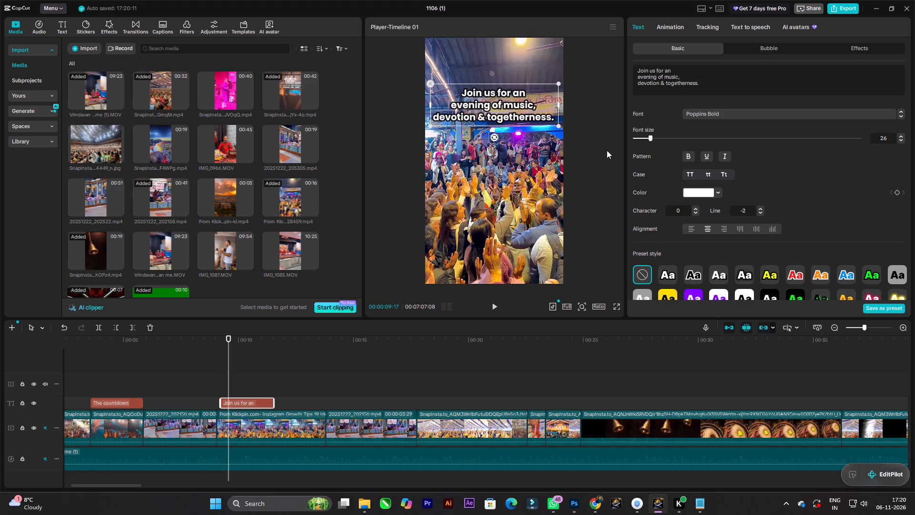
Turn off the stroke on the "Join us" caption and collapse the stroke settings.
scroll(732, 164, "down", 3)
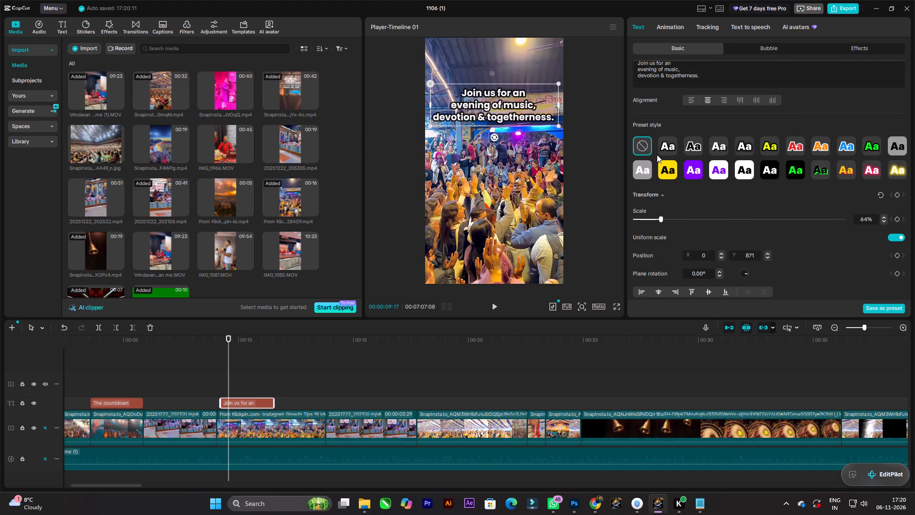
left_click(648, 148)
left_click(602, 151)
left_click(537, 116)
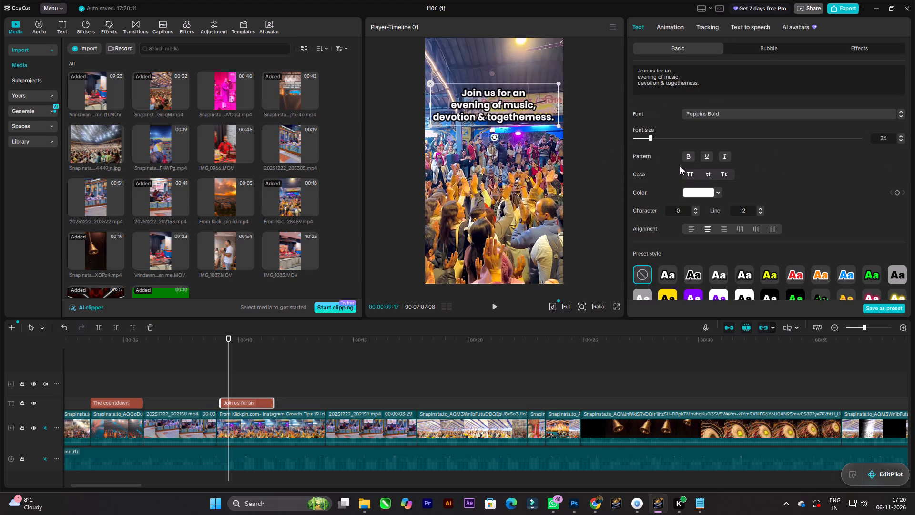
scroll(680, 166, "down", 7)
left_click(635, 196)
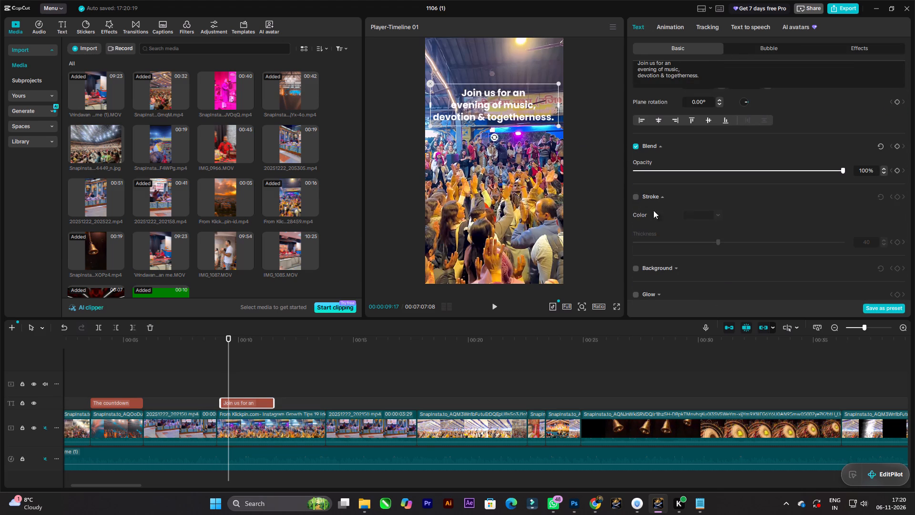
left_click(661, 195)
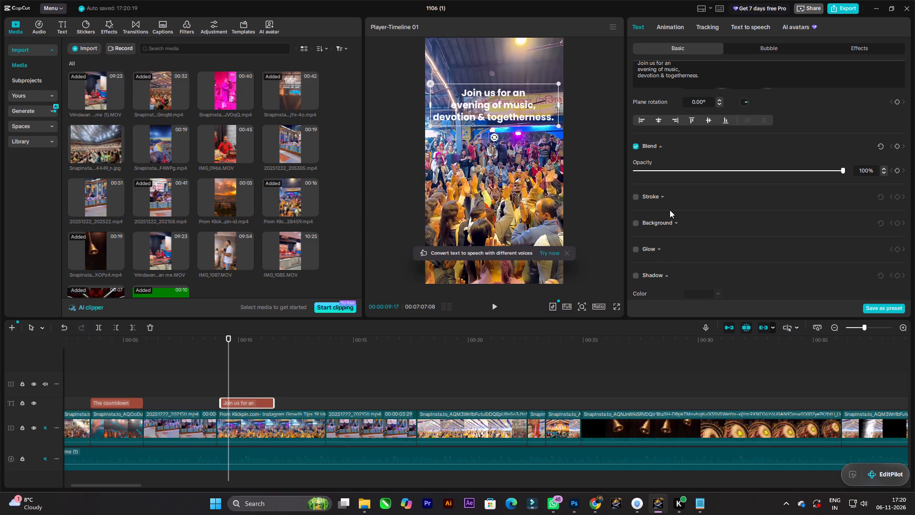
Turn on the shadow for the "Join us" caption.
scroll(657, 232, "down", 3)
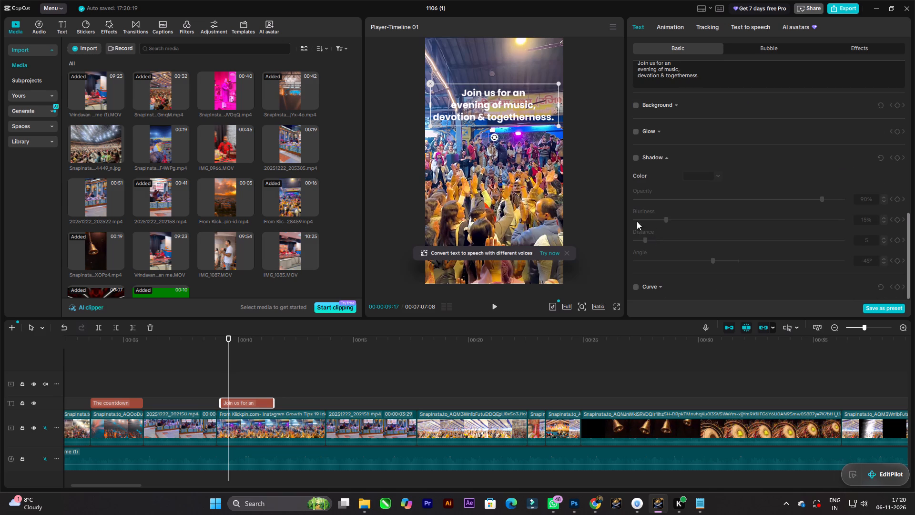
left_click(634, 161)
left_click(639, 158)
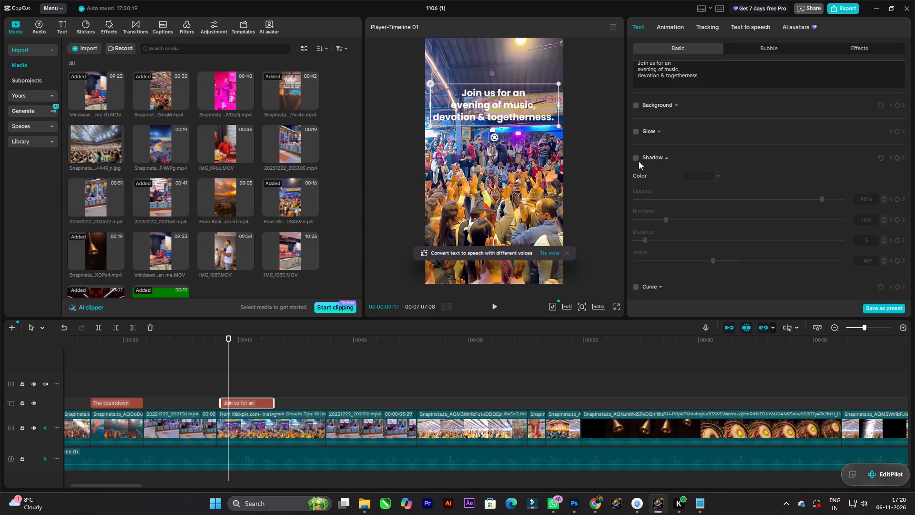
left_click(637, 159)
left_click(669, 158)
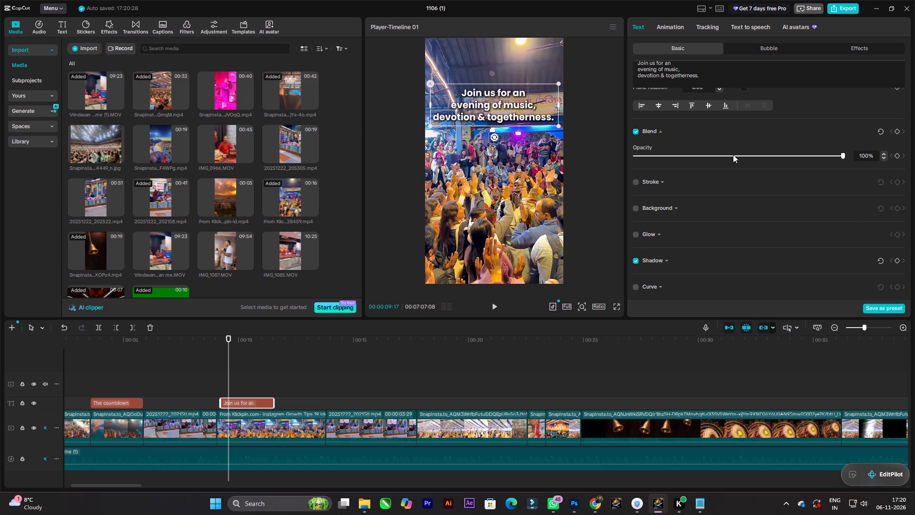
left_click(661, 131)
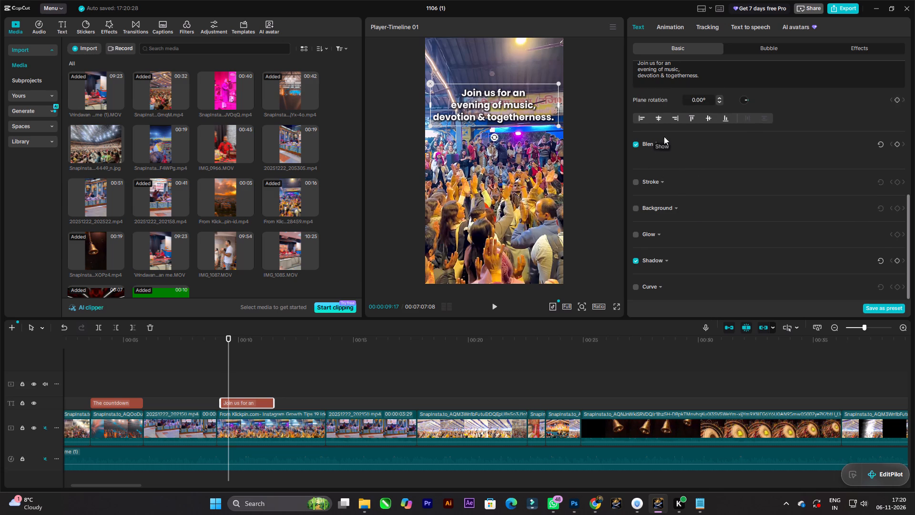
scroll(675, 219, "down", 2)
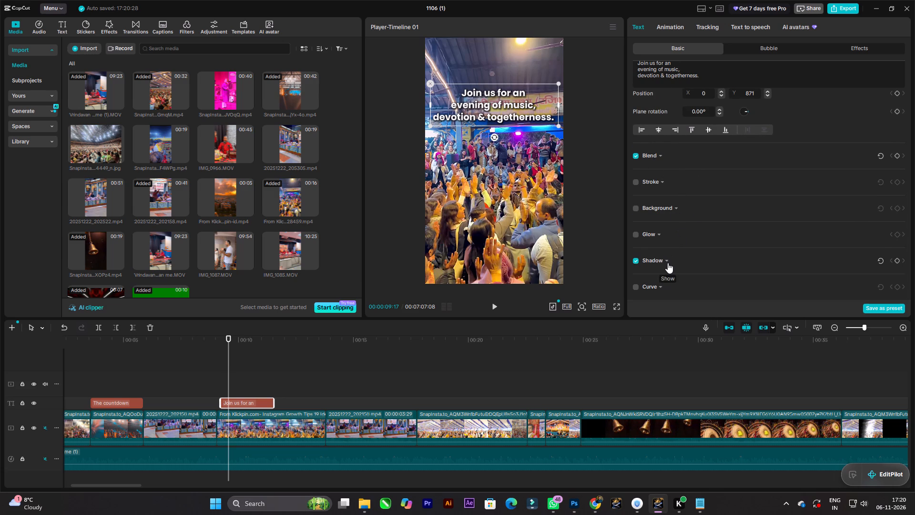
Set the caption shadow's bluriness to 19% and its distance to 14.
left_click(667, 262)
scroll(693, 250, "down", 4)
left_click(673, 220)
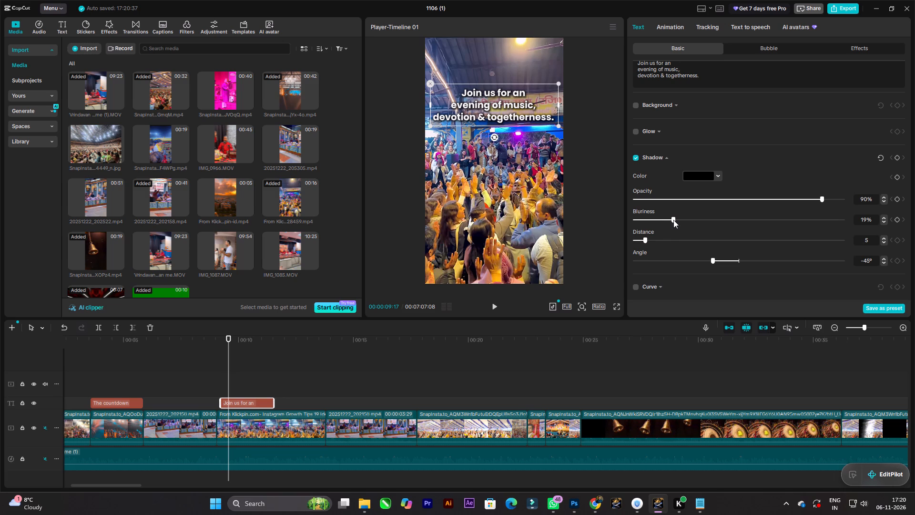
left_click_drag(669, 239, 663, 238)
left_click(527, 153)
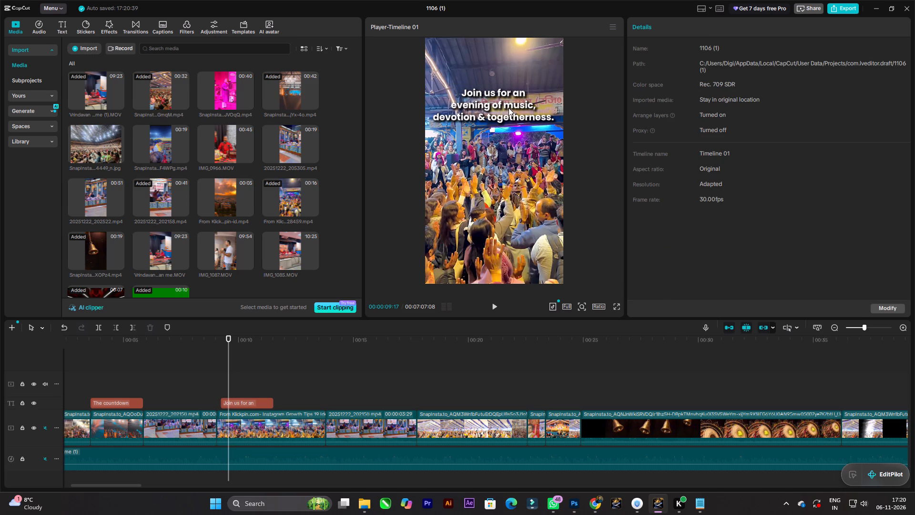
Reduce the "Join us" caption's shadow opacity to 78% and slightly lower the shadow's bluriness.
left_click(508, 108)
scroll(715, 185, "down", 9)
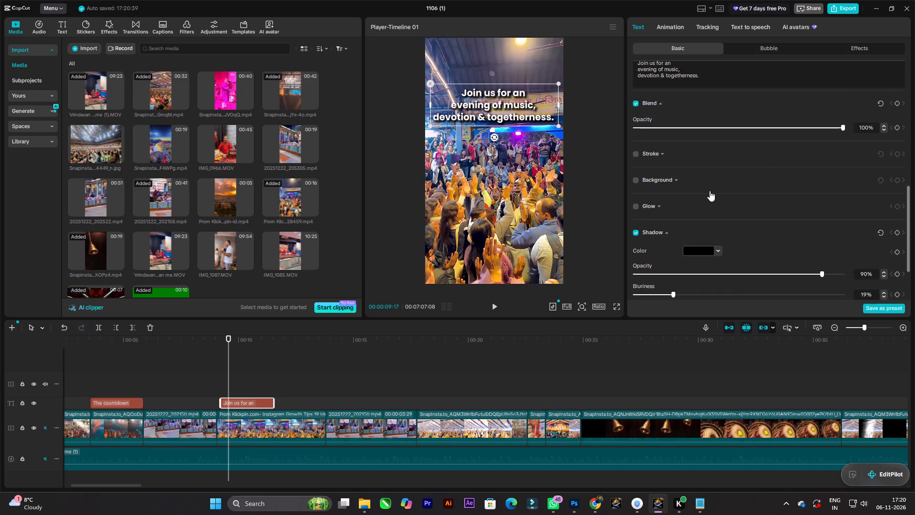
left_click(777, 229)
left_click(812, 227)
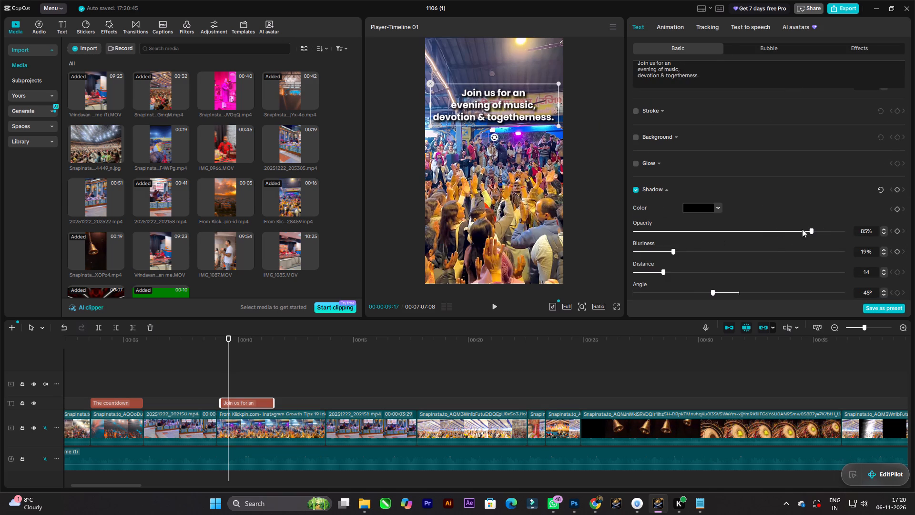
left_click(781, 229)
left_click(797, 229)
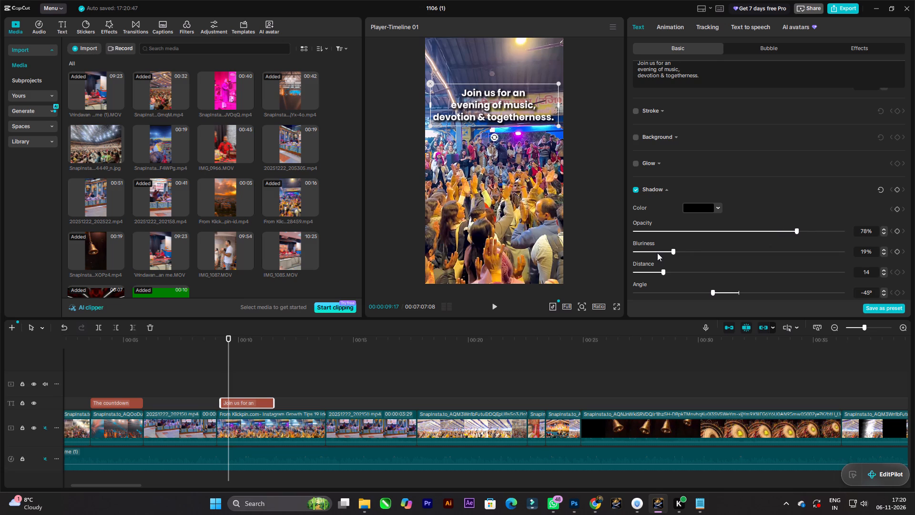
left_click(657, 251)
left_click(659, 250)
Set the "Join us" caption's vertical position to Y 870.
scroll(681, 215, "up", 2)
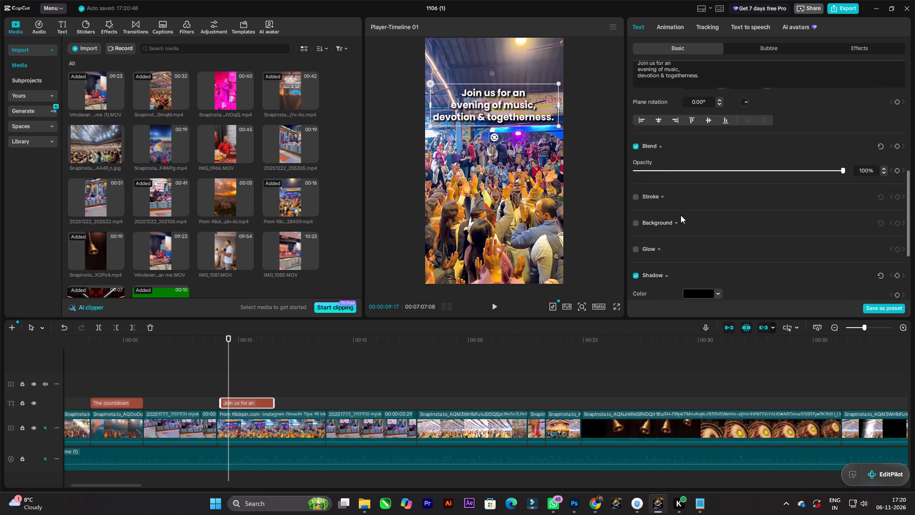
scroll(681, 215, "up", 2)
left_click(767, 171)
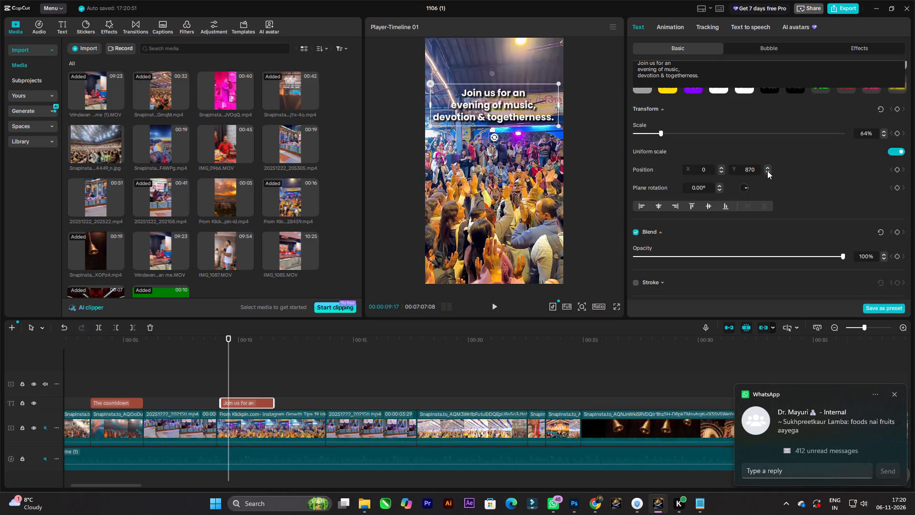
Try several line spacings on the "Join us" caption and settle on -3.
scroll(710, 192, "up", 3)
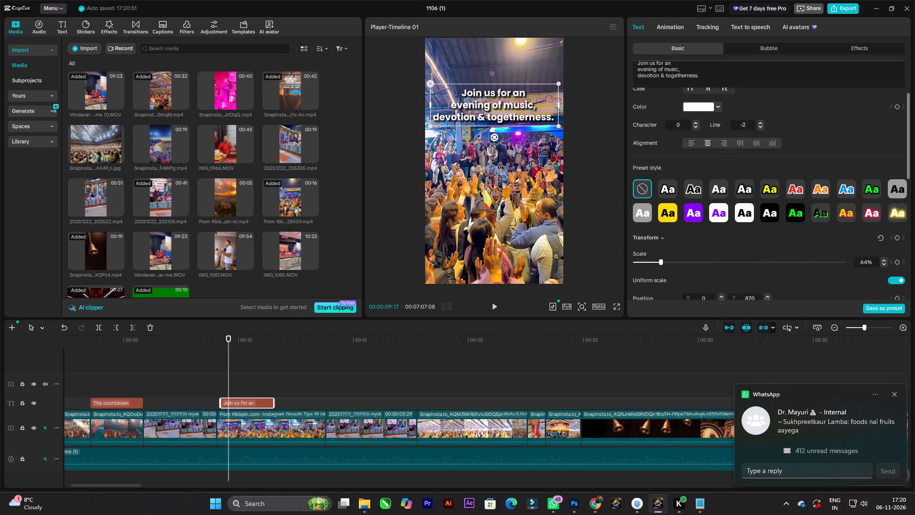
scroll(710, 192, "up", 1)
left_click(761, 170)
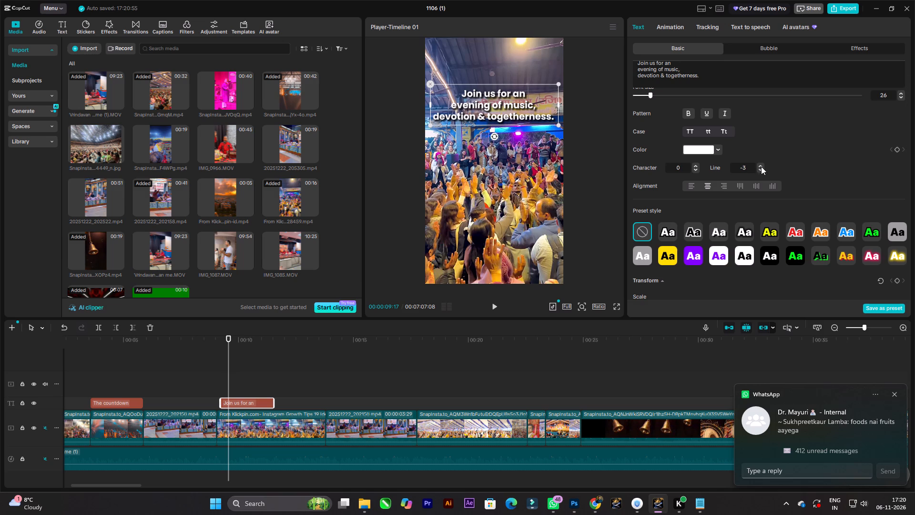
triple_click(761, 169)
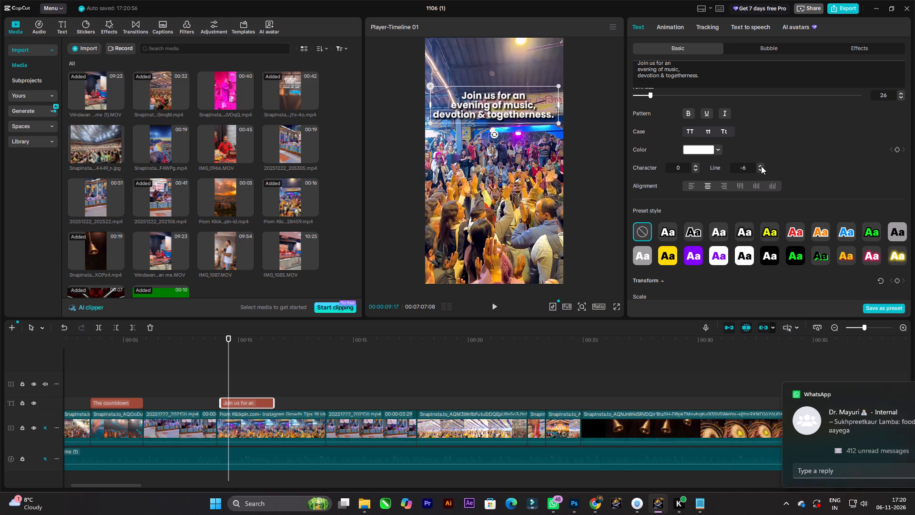
triple_click(761, 165)
double_click(761, 166)
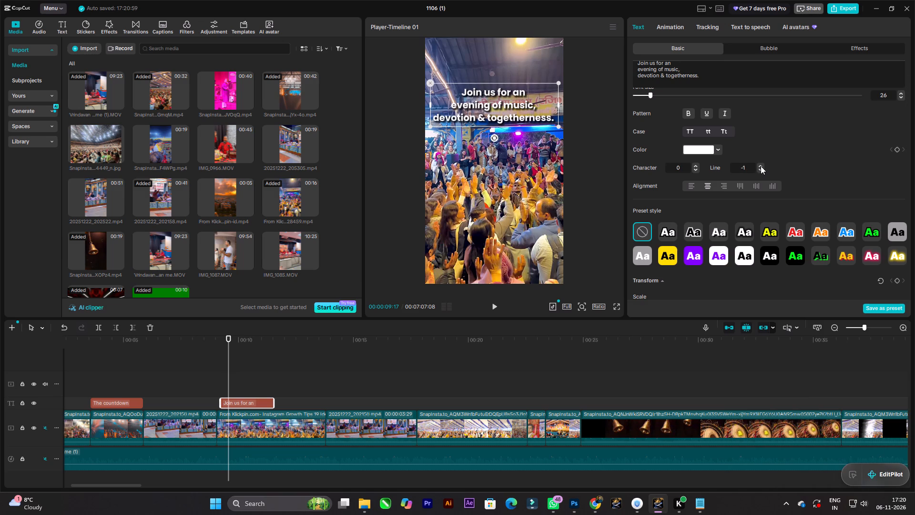
double_click(762, 169)
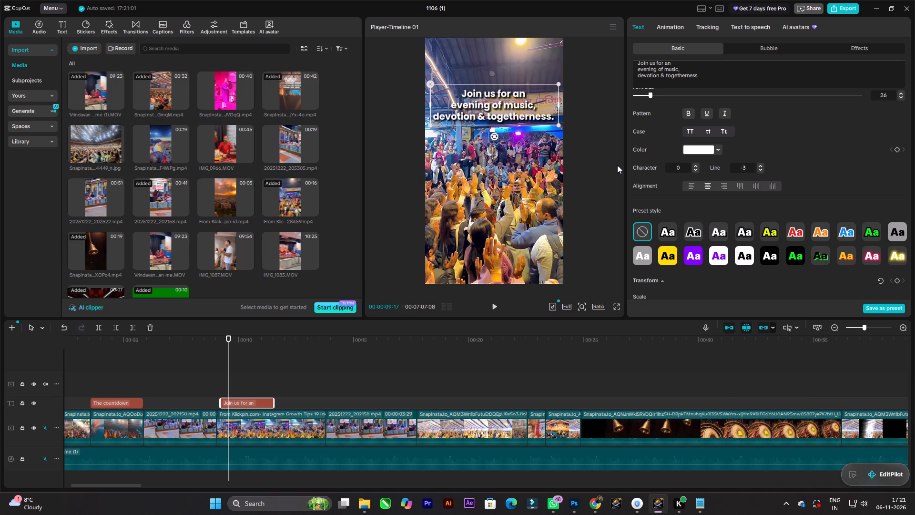
Play back the "Join us" caption section to check the styling and how long the text stays on screen.
left_click(614, 165)
key("space")
key("space")
key("space")
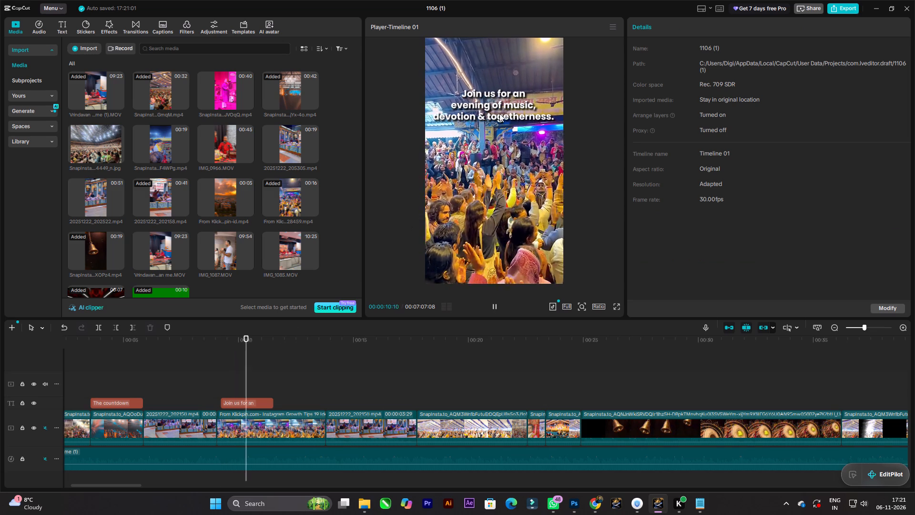
key("space")
key("space")
key("space")
key("space")
key("space")
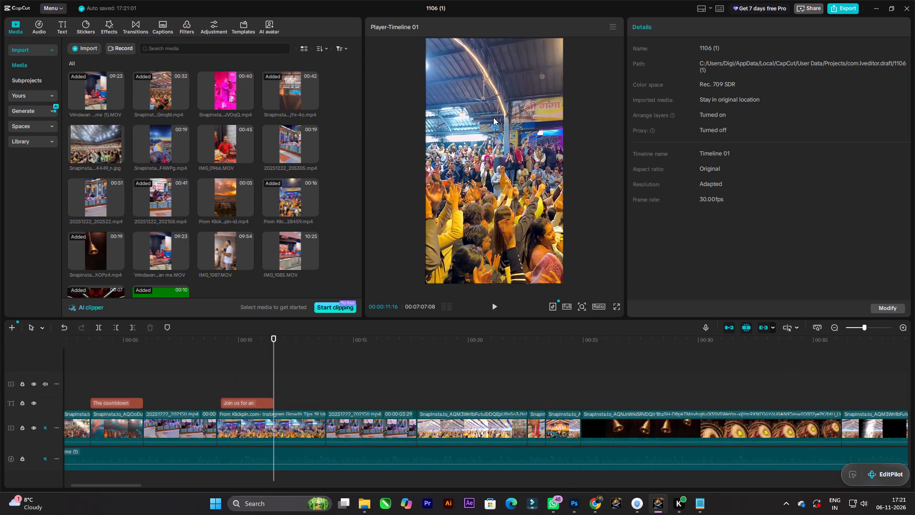
Extend the end of the "Join us" caption on the timeline to just past 12 seconds.
left_click(257, 401)
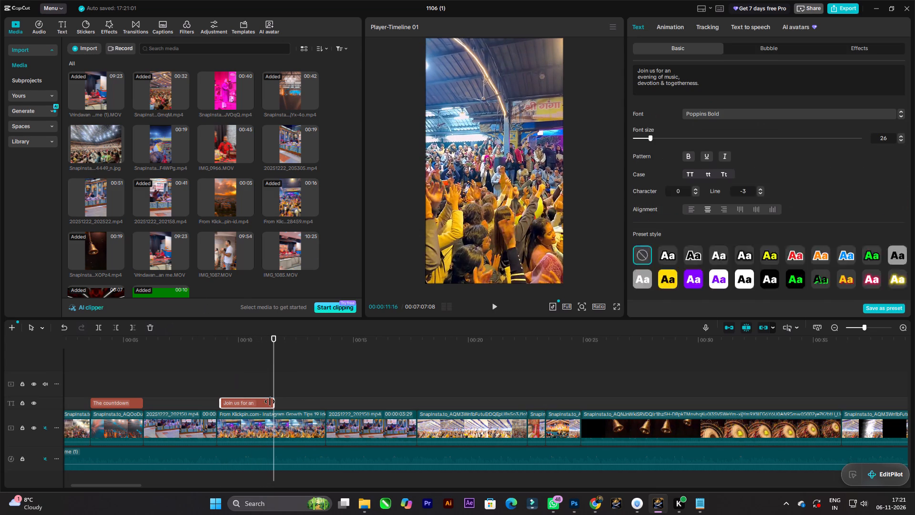
left_click_drag(273, 402, 292, 402)
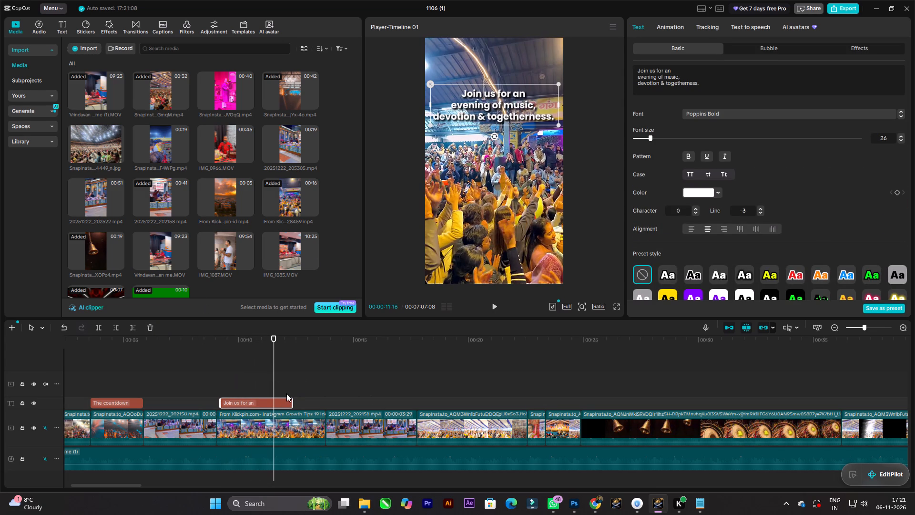
Copy the "Join us" caption and paste it at the start of the following clip.
key("ctrl+c")
left_click_drag(273, 353, 326, 351)
key("ctrl+v")
Check the script in Notepad for the next line, and select Local Disk (E:) in a new File Explorer window.
left_click(700, 506)
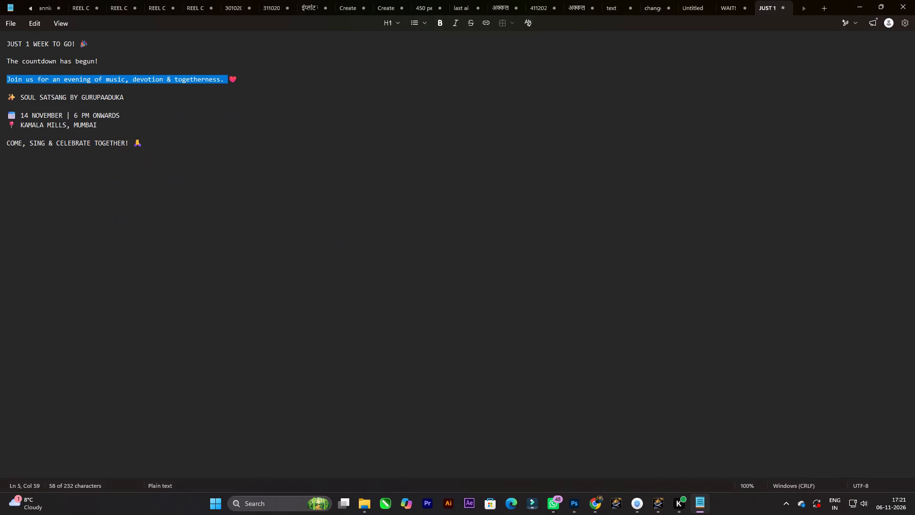
left_click(705, 509)
left_click(366, 501)
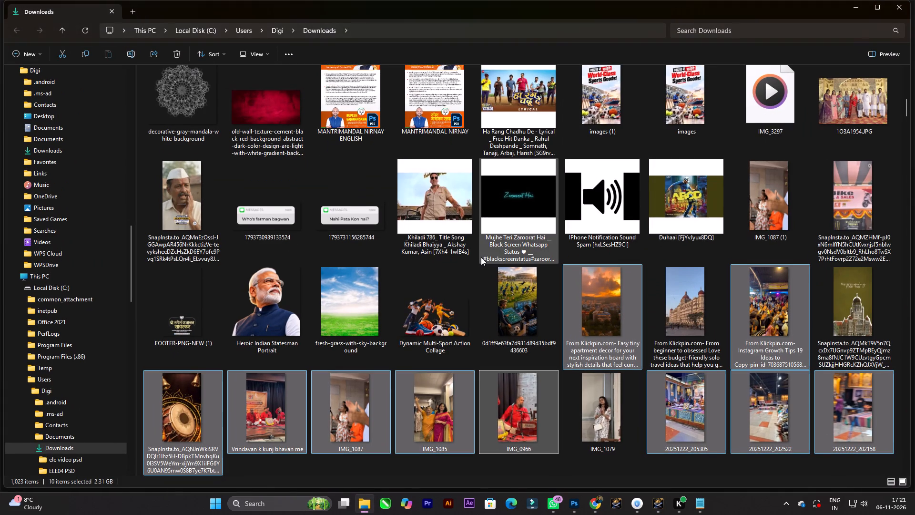
key("super+e")
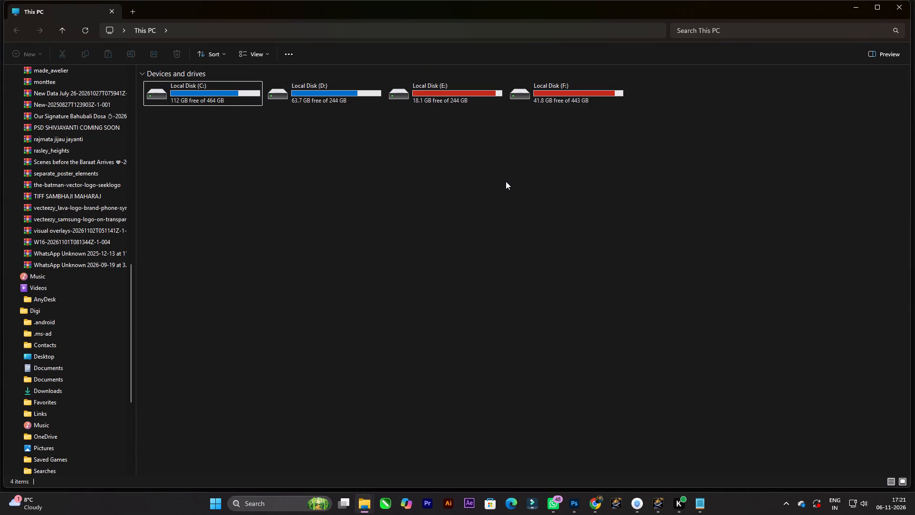
left_click(455, 94)
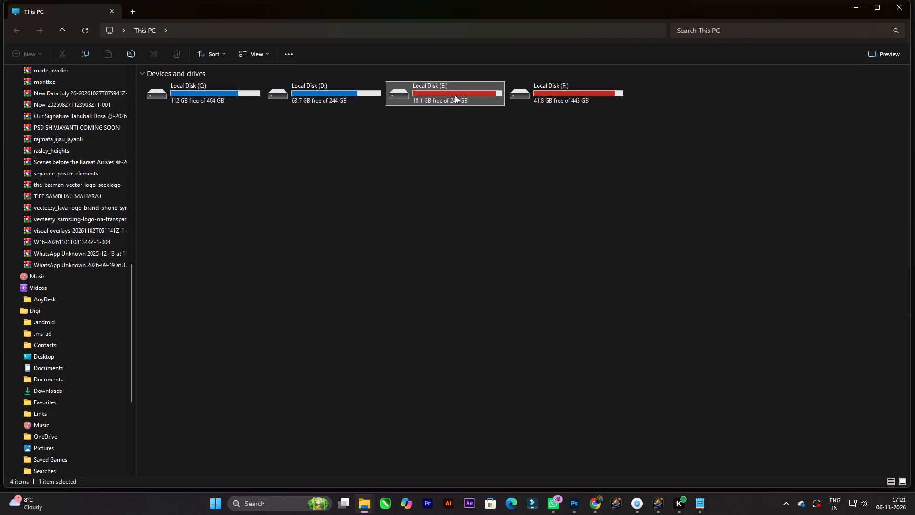
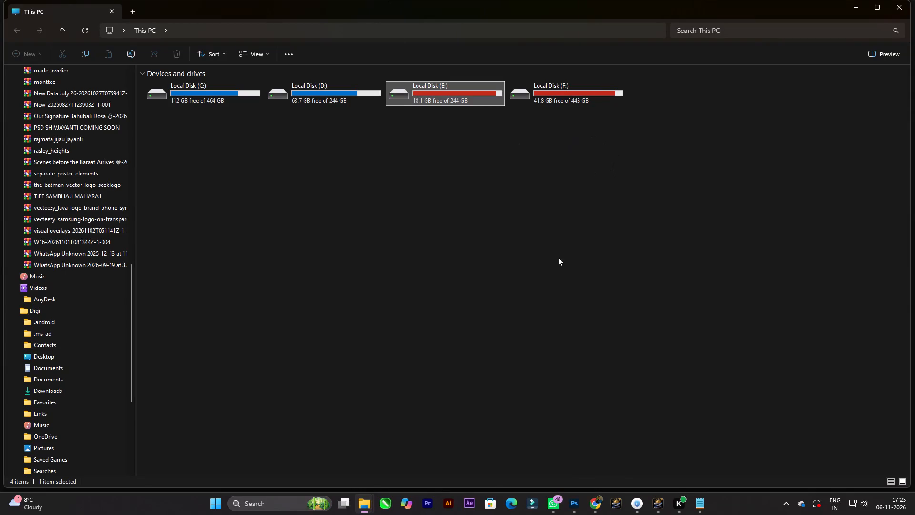
Open the 26-10-2026 folder inside pd data > gurupaadhuka on Local Disk (E:).
double_click(447, 104)
left_click(401, 96)
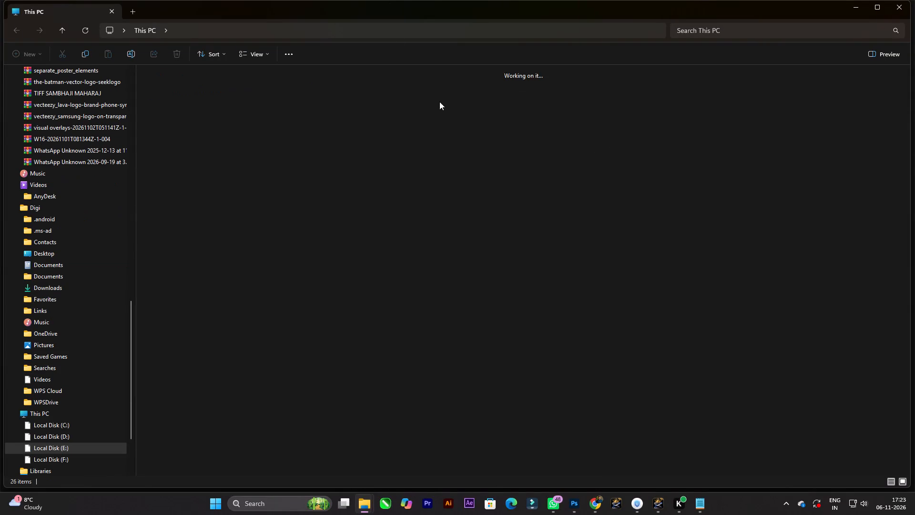
left_click(432, 103)
key("p")
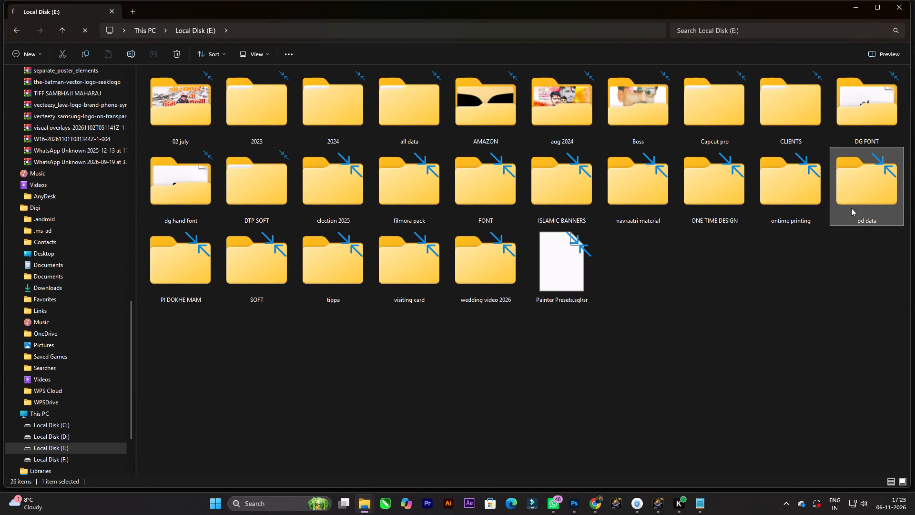
left_click(900, 214)
double_click(858, 202)
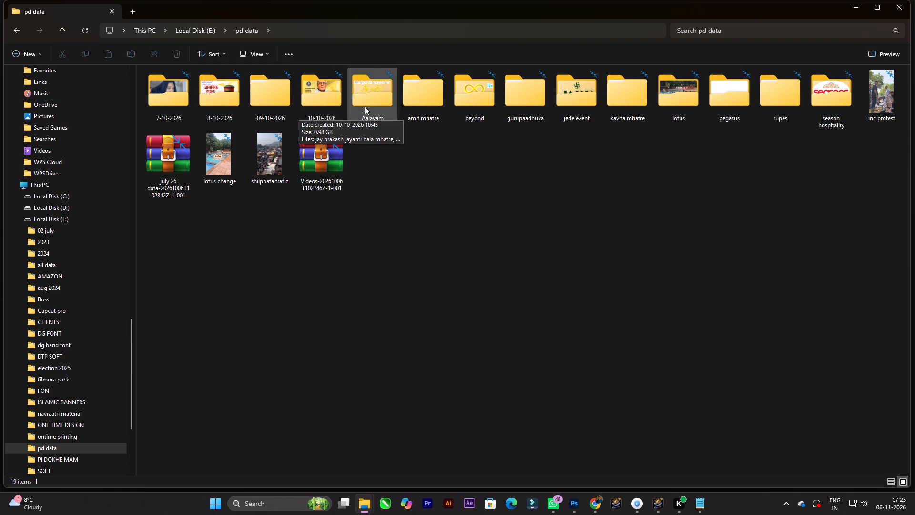
double_click(527, 97)
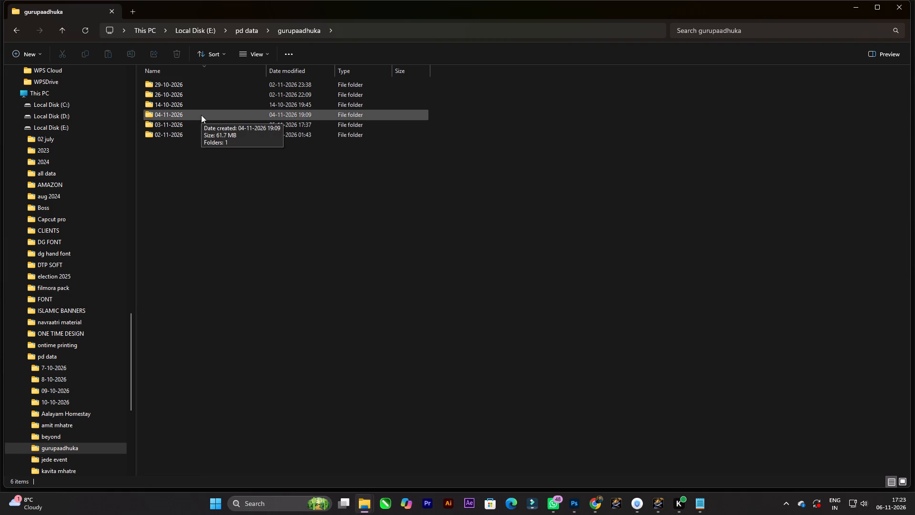
double_click(201, 115)
key("BackSpace")
double_click(202, 93)
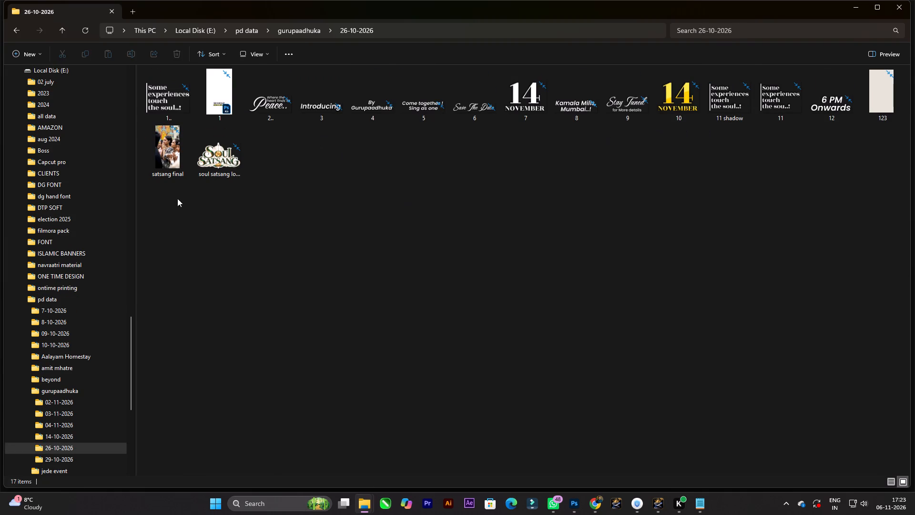
Import the Soul Satsang logo and the "By Gurupaadhuka" image (4) from the folder into the CapCut project media.
left_click(223, 156)
left_click(364, 119, "ctrl")
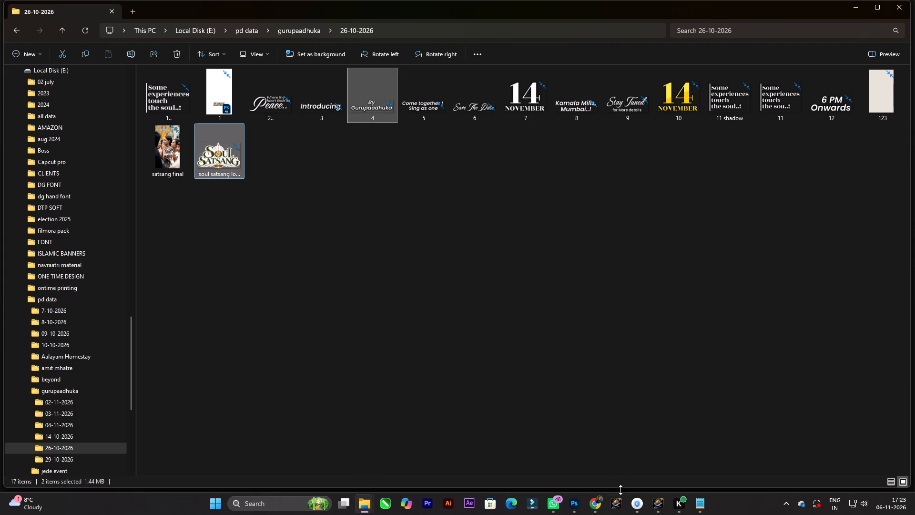
left_click(707, 508)
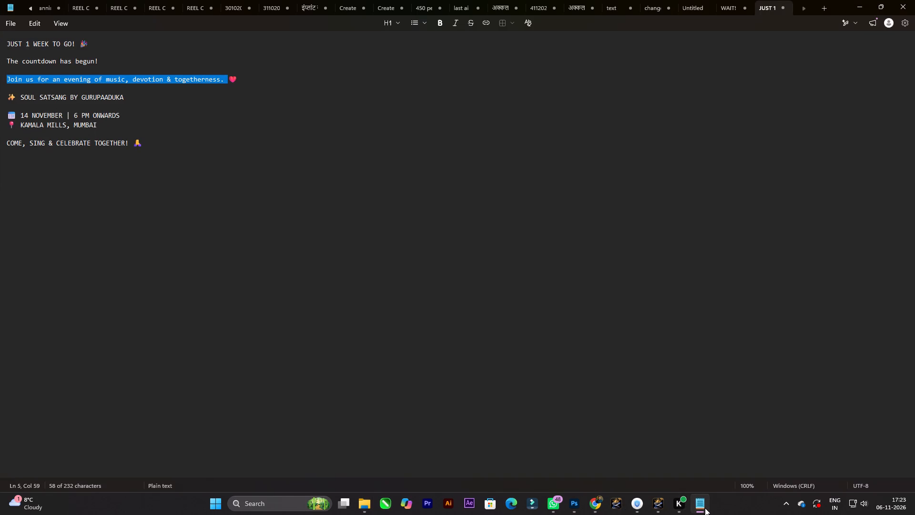
left_click(705, 508)
left_click_drag(225, 165, 683, 472)
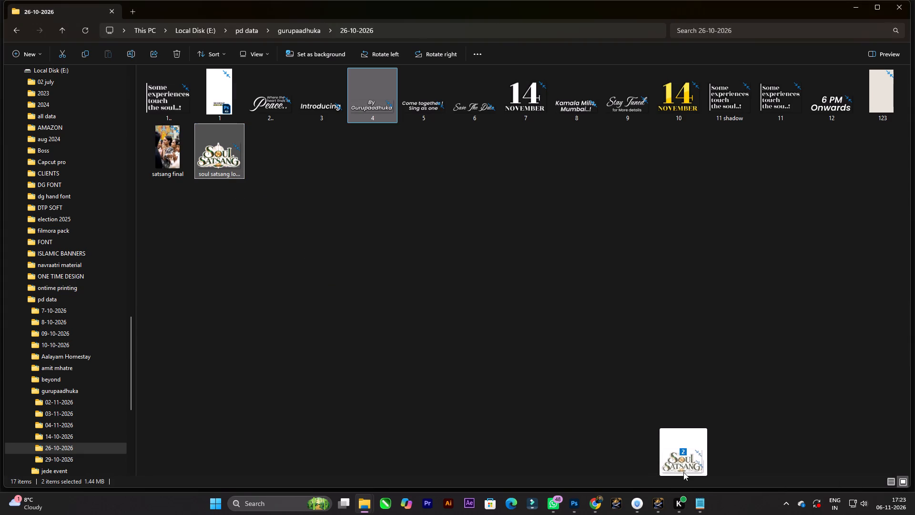
left_click_drag(683, 472, 320, 192)
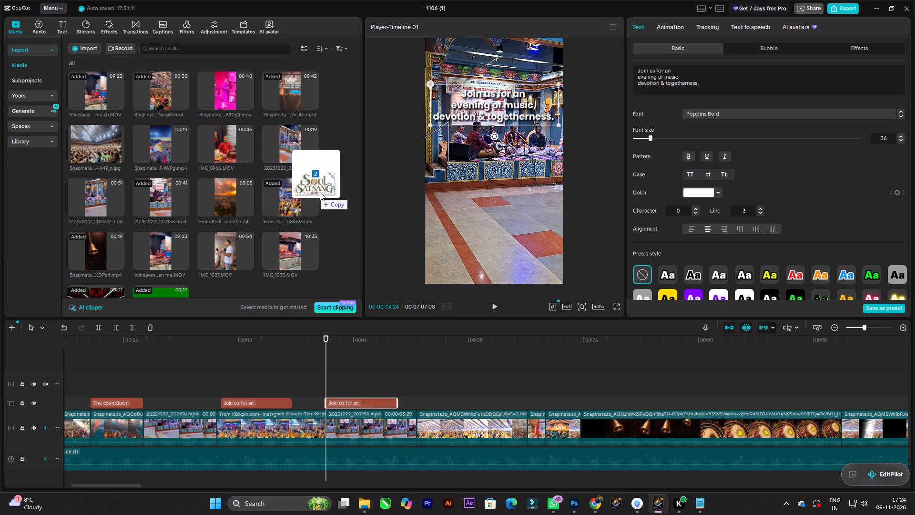
left_click_drag(320, 192, 333, 186)
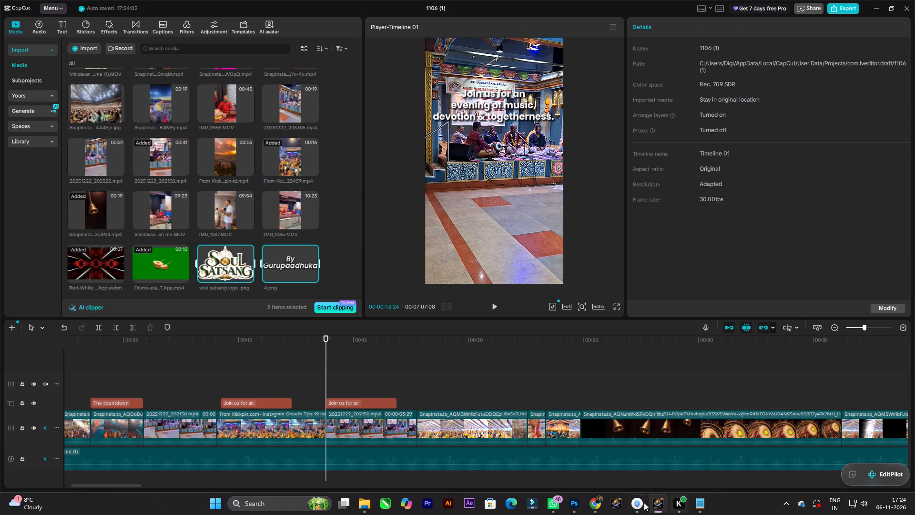
Import the "Kamala Mills, Mumbai..!" image (8) and the "6 PM Onwards" image (12) into the CapCut project media.
left_click(661, 504)
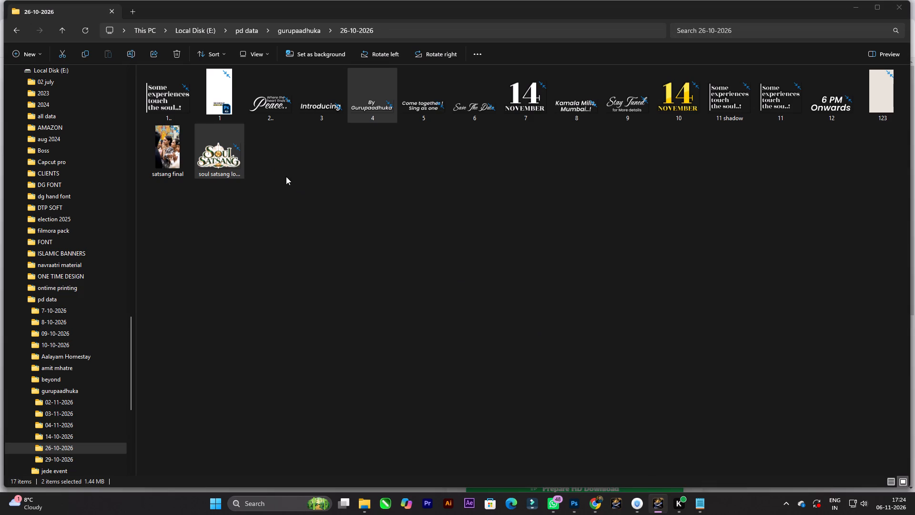
left_click(302, 165)
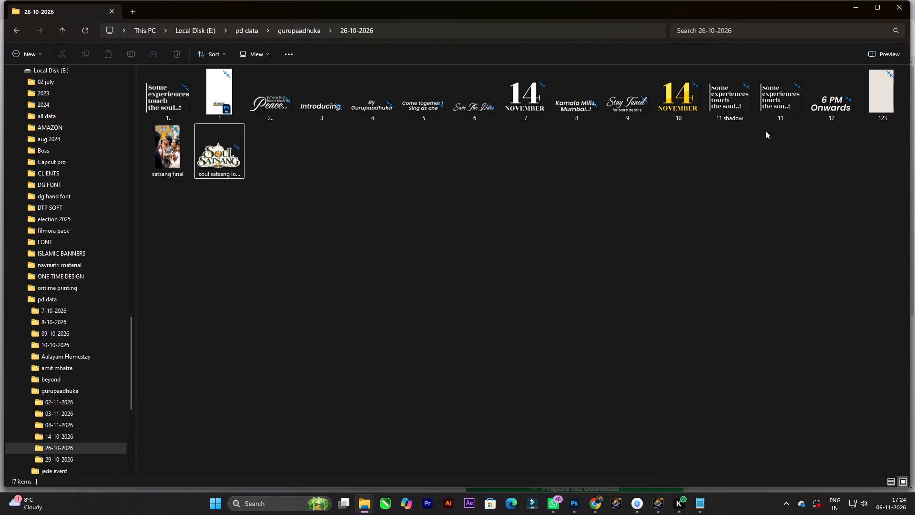
left_click(827, 109)
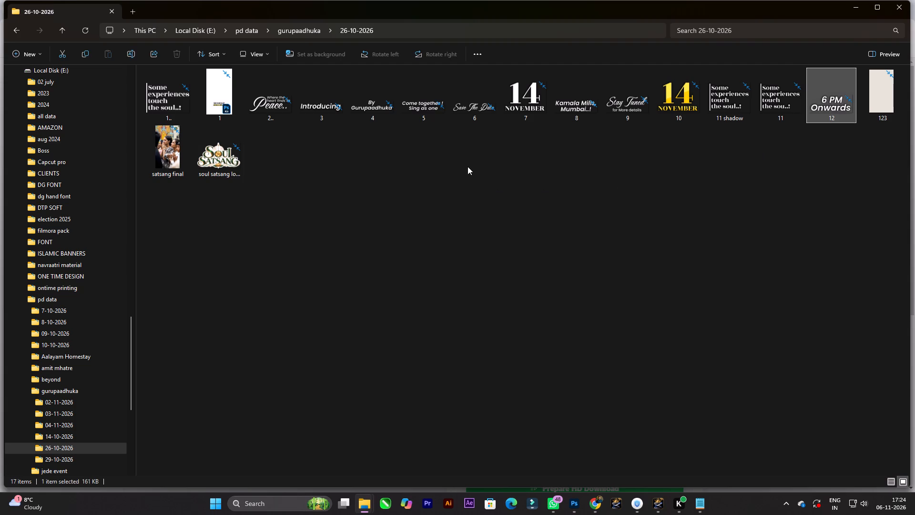
left_click(565, 115, "ctrl")
left_click_drag(569, 113, 661, 497)
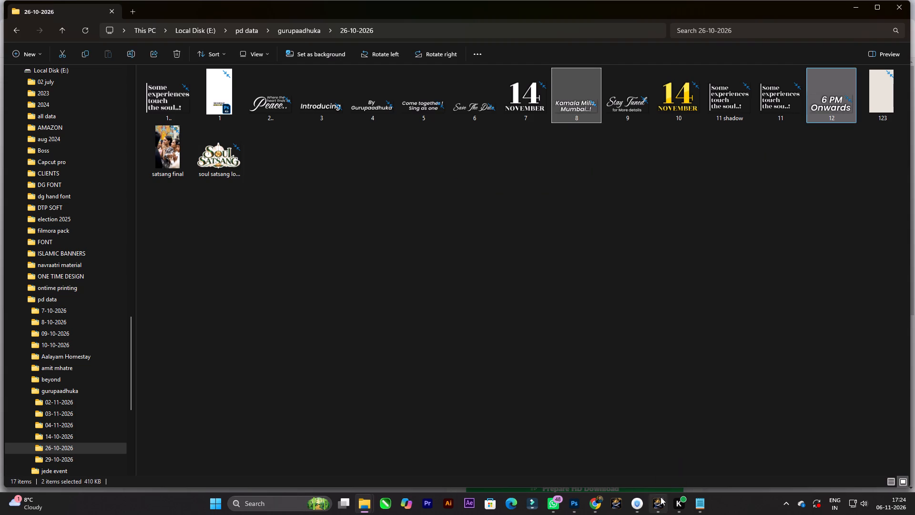
left_click_drag(661, 497, 333, 169)
left_click(333, 169)
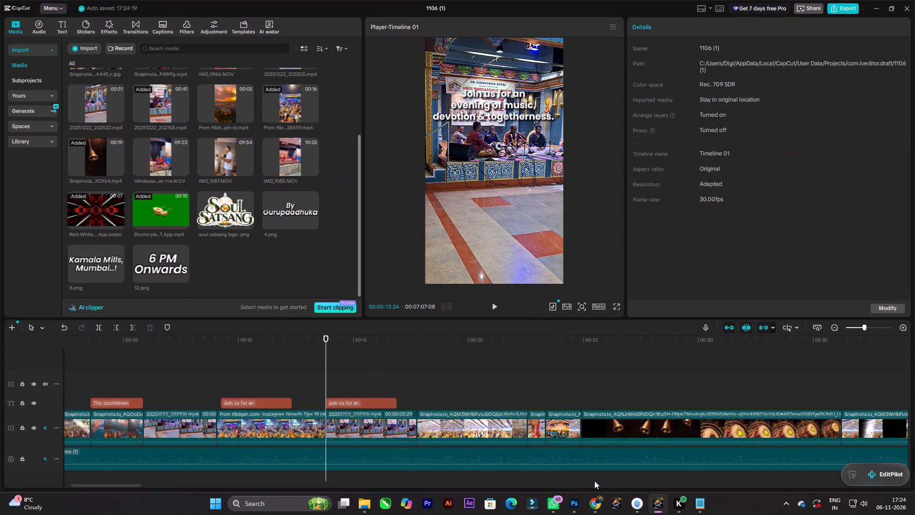
Import the "14 November | 6:00 PM Onwards" image (5) from the 29-10-2026 folder into CapCut, and check the Notepad script.
left_click(658, 502)
key("BackSpace")
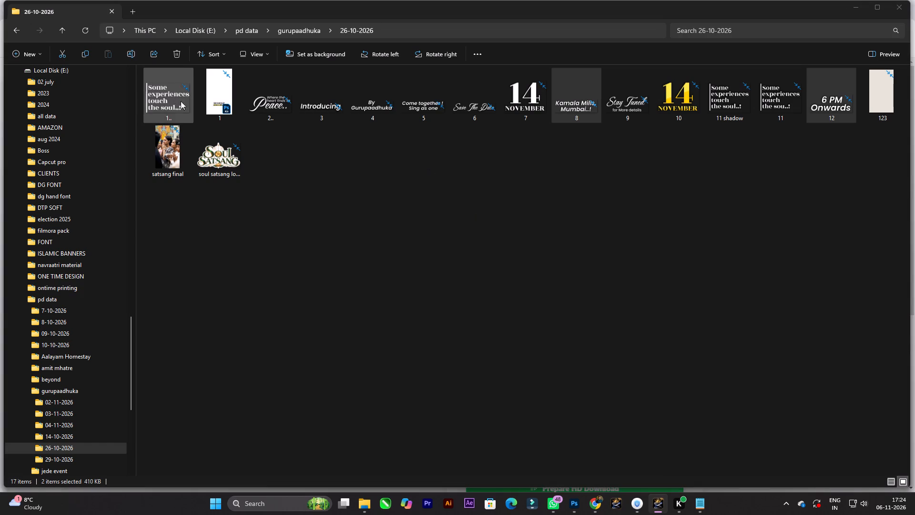
left_click(384, 184)
key("BackSpace")
double_click(190, 88)
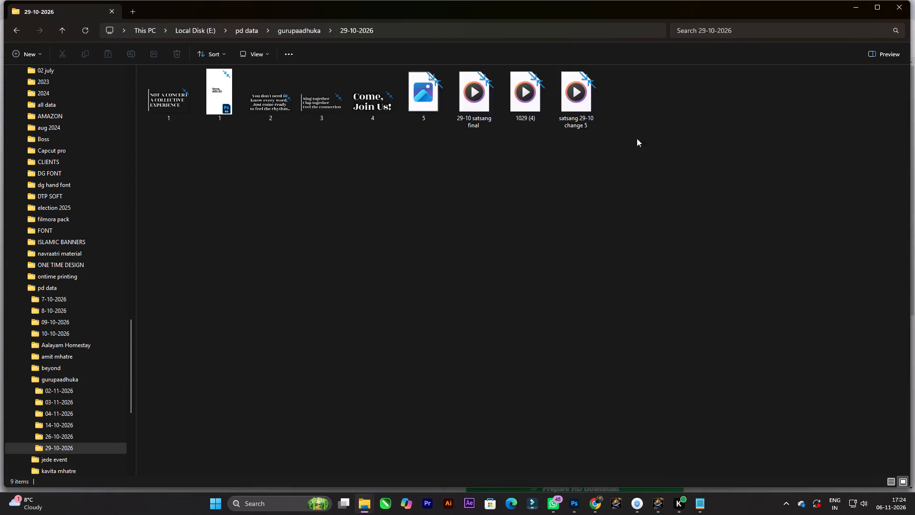
left_click_drag(425, 102, 645, 435)
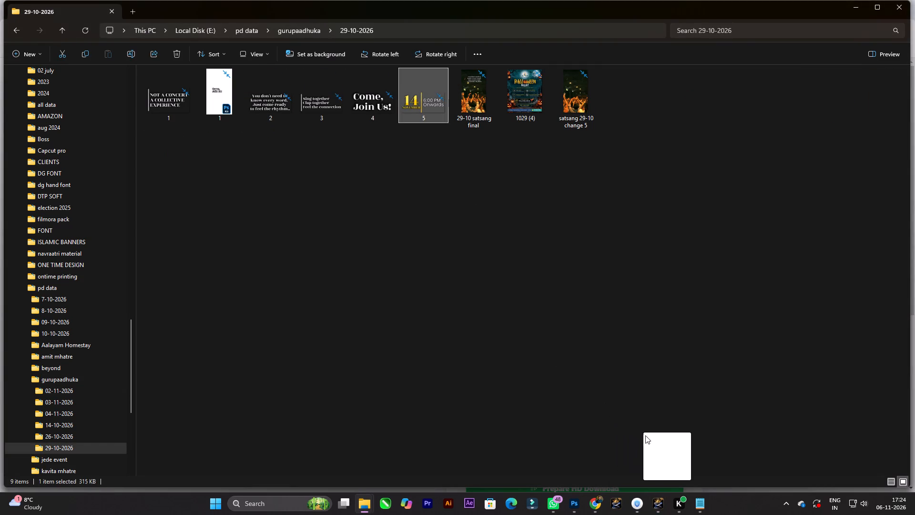
left_click_drag(645, 435, 321, 107)
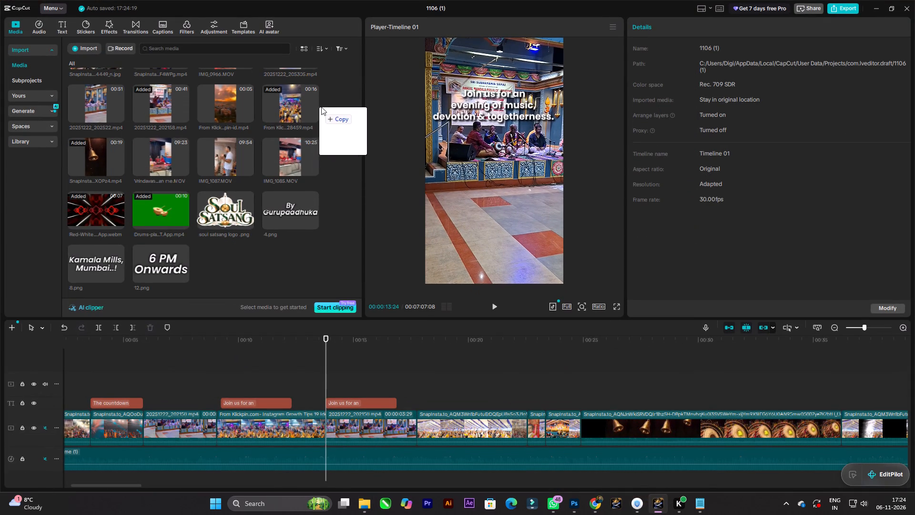
left_click_drag(321, 107, 323, 104)
left_click(701, 512)
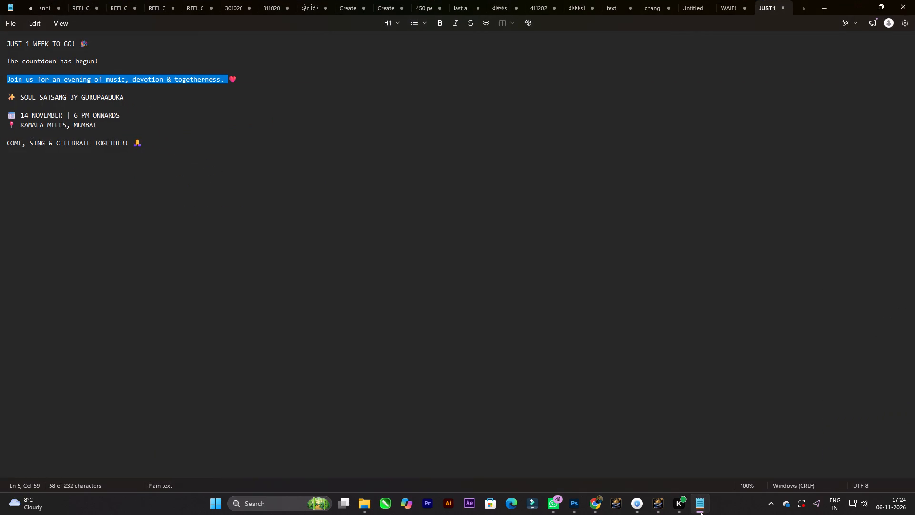
left_click(701, 512)
Set the line spacing of the "The countdown has begun!" caption to 1.
left_click(350, 366)
scroll(351, 355, "down", 6)
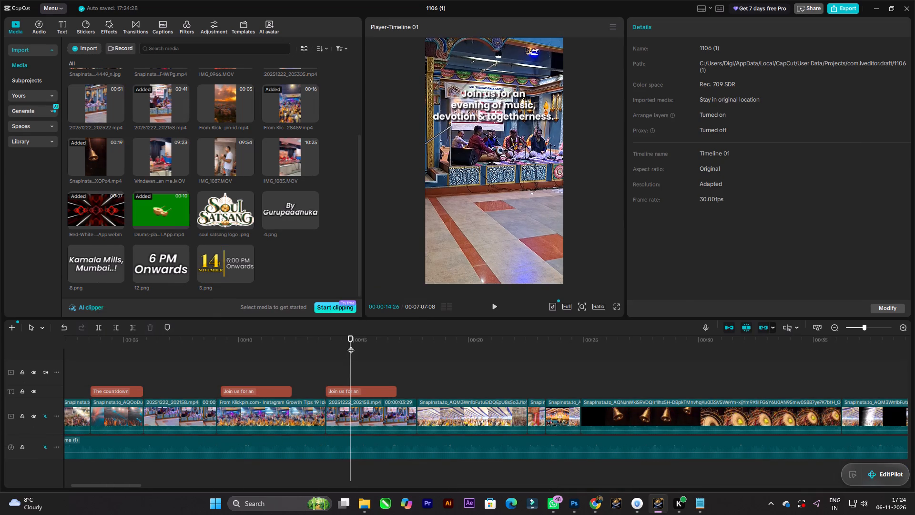
left_click_drag(351, 345, 198, 329)
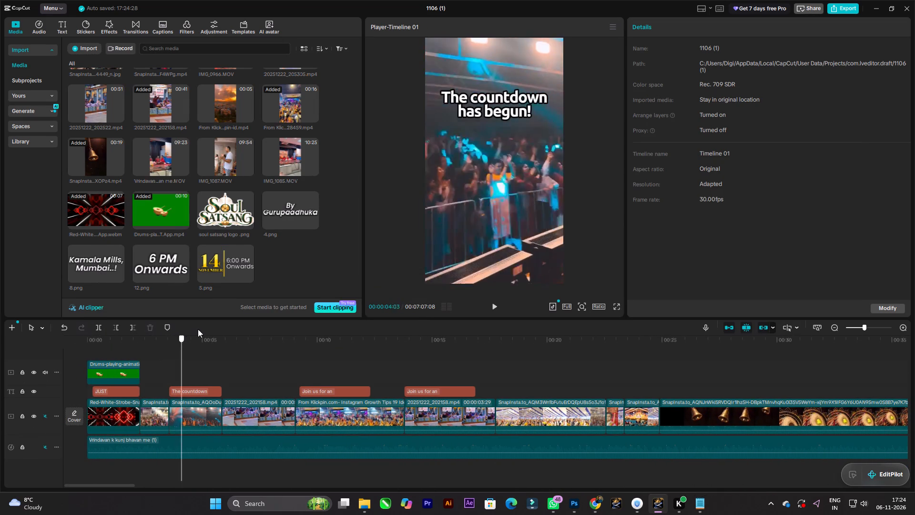
left_click_drag(198, 329, 176, 359)
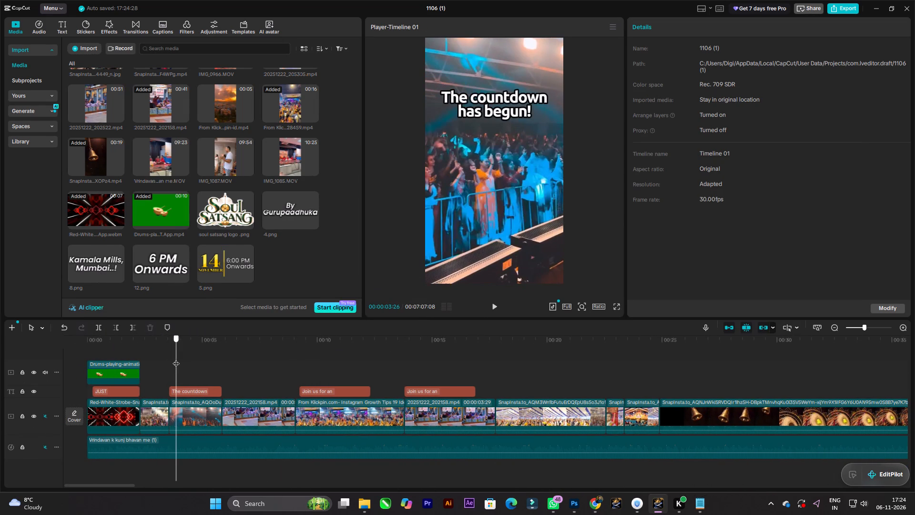
left_click_drag(176, 359, 176, 359)
left_click(529, 123)
left_click(519, 114)
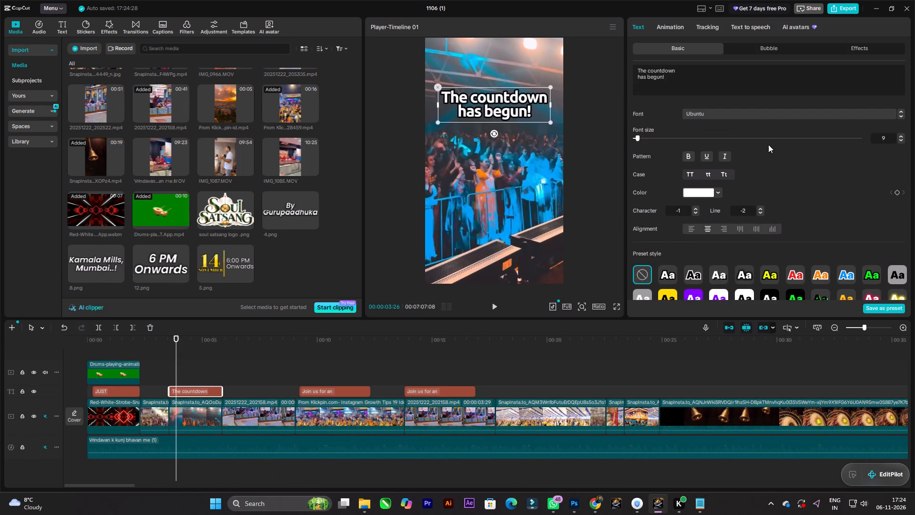
scroll(741, 197, "down", 1)
scroll(741, 187, "up", 1)
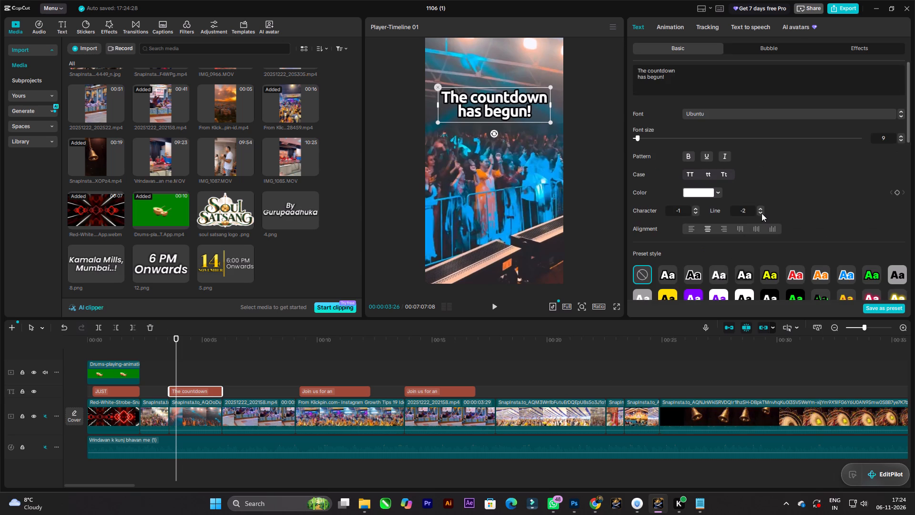
left_click(762, 213)
double_click(762, 206)
double_click(761, 207)
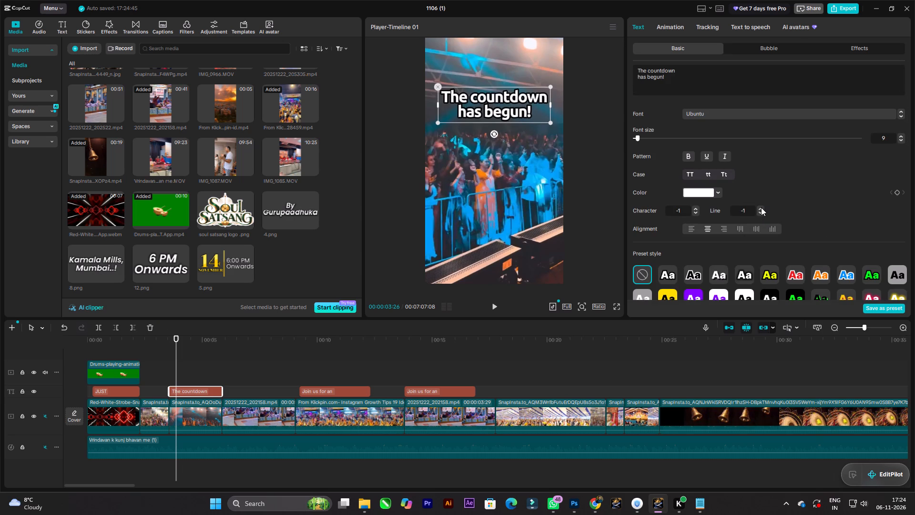
left_click(761, 207)
left_click(761, 207)
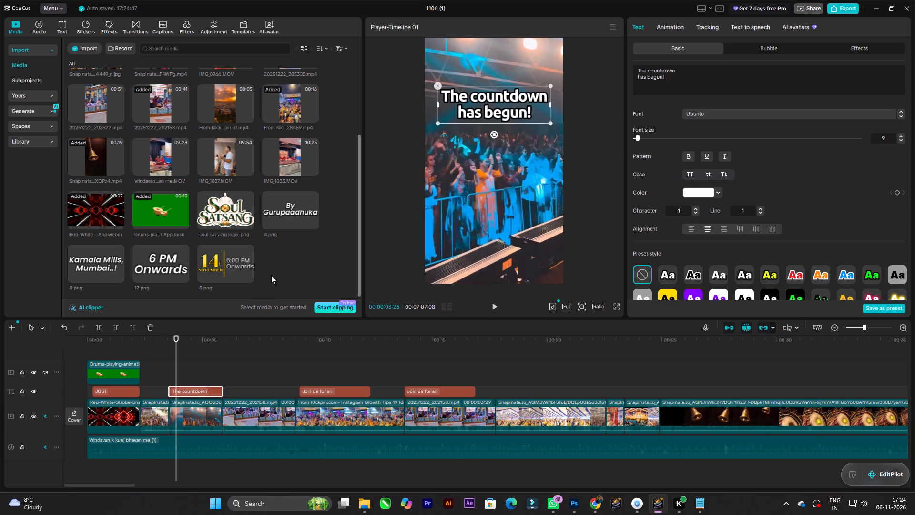
Turn off the shadow on the second "Join us" caption, over the clip at about 14 seconds.
left_click(196, 346)
left_click_drag(195, 348, 385, 334)
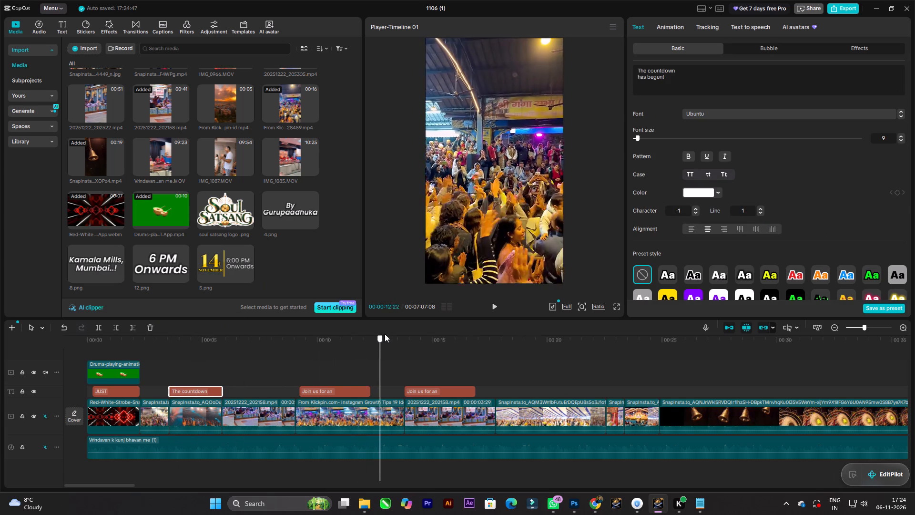
left_click_drag(385, 334, 506, 345)
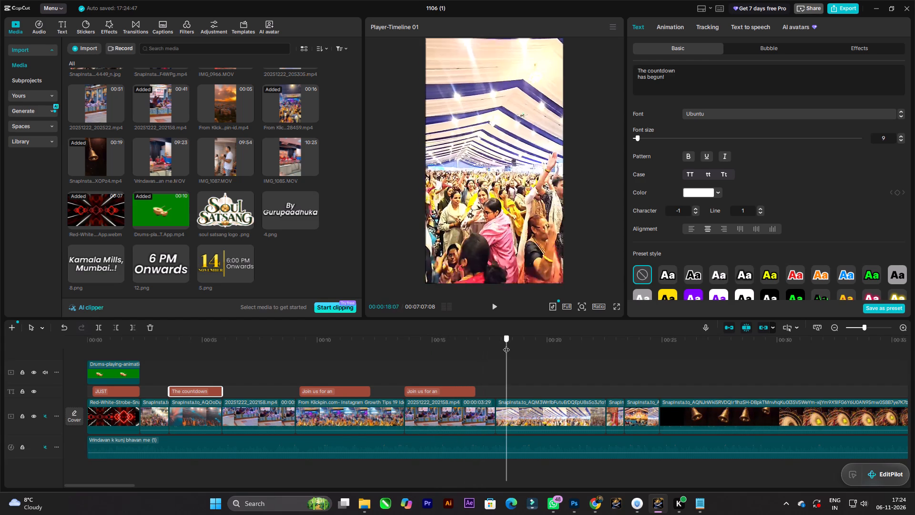
left_click_drag(506, 345, 420, 355)
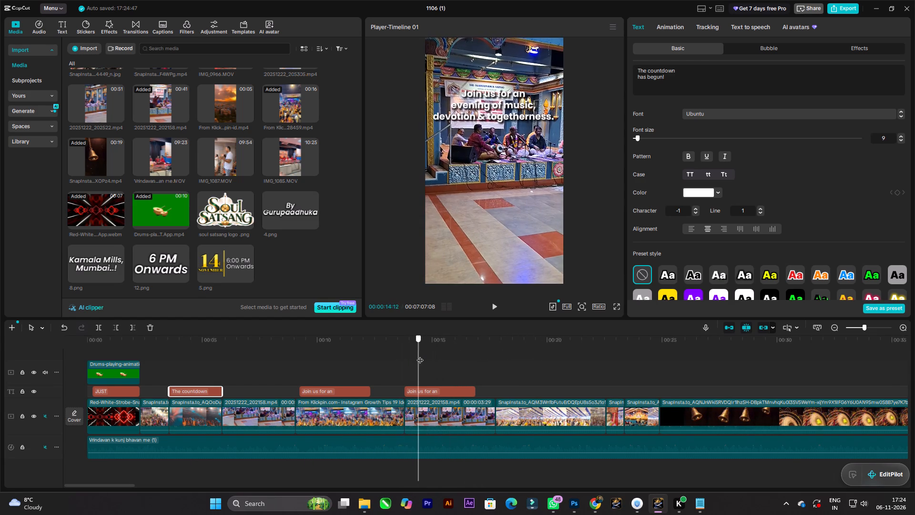
left_click_drag(420, 355, 430, 353)
left_click(450, 390)
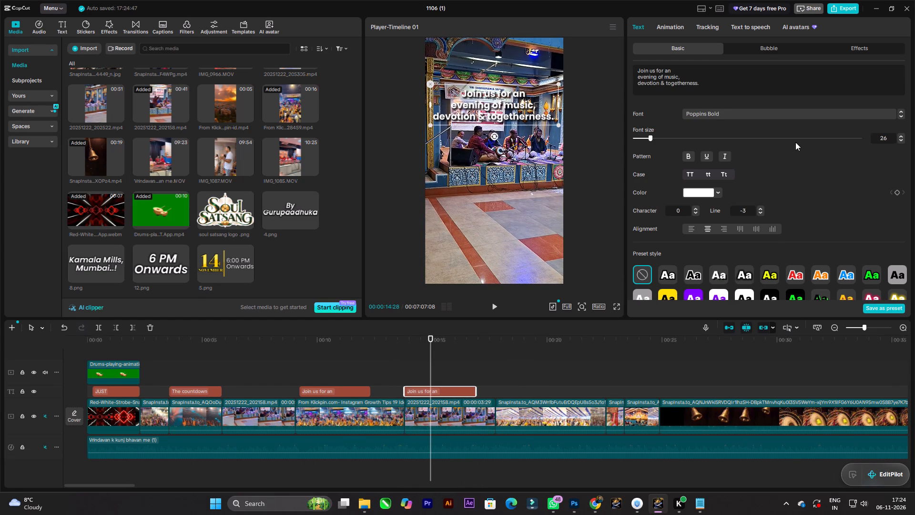
scroll(755, 145, "down", 1)
scroll(710, 147, "down", 6)
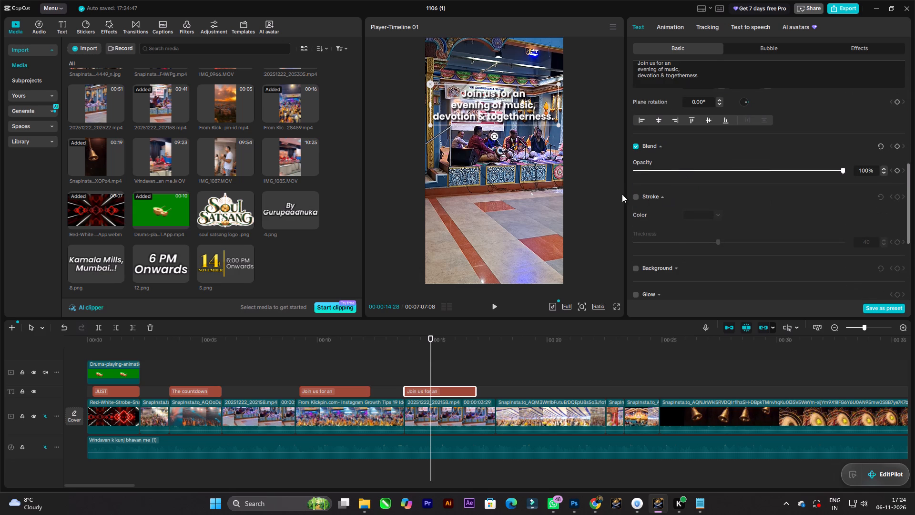
scroll(663, 188, "down", 3)
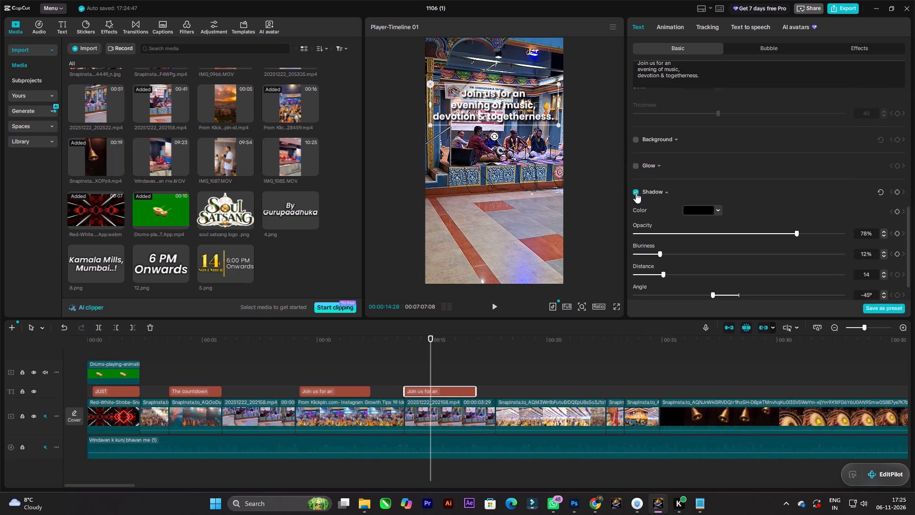
left_click(636, 193)
left_click(666, 190)
scroll(674, 187, "up", 2)
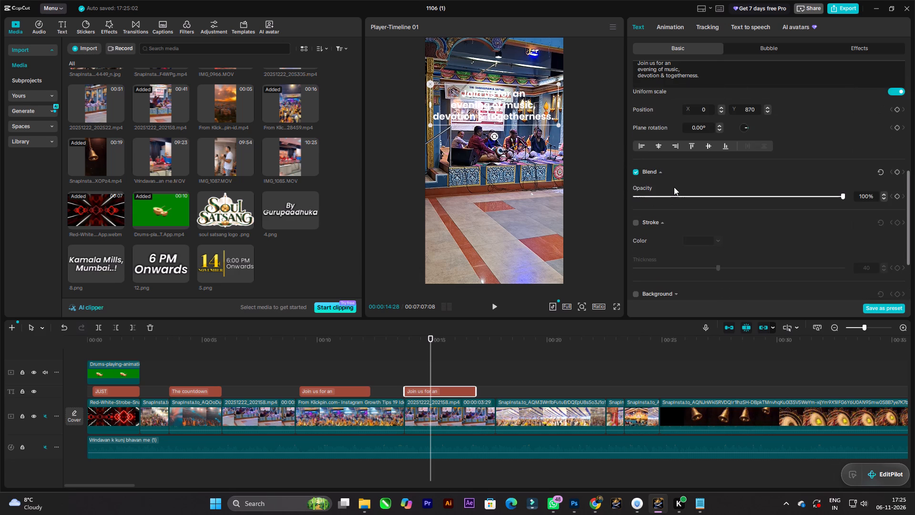
Apply the black-on-white preset style to the second "Join us" caption and set its background's rounding, height and width to 0%.
scroll(674, 187, "down", 13)
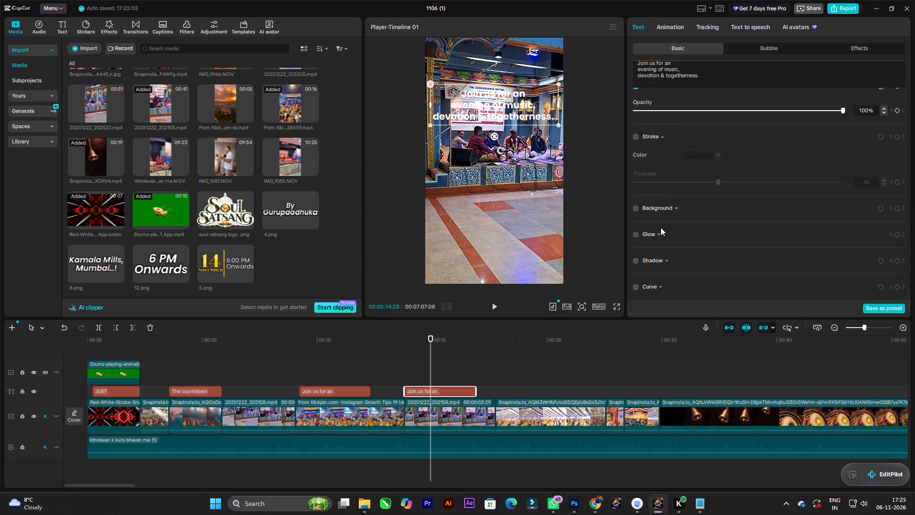
scroll(674, 228, "up", 5)
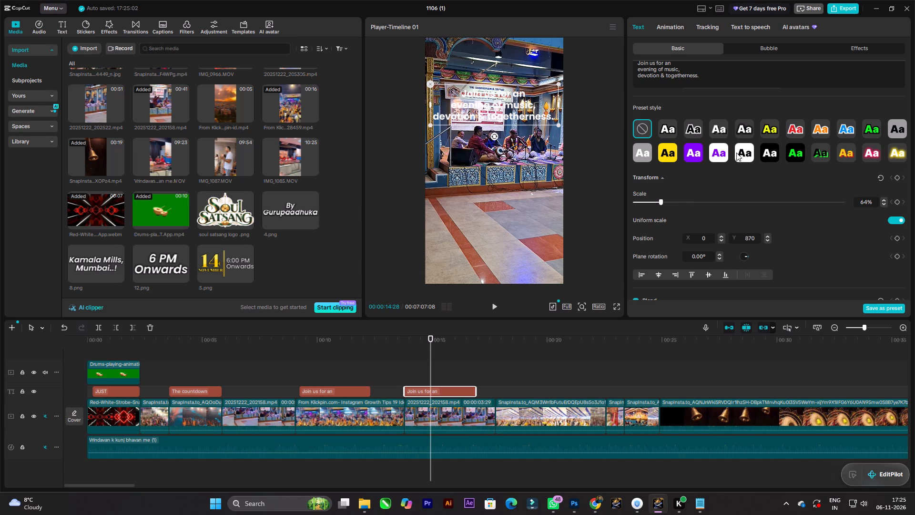
left_click(742, 151)
scroll(668, 216, "down", 5)
left_click(683, 236)
scroll(689, 236, "down", 3)
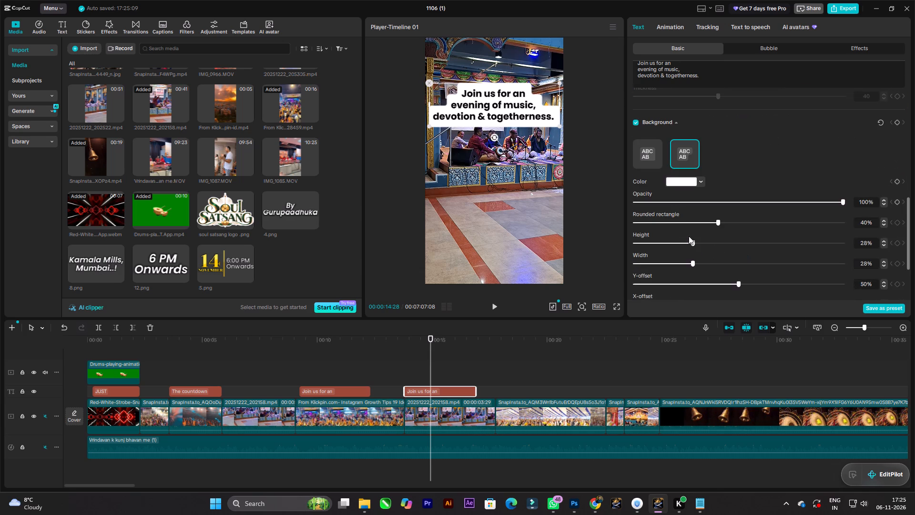
left_click_drag(684, 177, 627, 174)
left_click_drag(665, 202, 618, 200)
left_click_drag(679, 220, 610, 212)
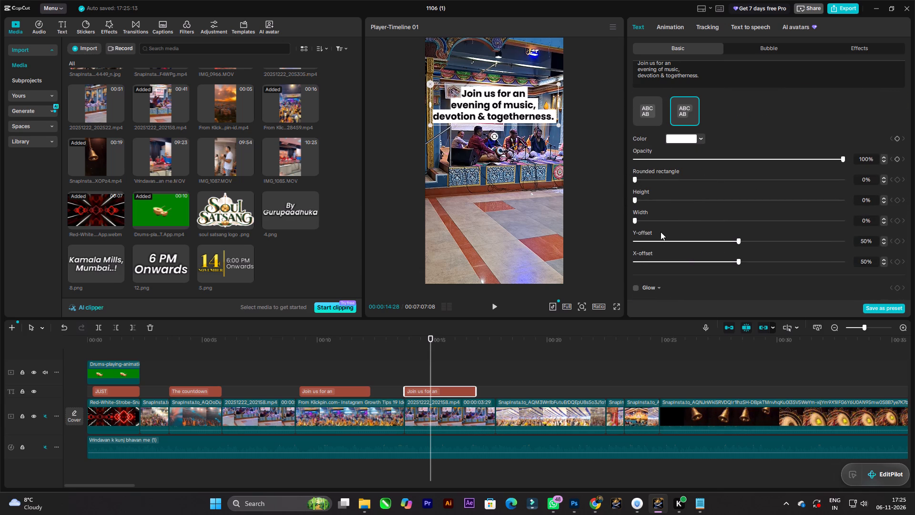
Set the line spacing of the second "Join us" caption to -7.
scroll(715, 155, "up", 5)
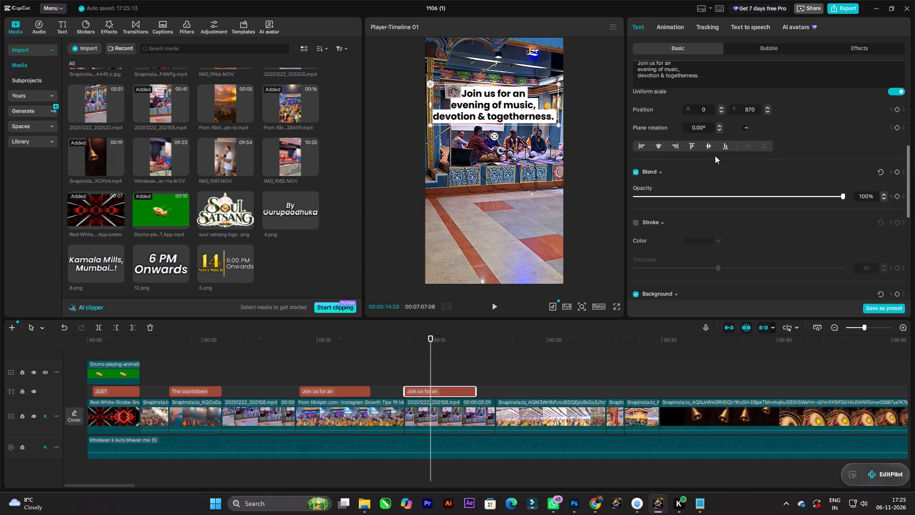
scroll(715, 155, "up", 2)
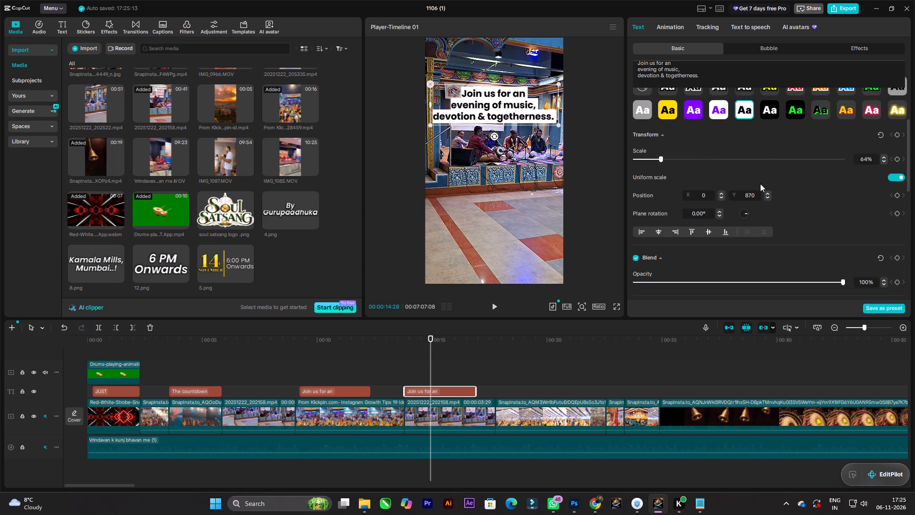
scroll(767, 185, "up", 4)
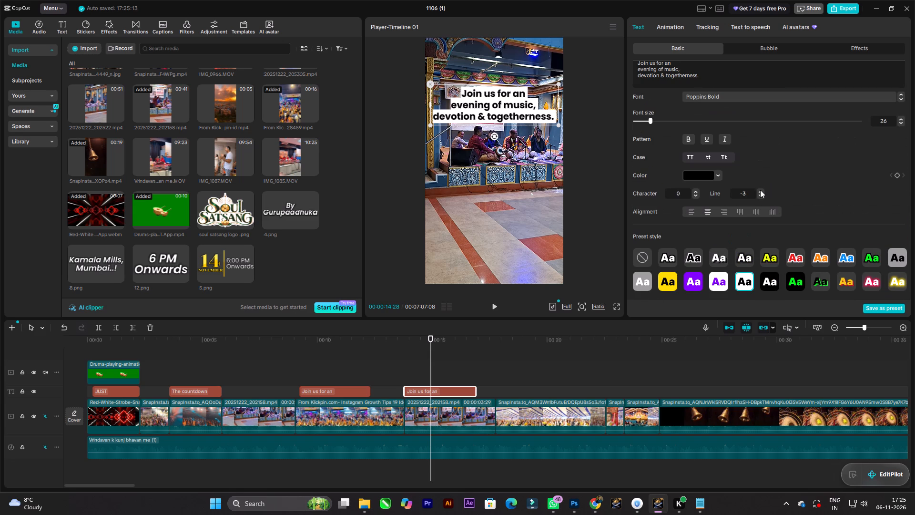
left_click(760, 192)
triple_click(760, 196)
double_click(760, 196)
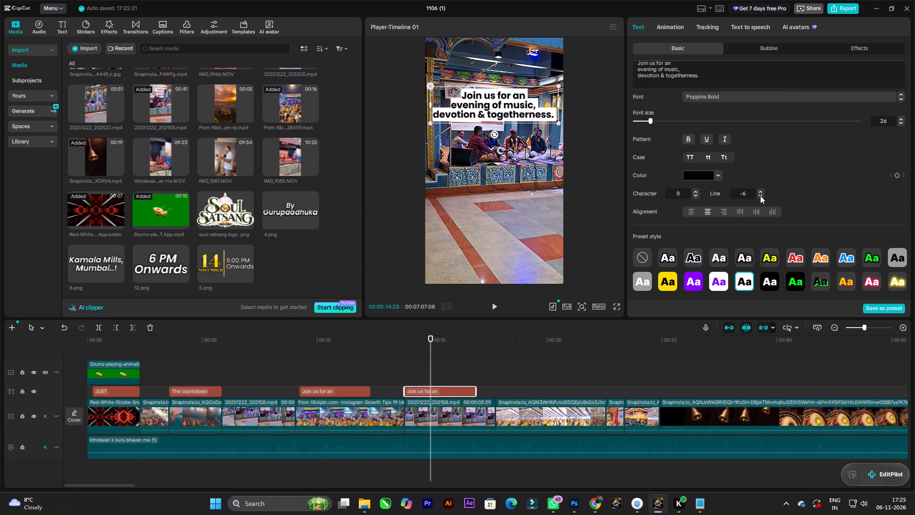
left_click(760, 189)
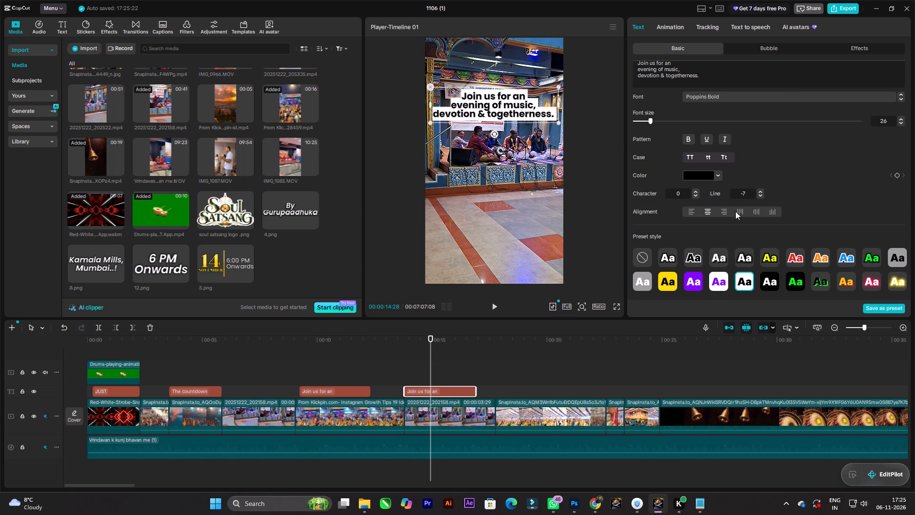
Reduce the font size of the second "Join us" caption to 22.
left_click(590, 140)
left_click(521, 112)
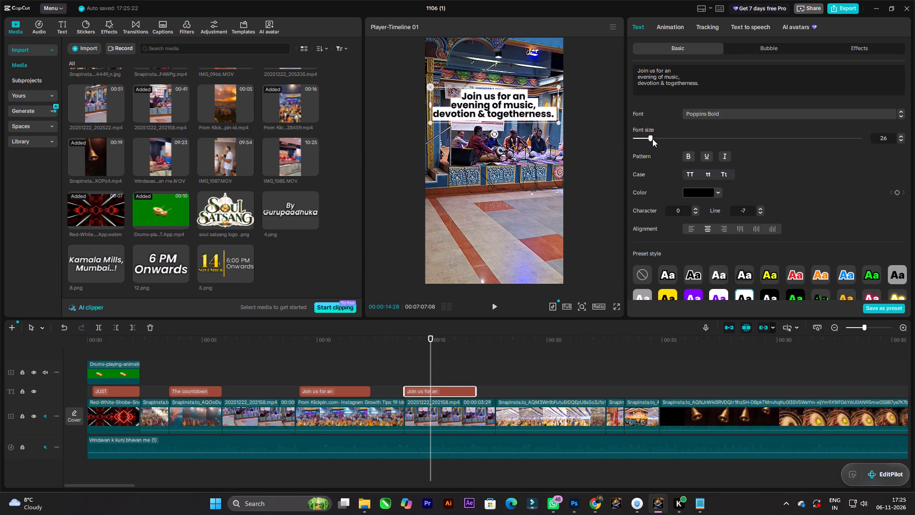
left_click(652, 139)
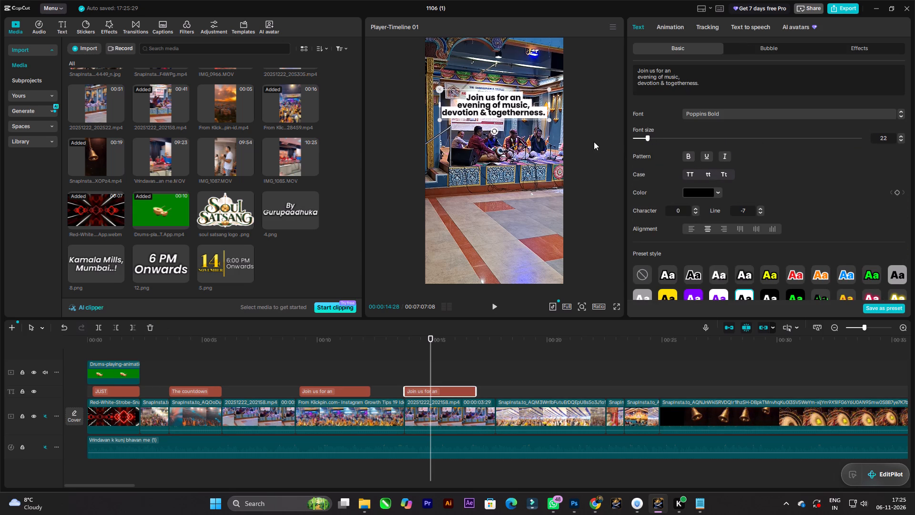
Play back the restyled caption up to about 17 seconds, and check the Notepad script for the following line.
key("space")
left_click(594, 142)
key("space")
key("space")
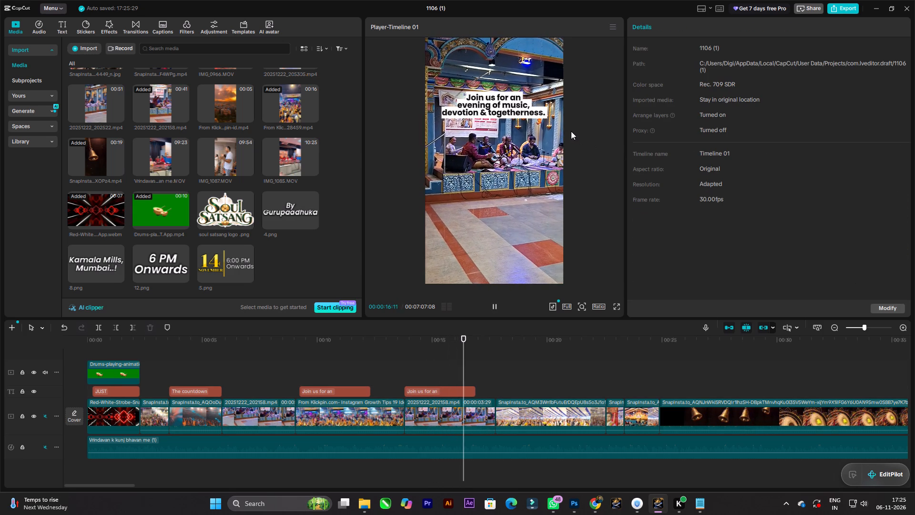
key("space")
key("space")
key("space")
key("space")
scroll(478, 267, "down", 3)
key("space")
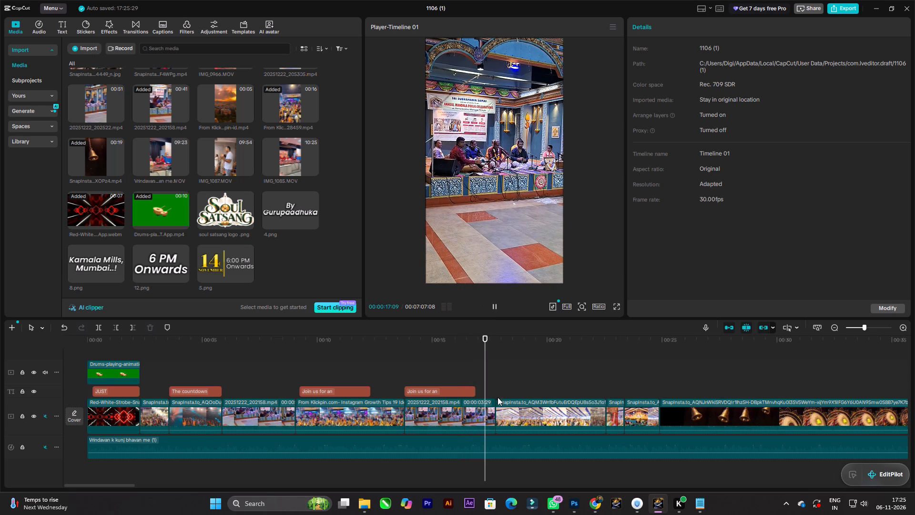
left_click(702, 507)
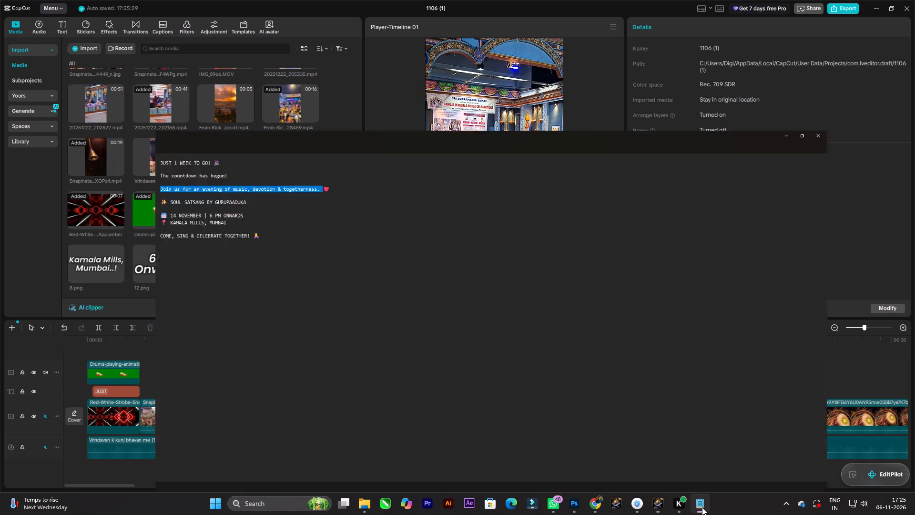
left_click(700, 507)
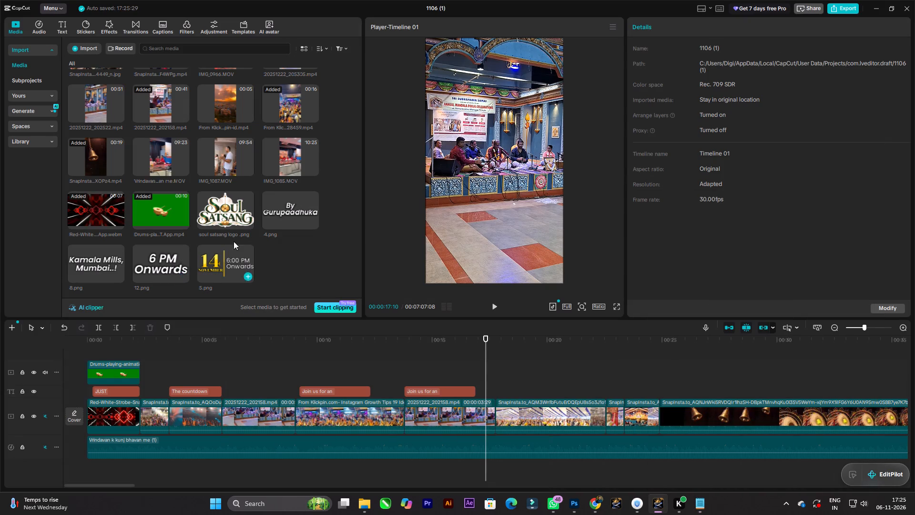
Overlay the Soul Satsang logo and the "By Gurupaadhuka" image (4) on separate tracks, starting with the crowd clip at about 18 seconds.
left_click_drag(218, 208, 495, 385)
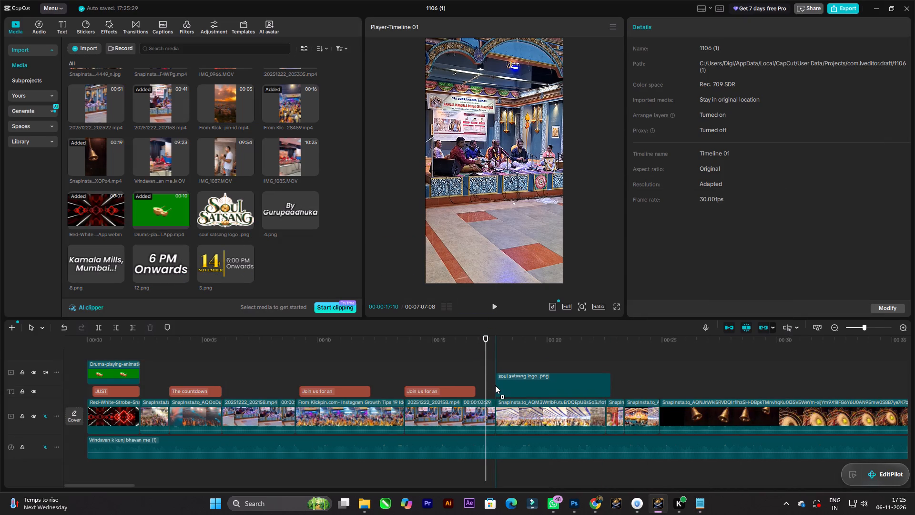
left_click_drag(495, 385, 495, 386)
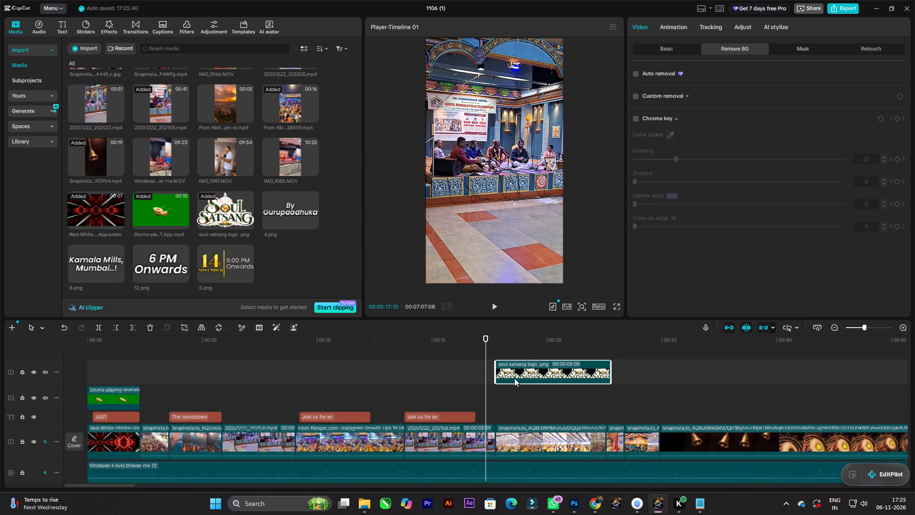
left_click_drag(283, 203, 499, 396)
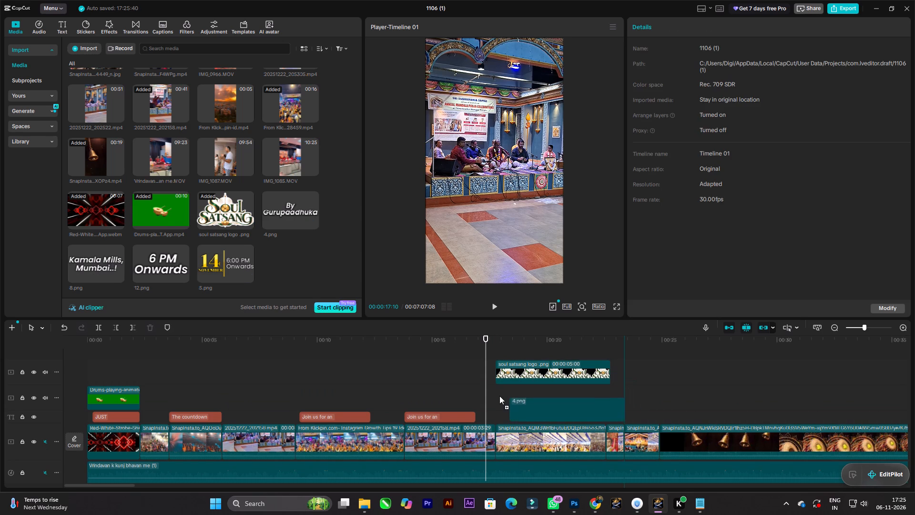
left_click_drag(499, 396, 498, 394)
Spread the two overlays apart in the frame: "By Gurupaadhuka" down to about Y -1172 and the Soul Satsang logo up to Y 845.
key("space")
key("space")
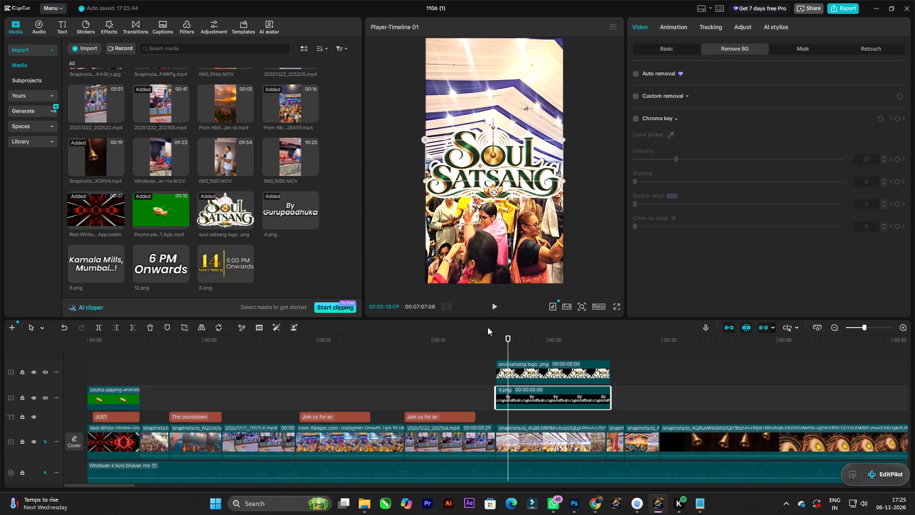
key("space")
key("space")
left_click_drag(518, 173, 524, 194)
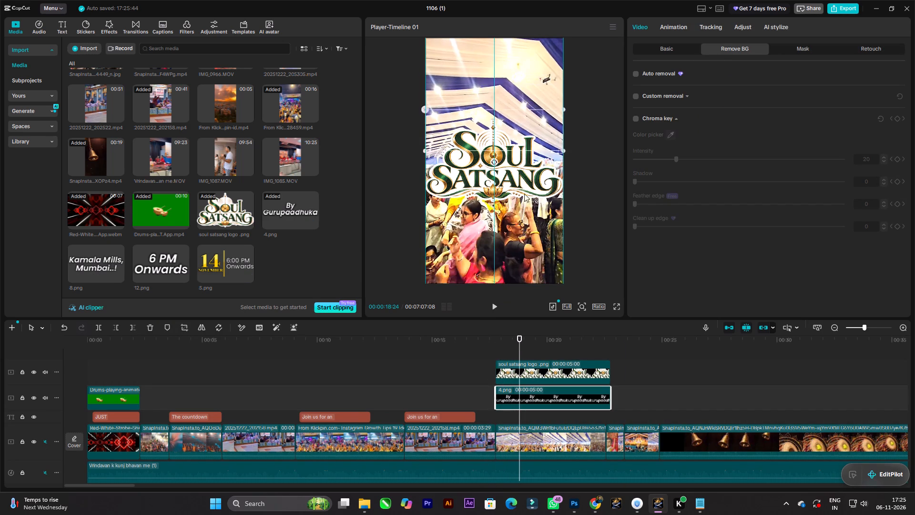
left_click_drag(524, 194, 531, 248)
left_click(524, 156)
left_click_drag(500, 165, 502, 111)
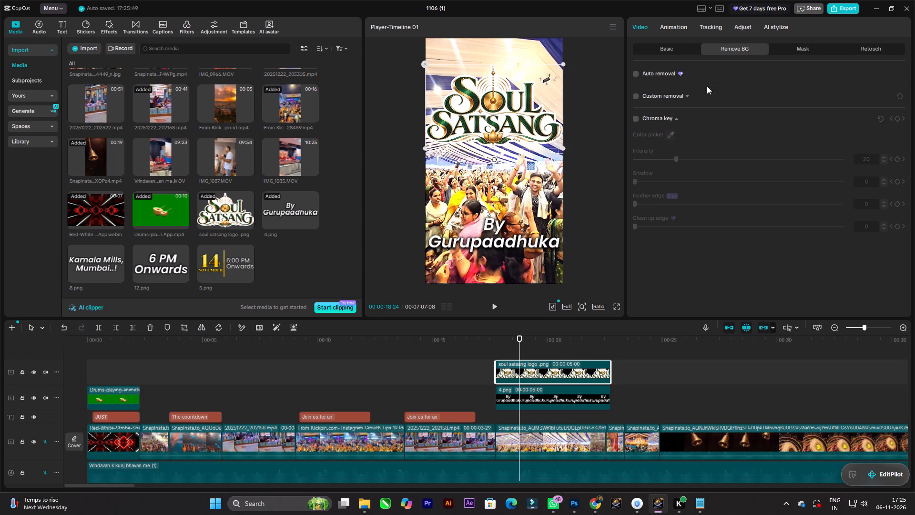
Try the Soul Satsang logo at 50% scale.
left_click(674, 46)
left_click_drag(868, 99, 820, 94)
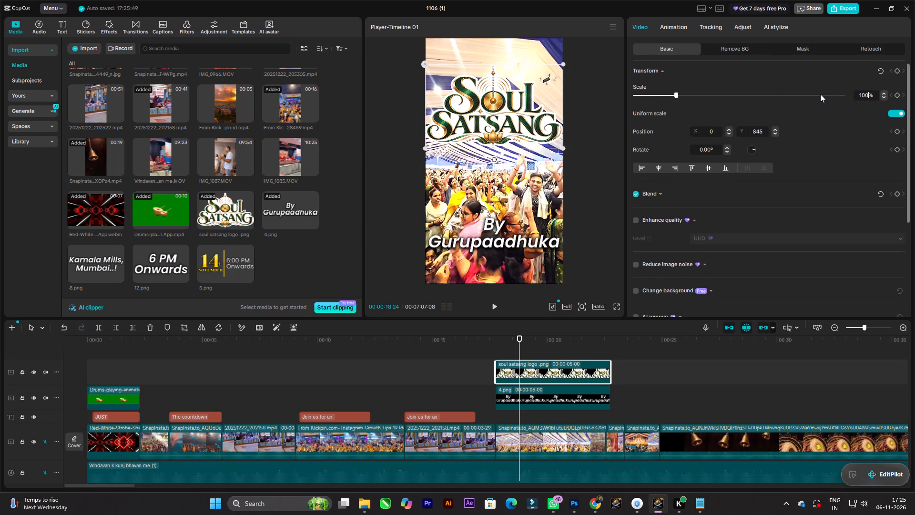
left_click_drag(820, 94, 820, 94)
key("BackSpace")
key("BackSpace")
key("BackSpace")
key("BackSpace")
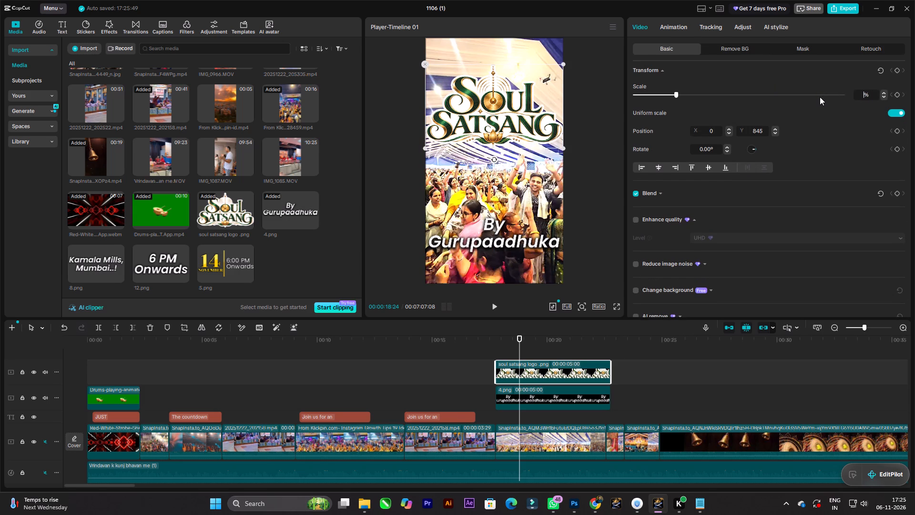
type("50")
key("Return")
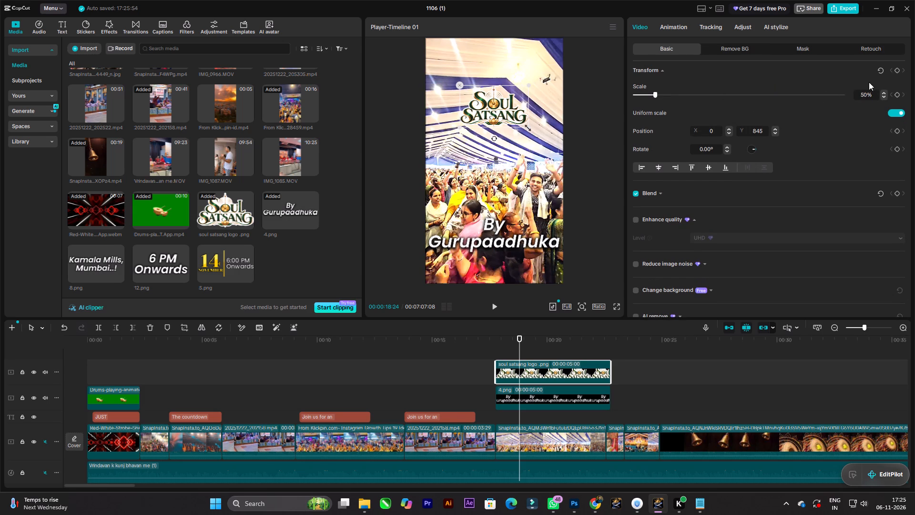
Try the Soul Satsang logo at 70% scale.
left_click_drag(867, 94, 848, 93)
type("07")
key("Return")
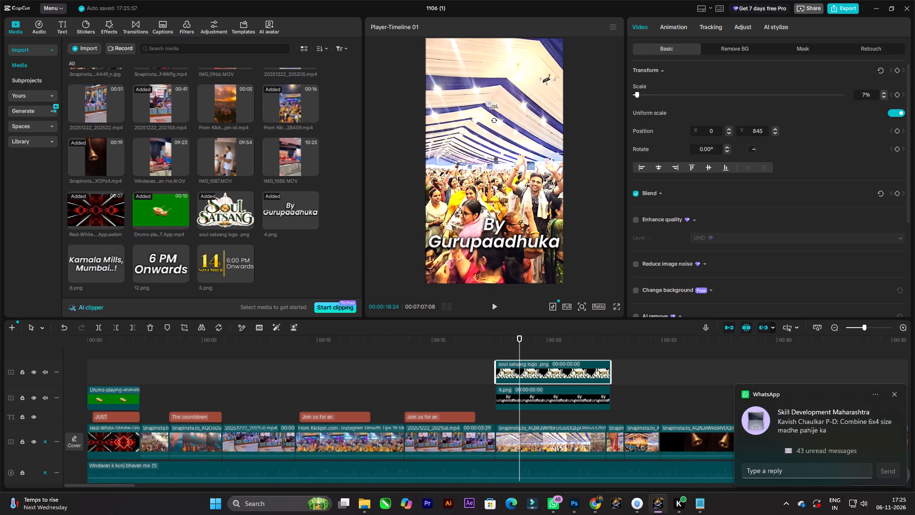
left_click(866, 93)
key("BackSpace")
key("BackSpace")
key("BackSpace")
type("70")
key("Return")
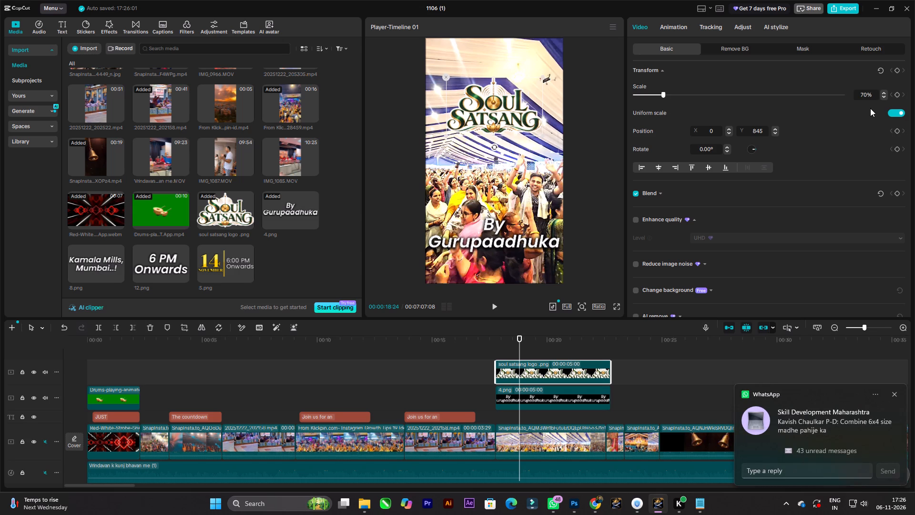
Set the Soul Satsang logo's scale to 65% and move it higher, near the top of the frame and horizontally centred.
left_click_drag(867, 93, 853, 93)
type("65")
key("Return")
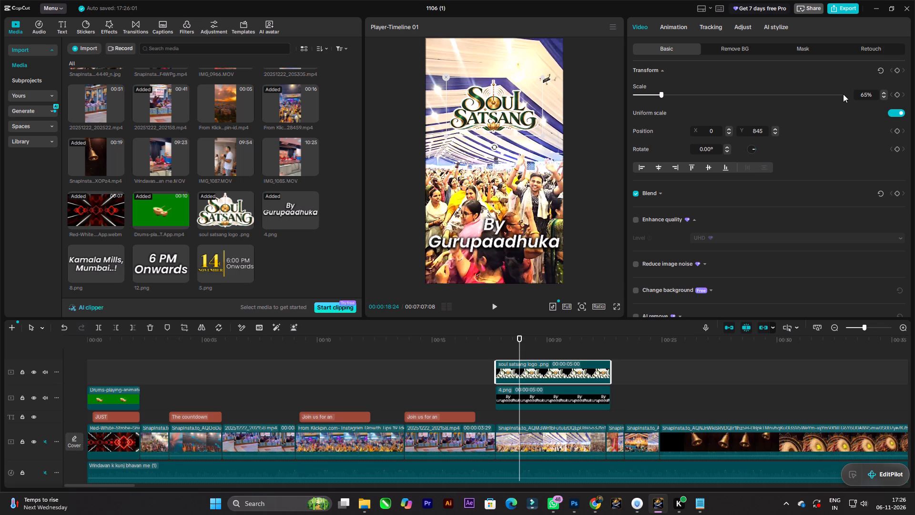
left_click_drag(499, 115, 500, 88)
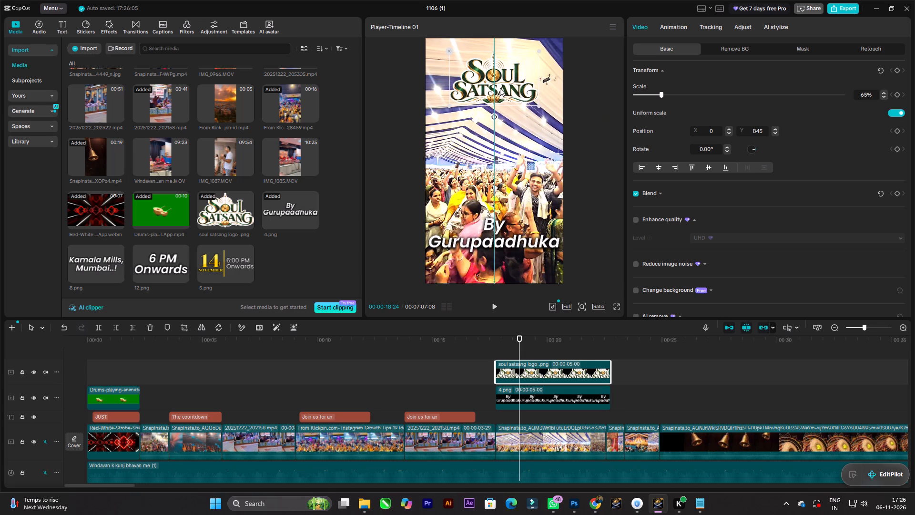
left_click_drag(500, 88, 500, 89)
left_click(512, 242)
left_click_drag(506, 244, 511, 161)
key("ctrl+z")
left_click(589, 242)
Place the "By Gurupaadhuka" image centred just beneath the Soul Satsang logo at Y 614, scaled to 60%.
left_click(504, 234)
left_click_drag(505, 244, 512, 151)
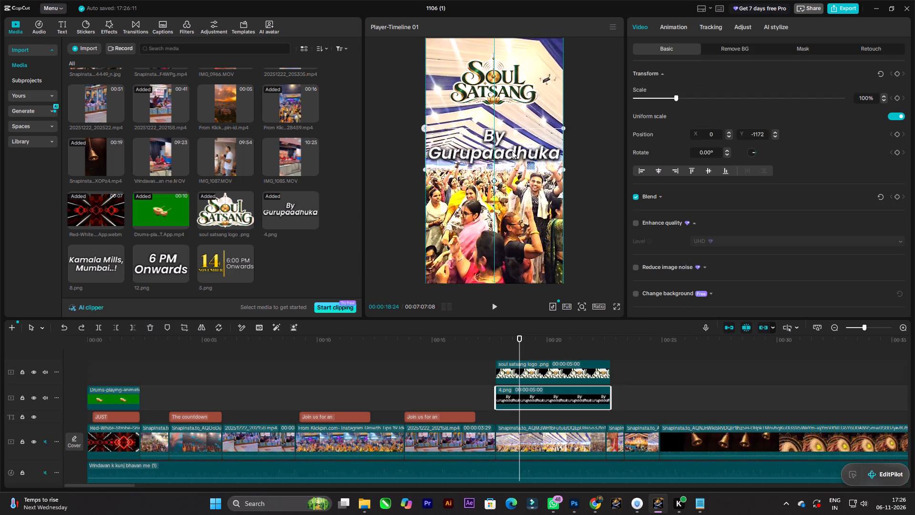
left_click_drag(512, 151, 510, 135)
left_click_drag(869, 98, 841, 96)
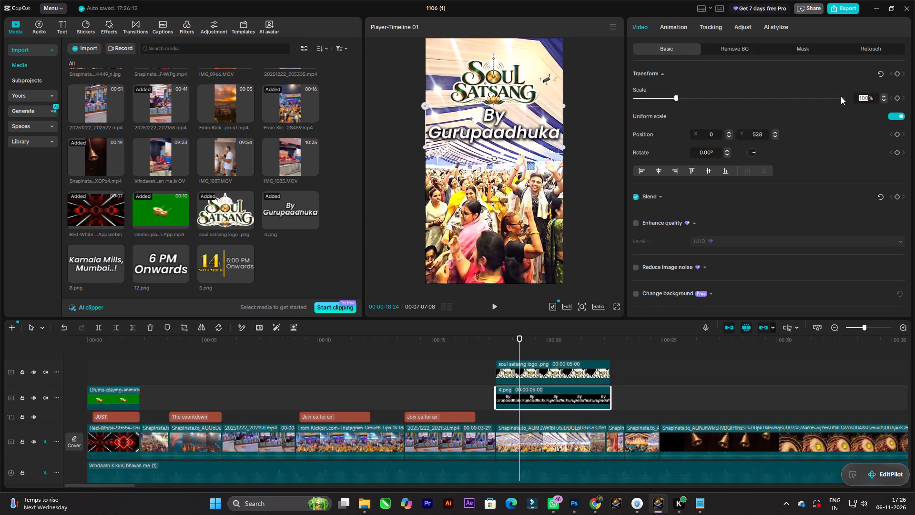
type("60")
key("Return")
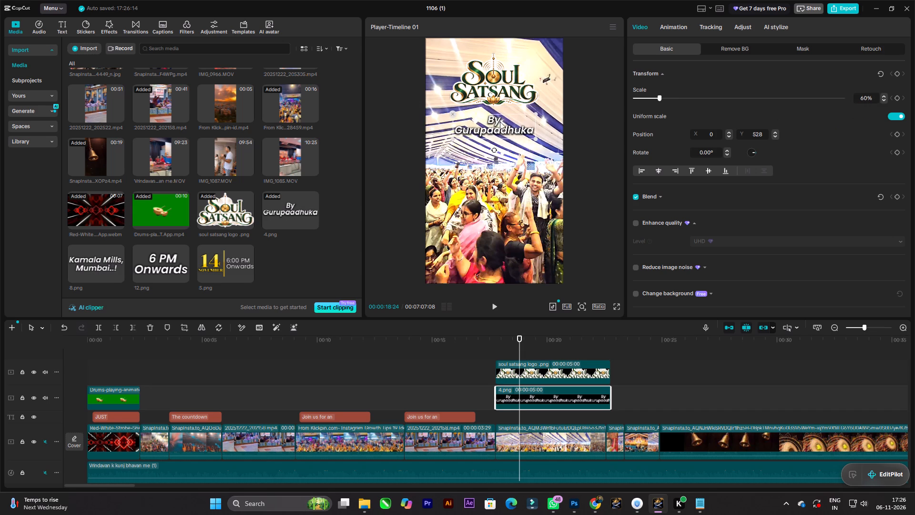
left_click_drag(497, 128, 497, 123)
Play back the section with the logo and "By Gurupaadhuka" overlays up to about 21 seconds.
key("space")
key("space")
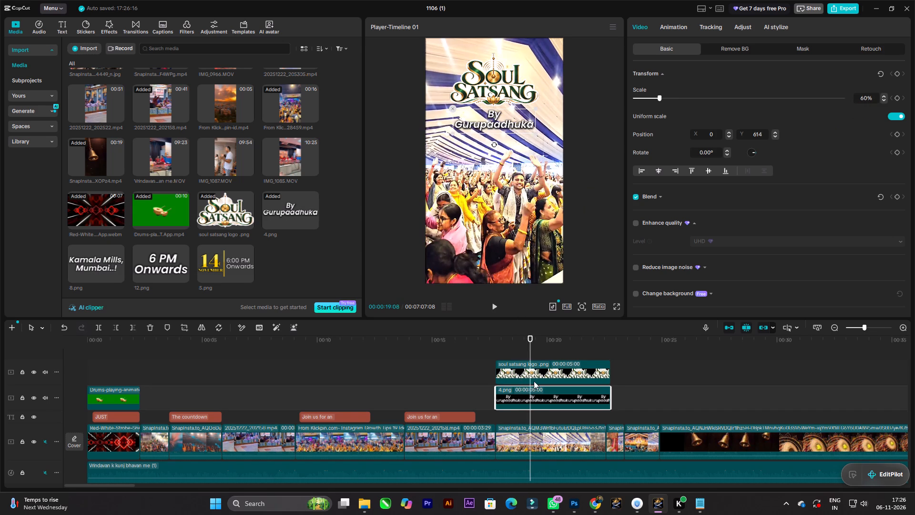
key("space")
key("space")
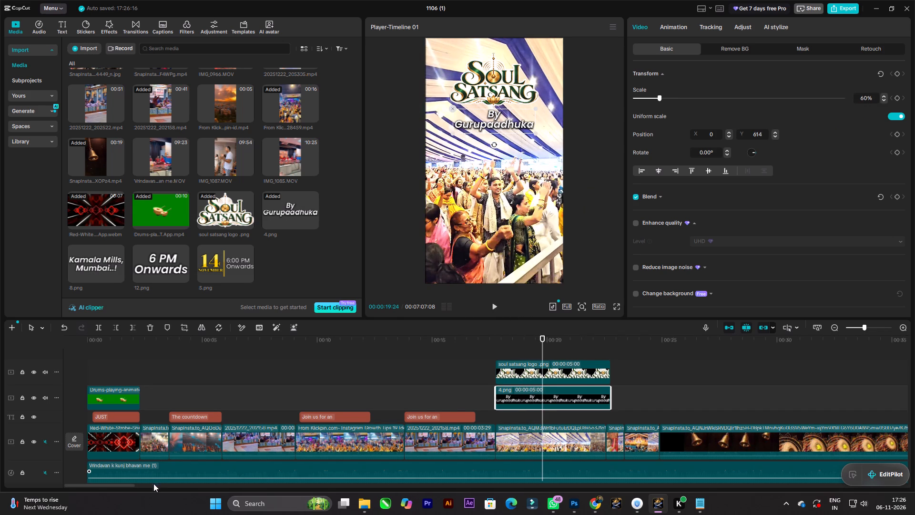
key("space")
left_click_drag(117, 486, 128, 484)
key("space")
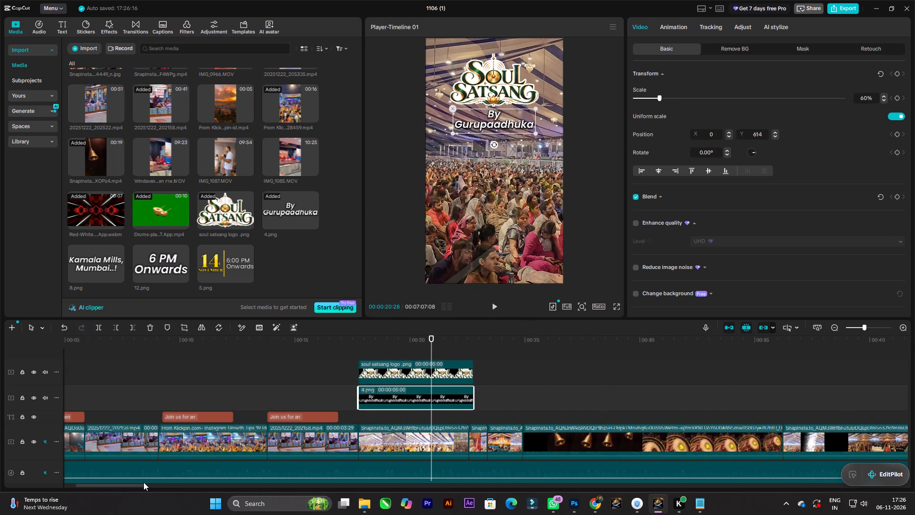
Play back the logo section to about 22 seconds and check the script in Notepad.
key("space")
key("space")
key("space")
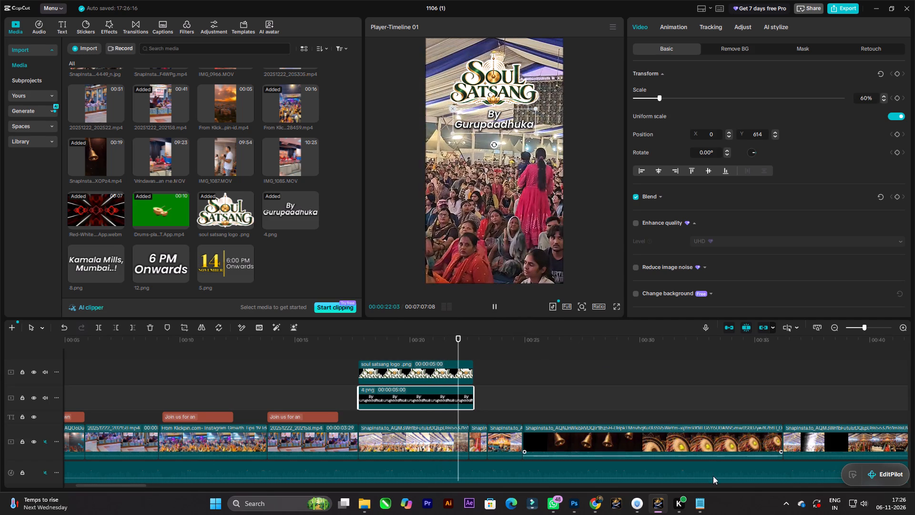
key("space")
left_click(698, 507)
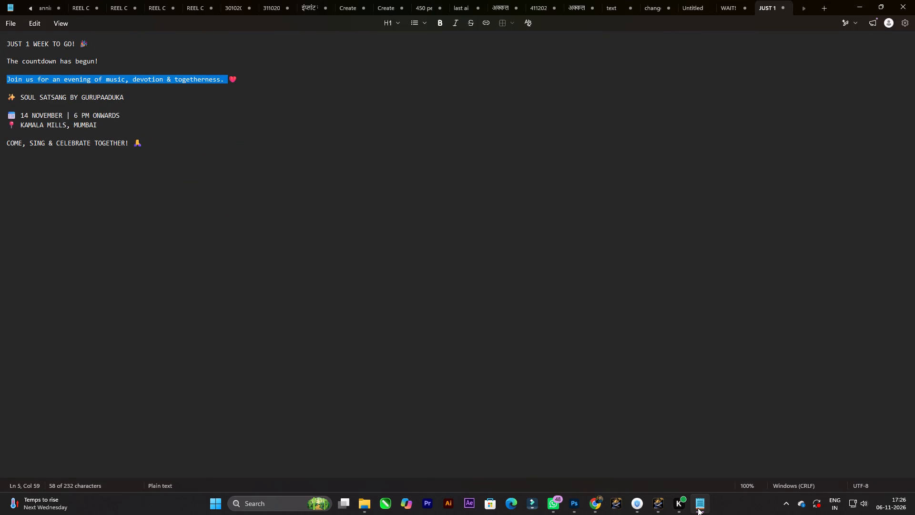
left_click(698, 508)
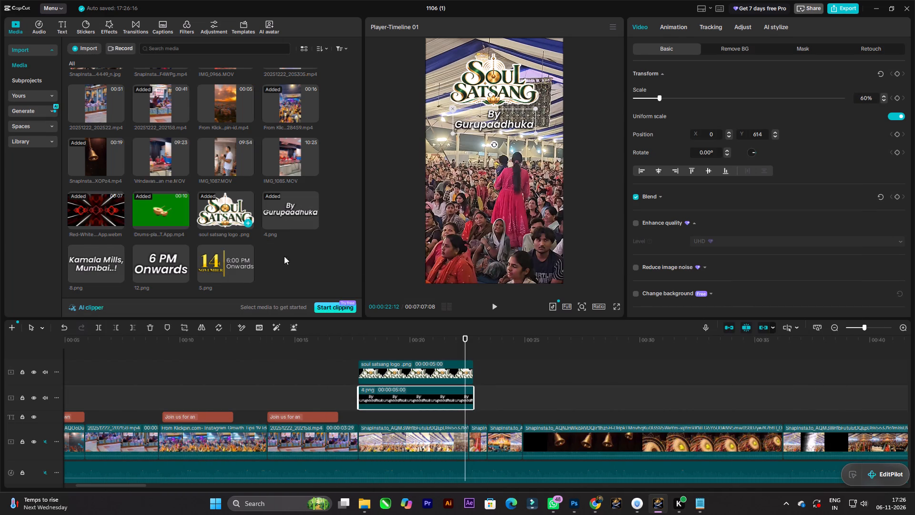
Add the "14 November 6:00 PM Onwards" image to the overlay track at about 24 s, after the "By Gurupaadhuka" image.
left_click_drag(224, 259, 493, 398)
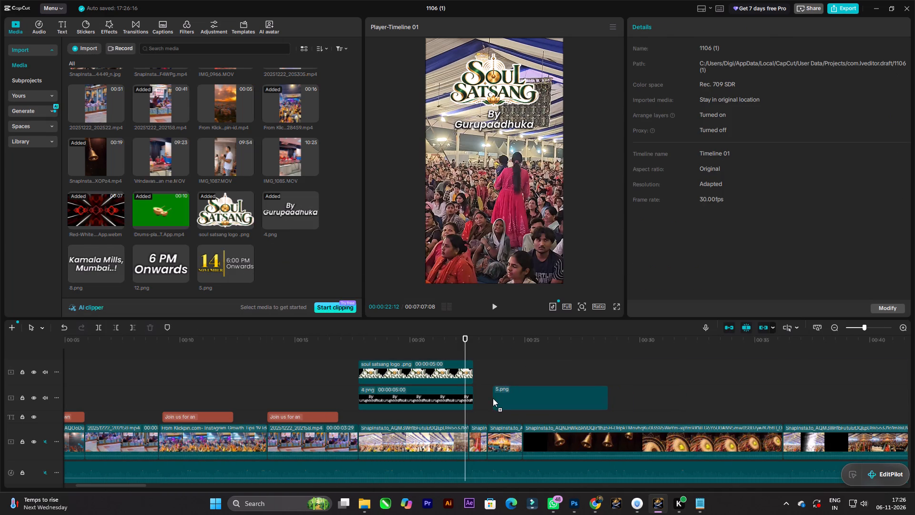
left_click_drag(493, 398, 508, 400)
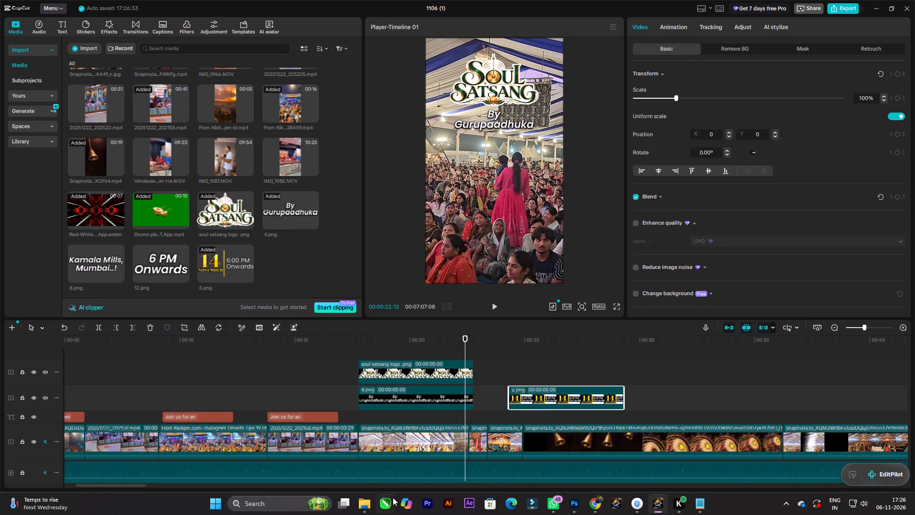
Replace the crowd clip beneath the logo with the bells-and-drum clip, parking the crowd clip on the top overlay track at about 31 s.
left_click(129, 484)
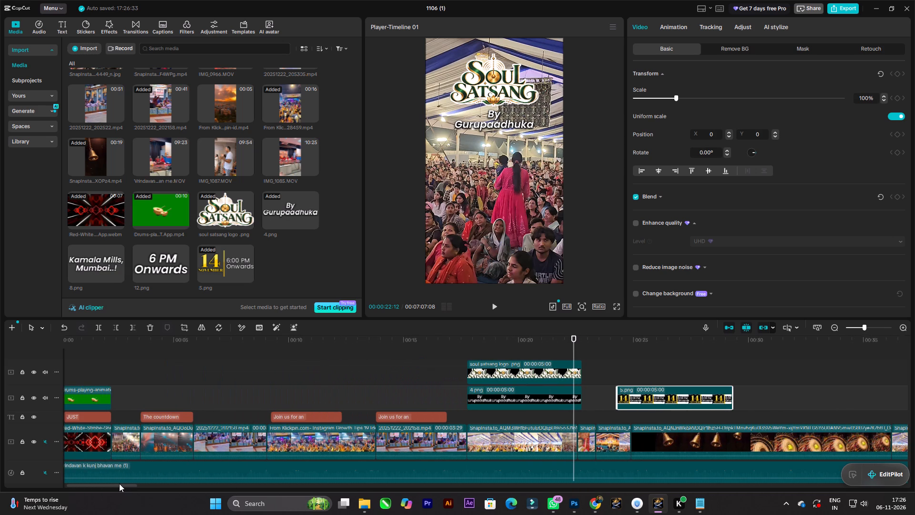
left_click_drag(386, 445, 400, 435)
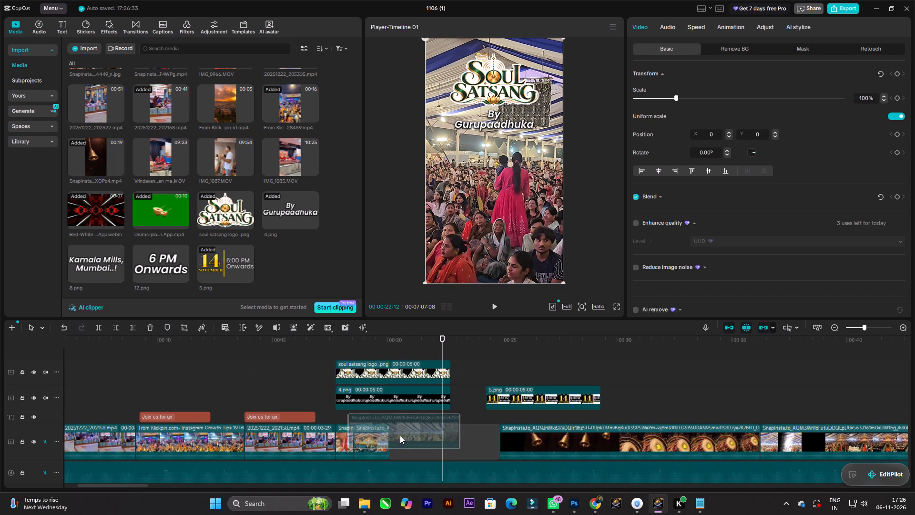
left_click_drag(400, 435, 689, 364)
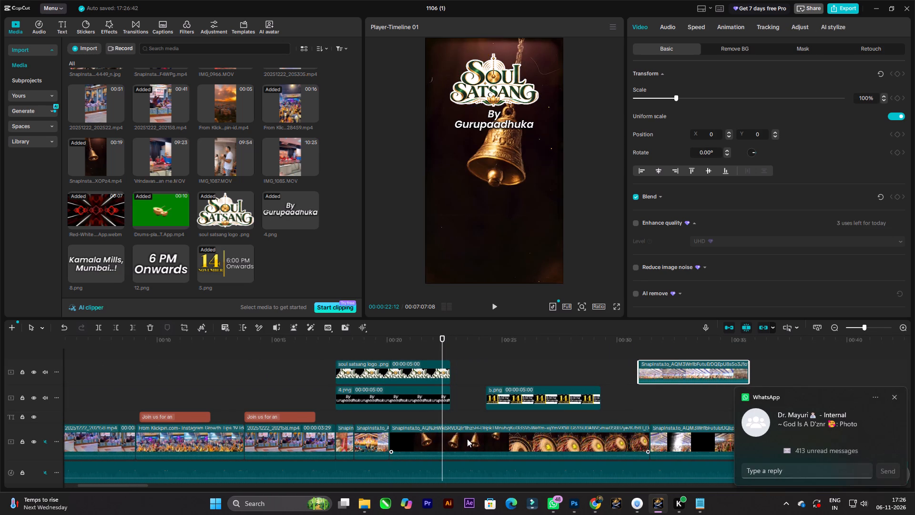
left_click_drag(500, 433, 318, 433)
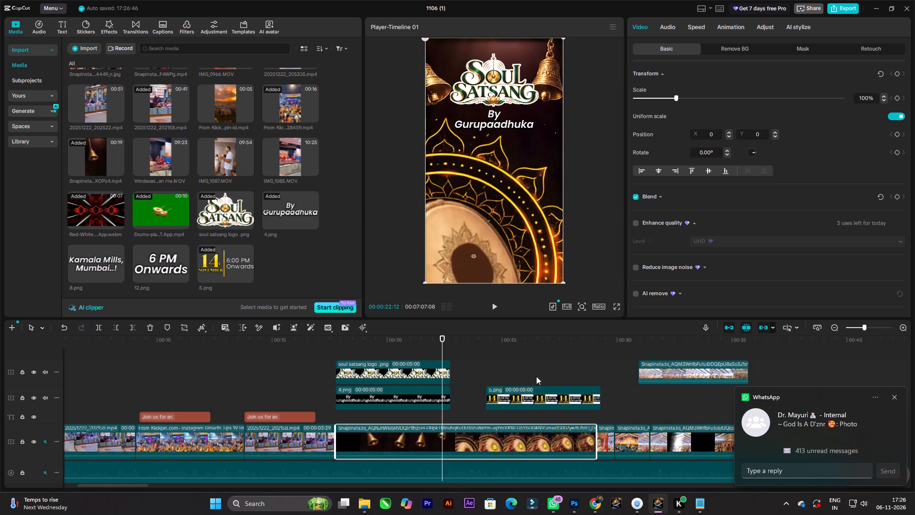
Raise the system volume.
left_click(864, 505)
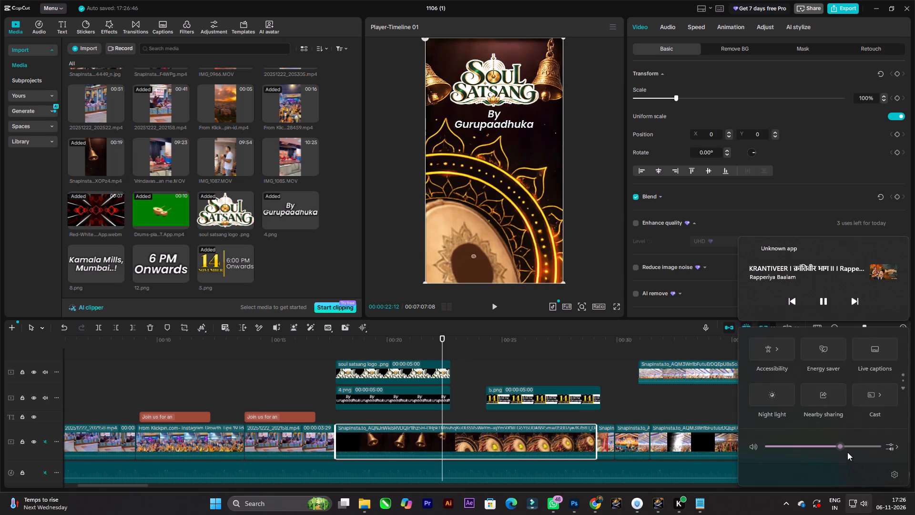
left_click_drag(875, 443, 914, 438)
left_click(603, 230)
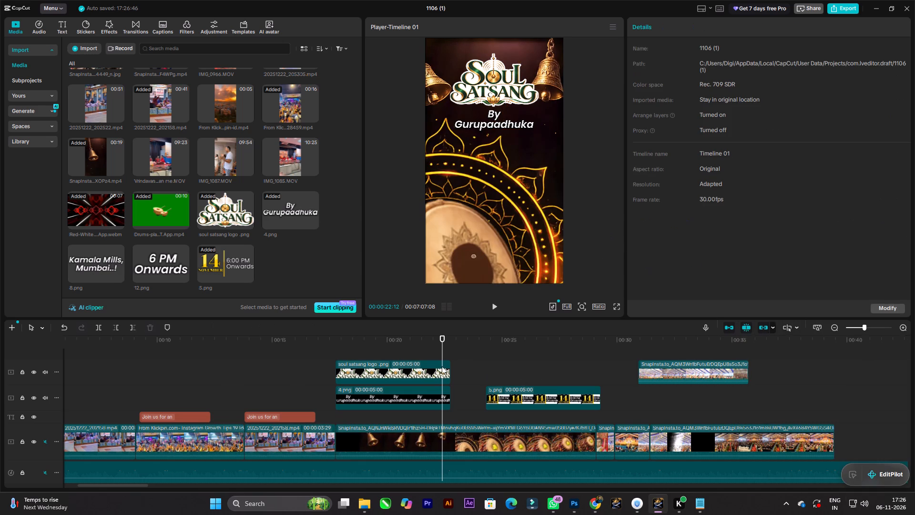
Find the frame at about 21 s in the bells-and-drum clip and trim off everything in the clip before it.
left_click_drag(445, 342, 307, 342)
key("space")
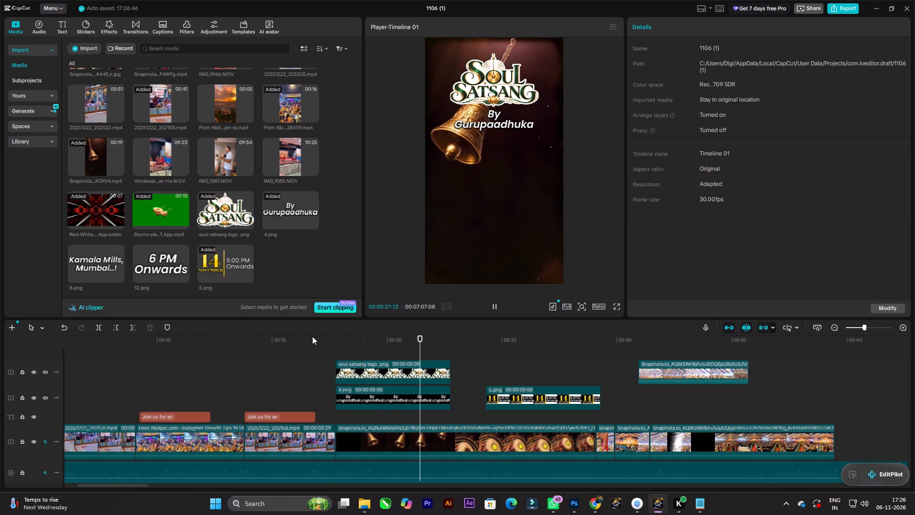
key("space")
left_click_drag(445, 336, 432, 335)
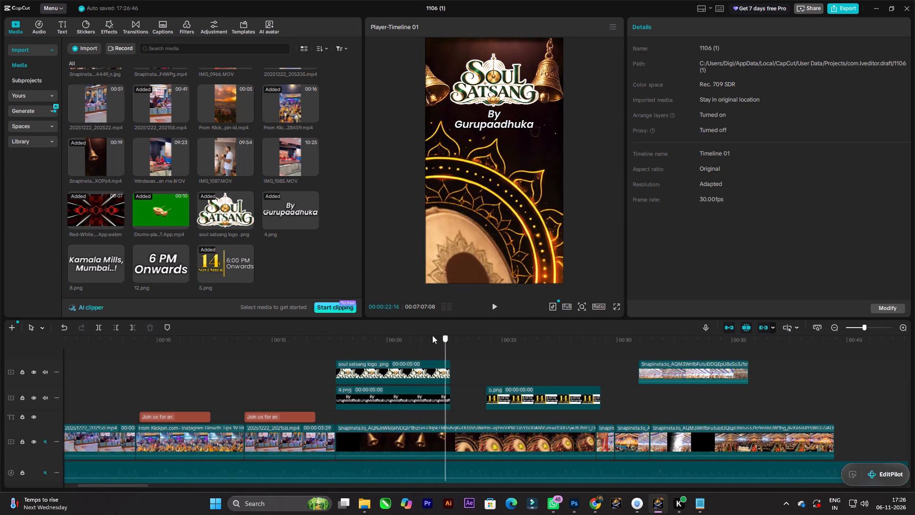
left_click_drag(432, 335, 406, 335)
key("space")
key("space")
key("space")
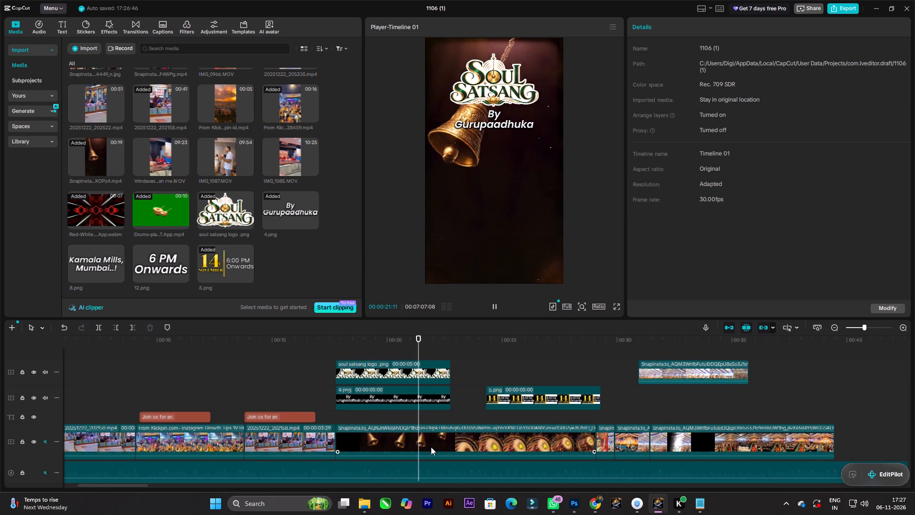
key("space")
left_click(431, 445)
left_click(114, 326)
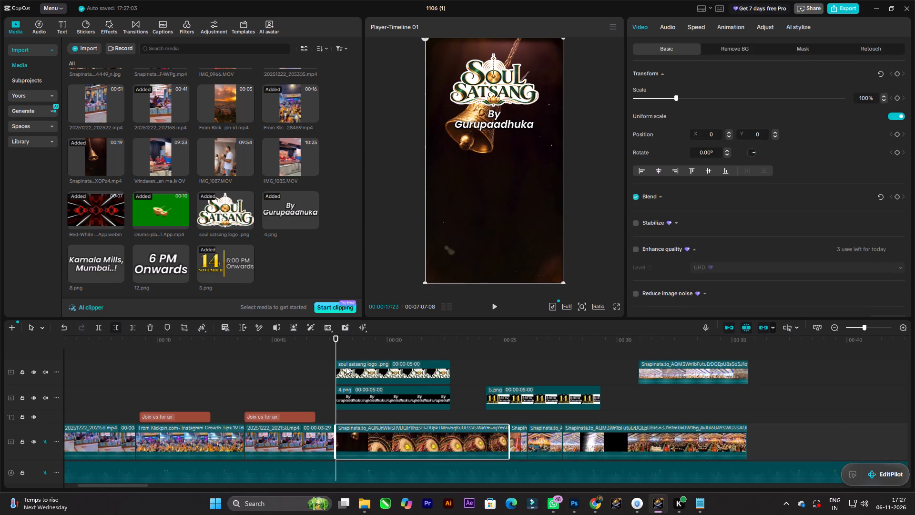
Play back the trimmed bells-and-drum clip under the logo up to about 20 s.
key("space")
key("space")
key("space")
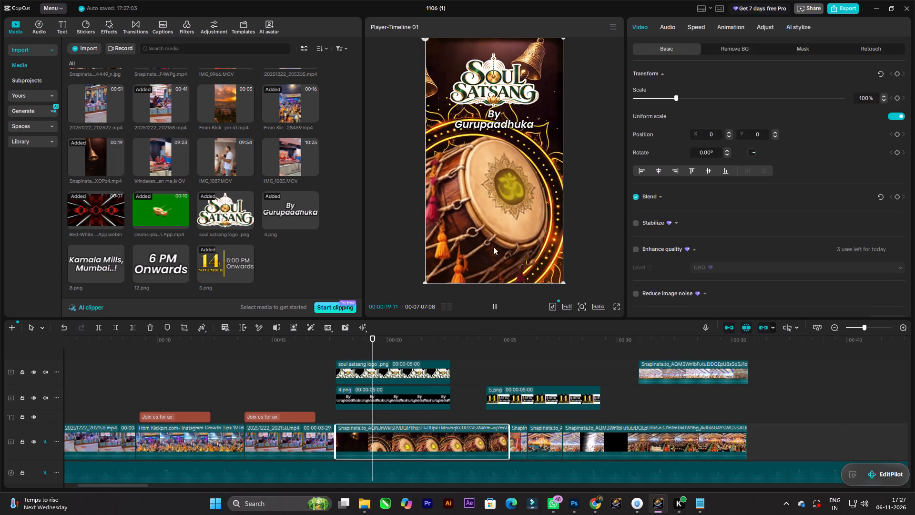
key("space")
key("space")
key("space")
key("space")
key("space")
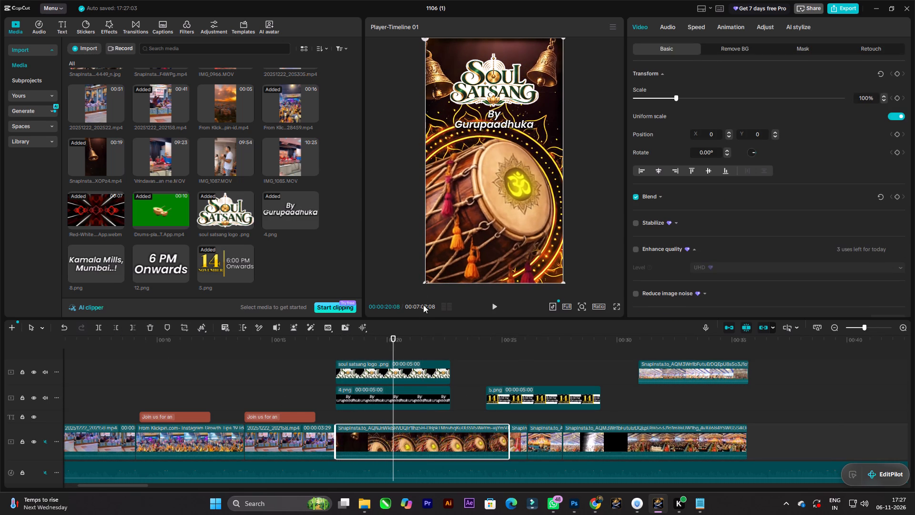
Move the Soul Satsang logo and "By Gurupaadhuka" image together lower in the frame and enlarge them slightly, keeping them horizontally centred.
left_click(430, 369)
left_click(436, 402, "ctrl")
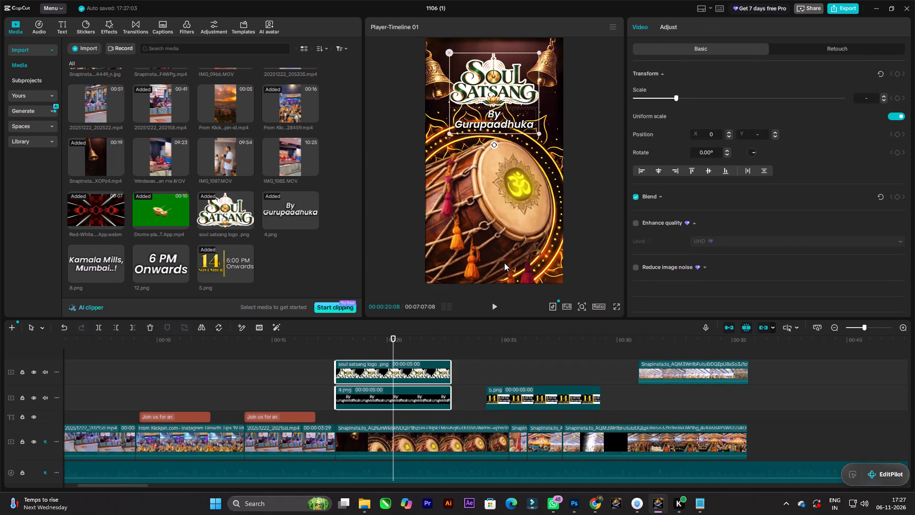
left_click_drag(498, 101, 498, 120)
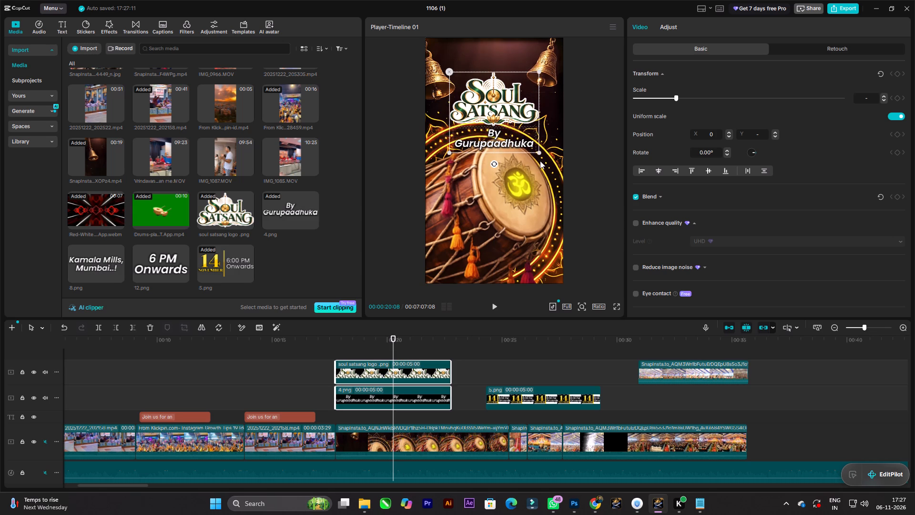
left_click_drag(539, 153, 546, 158)
left_click_drag(512, 111, 512, 121, "shift")
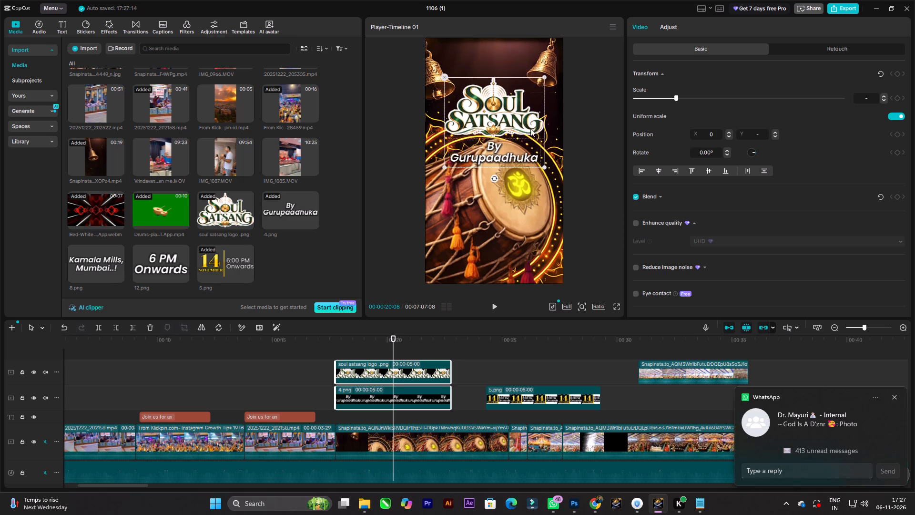
Play back the drum section with the repositioned logo overlays up to about 24 s.
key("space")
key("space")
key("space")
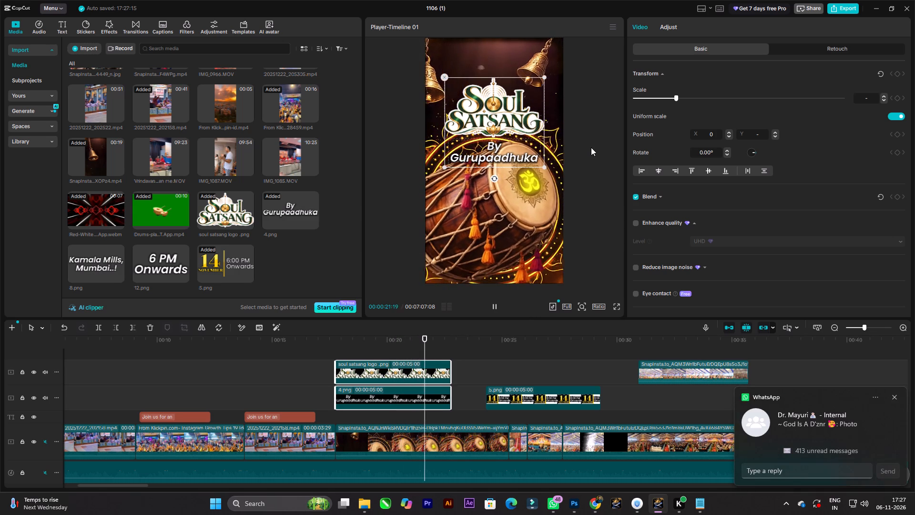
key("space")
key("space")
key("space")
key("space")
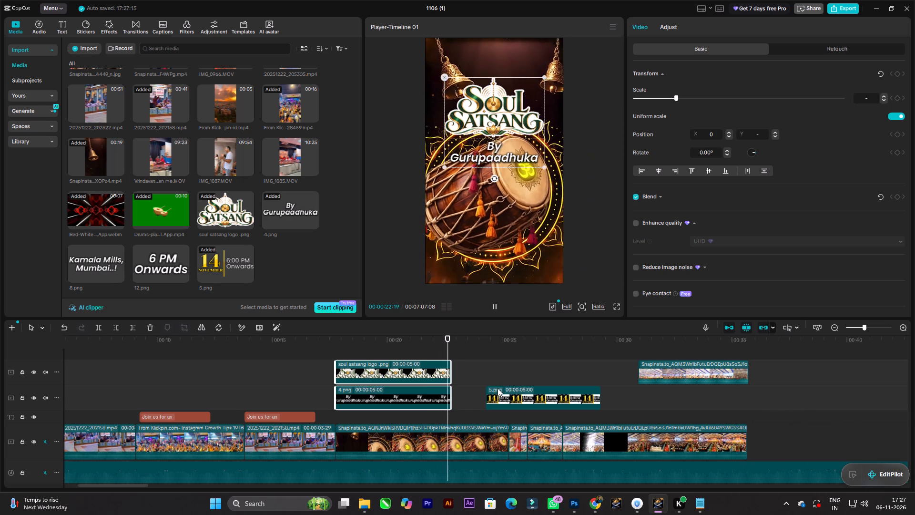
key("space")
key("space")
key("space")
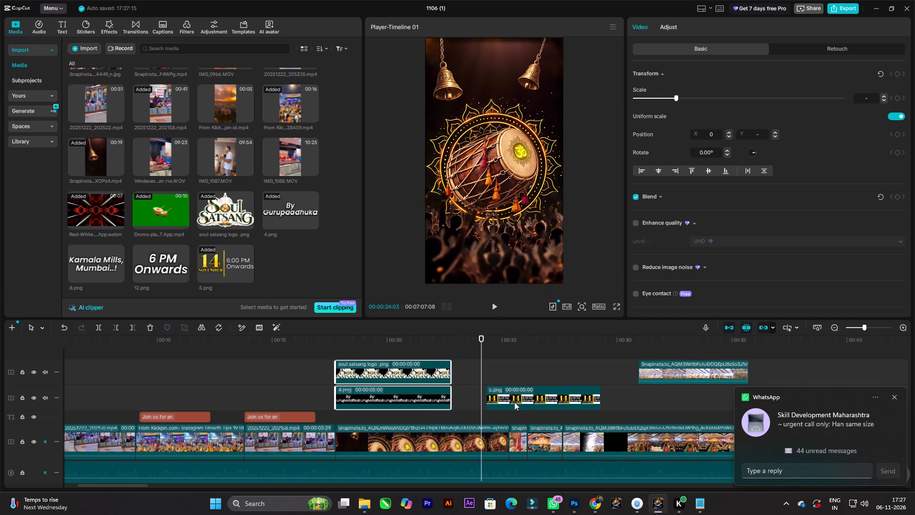
Shift the "14 November 6:00 PM Onwards" image on the timeline so it starts at about 27 s.
left_click_drag(529, 396, 594, 394)
Extend the Soul Satsang logo and "By Gurupaadhuka" image together to the end of the drum clip, for a duration of 00:00:07:16.
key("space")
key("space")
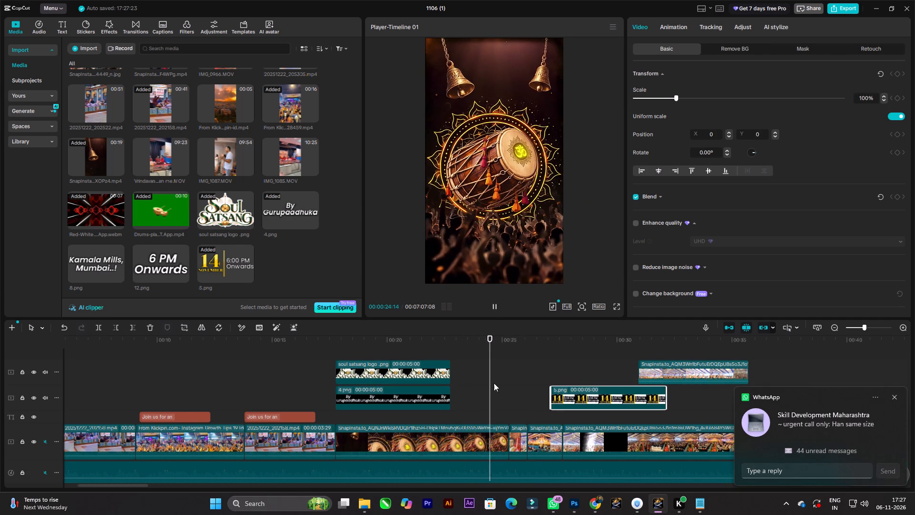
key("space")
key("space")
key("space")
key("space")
left_click(473, 402)
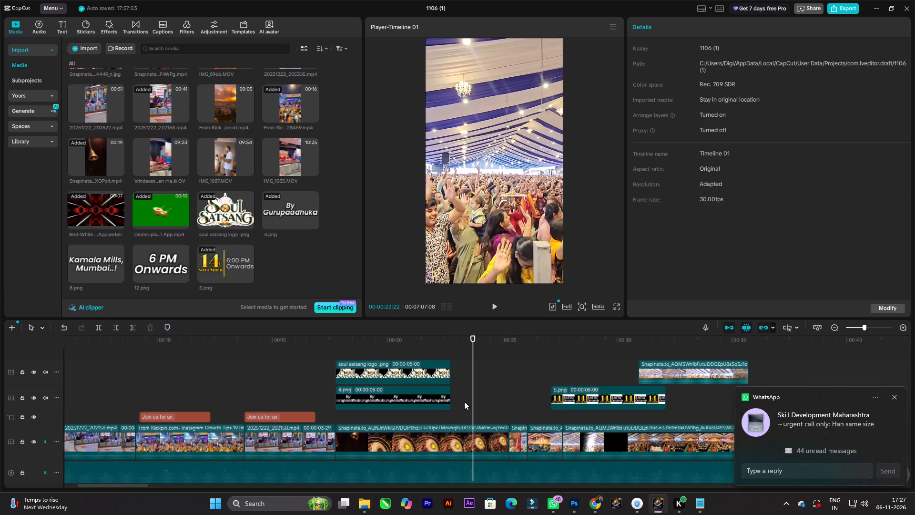
left_click_drag(462, 402, 450, 368)
left_click_drag(475, 343, 510, 347)
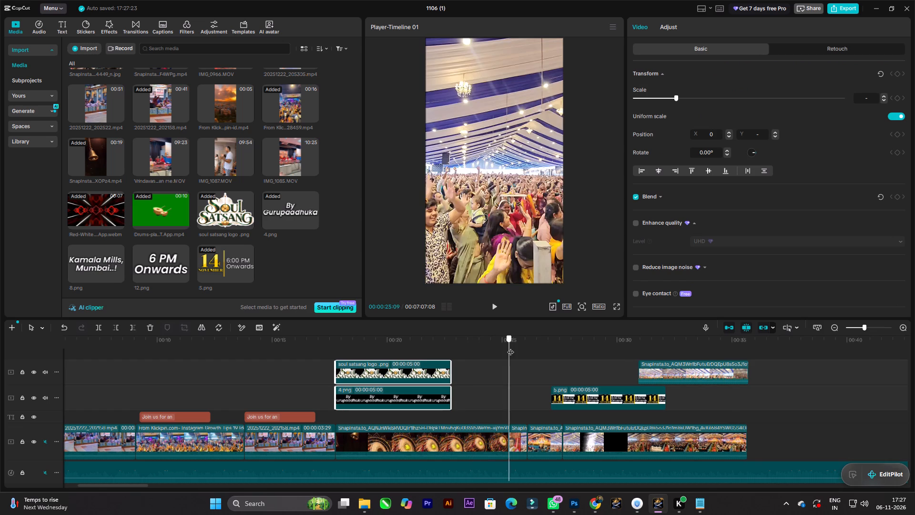
left_click_drag(510, 347, 512, 348)
left_click_drag(514, 341, 510, 341)
left_click_drag(451, 380, 503, 380)
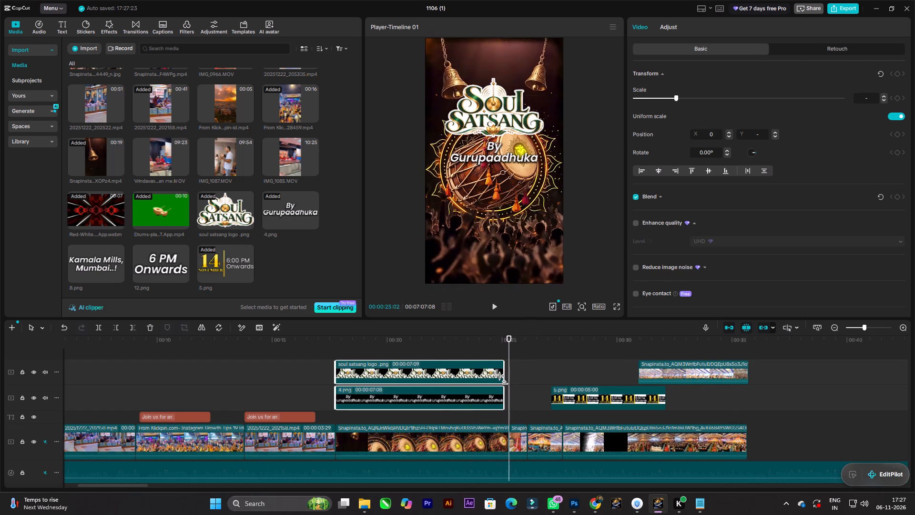
left_click_drag(503, 380, 506, 380)
Play back the drum section with the extended logo overlays from about 22 s.
left_click_drag(510, 343, 429, 339)
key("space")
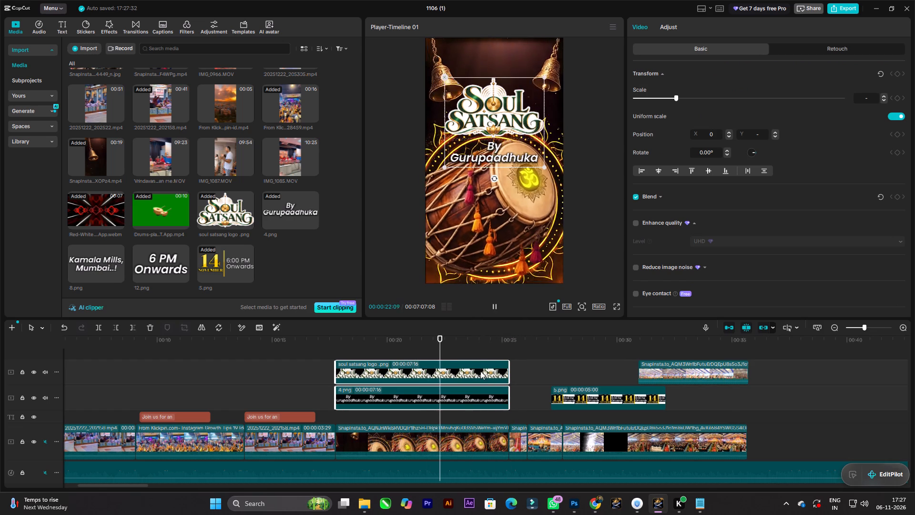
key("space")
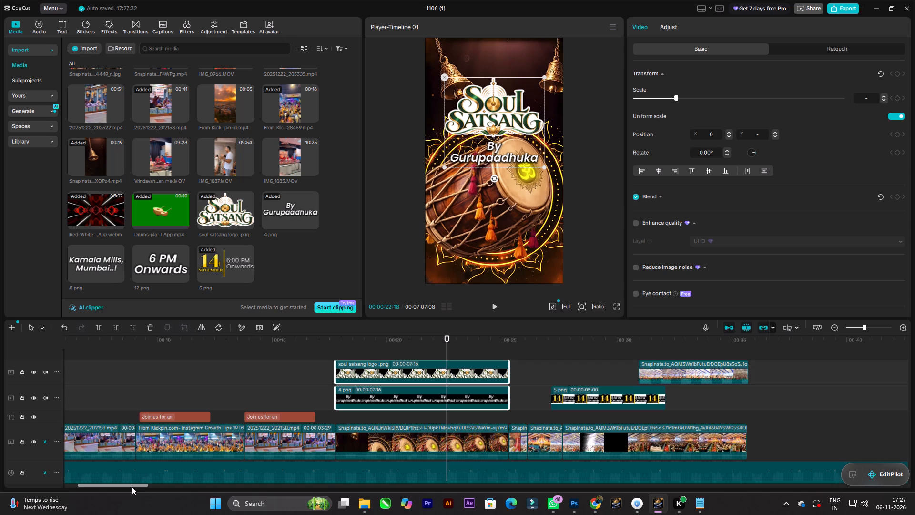
left_click_drag(132, 486, 152, 484)
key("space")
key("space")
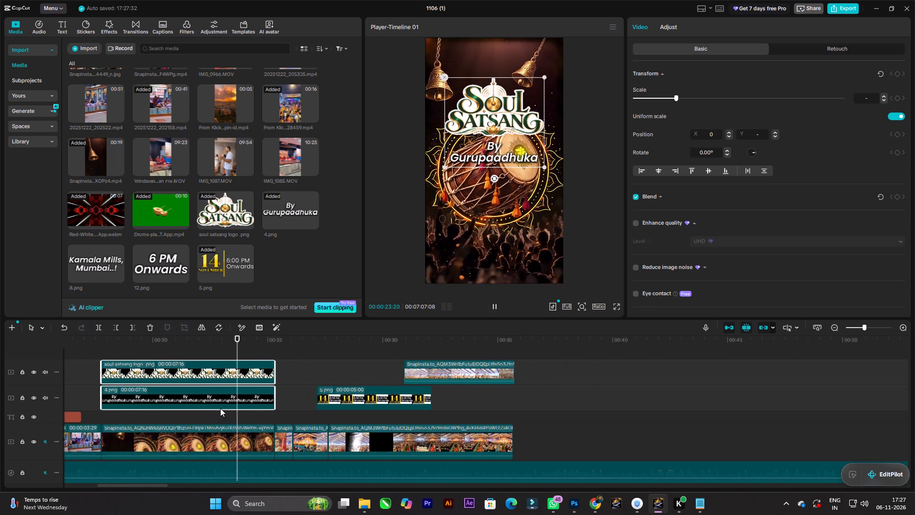
Play back the end of the logo section and the following crowd clips, up to about 27 seconds.
key("space")
key("space")
key("space")
key("space")
key("space")
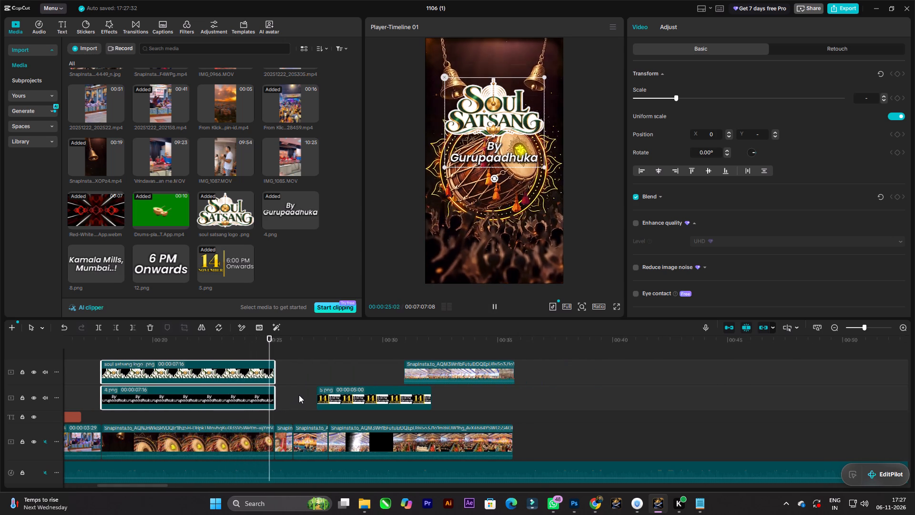
key("space")
key("space")
key("space")
key("space")
key("space")
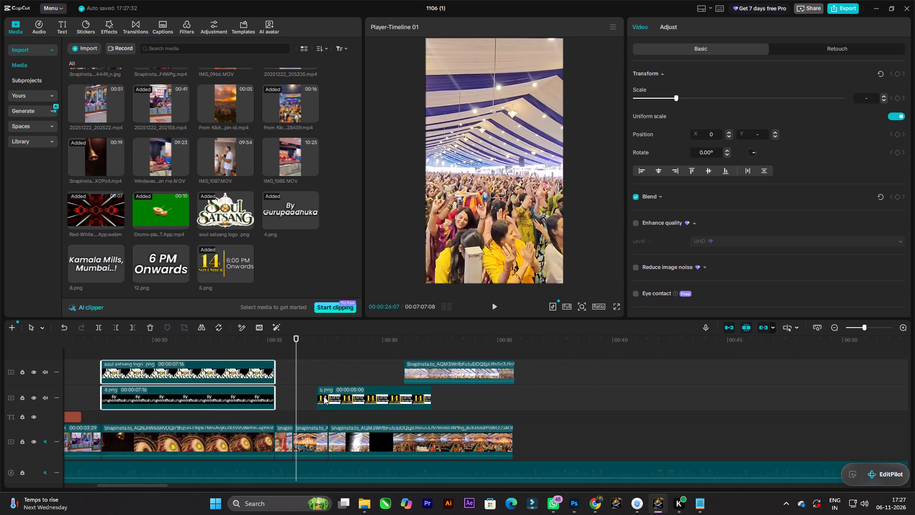
key("space")
key("space")
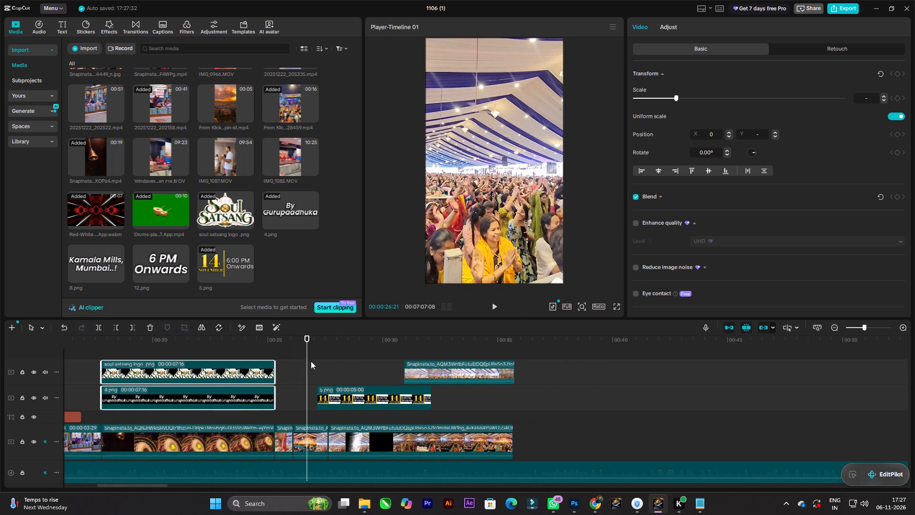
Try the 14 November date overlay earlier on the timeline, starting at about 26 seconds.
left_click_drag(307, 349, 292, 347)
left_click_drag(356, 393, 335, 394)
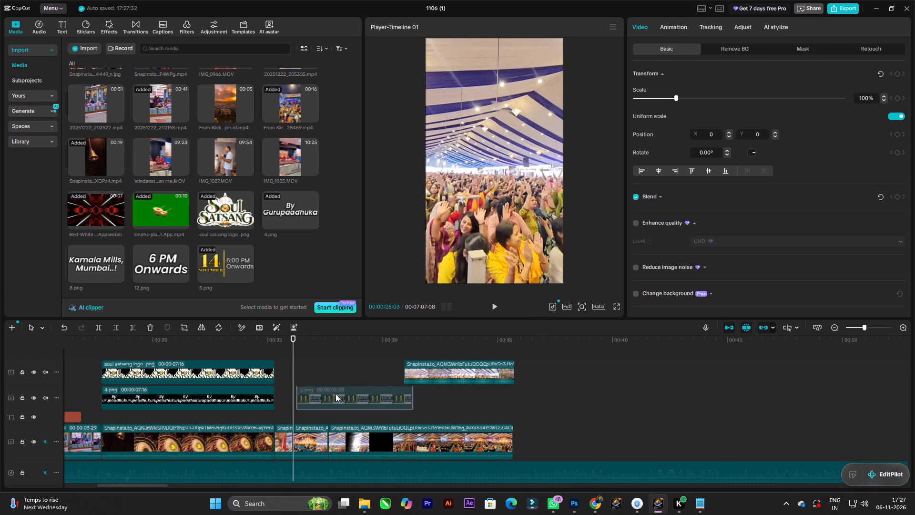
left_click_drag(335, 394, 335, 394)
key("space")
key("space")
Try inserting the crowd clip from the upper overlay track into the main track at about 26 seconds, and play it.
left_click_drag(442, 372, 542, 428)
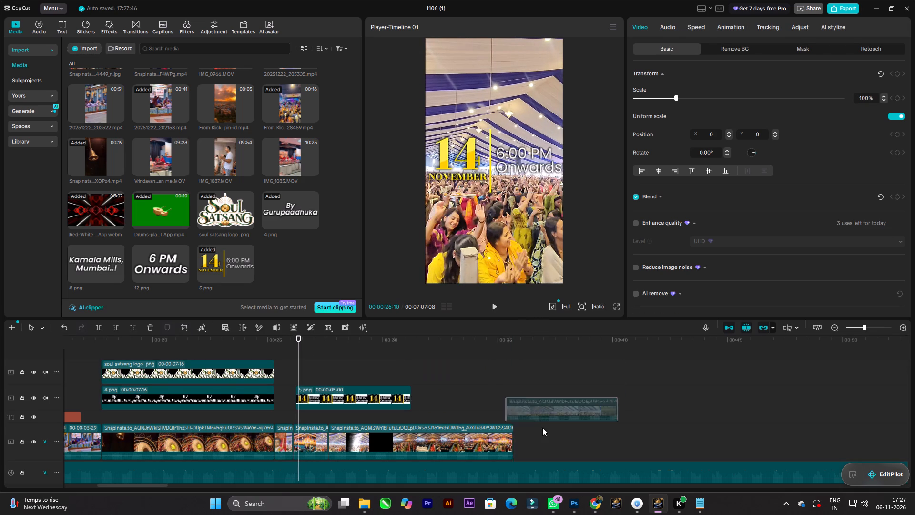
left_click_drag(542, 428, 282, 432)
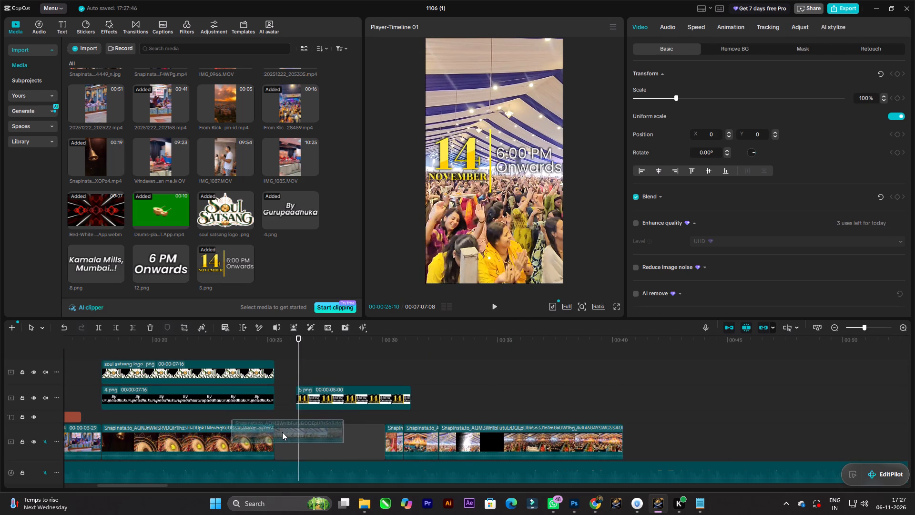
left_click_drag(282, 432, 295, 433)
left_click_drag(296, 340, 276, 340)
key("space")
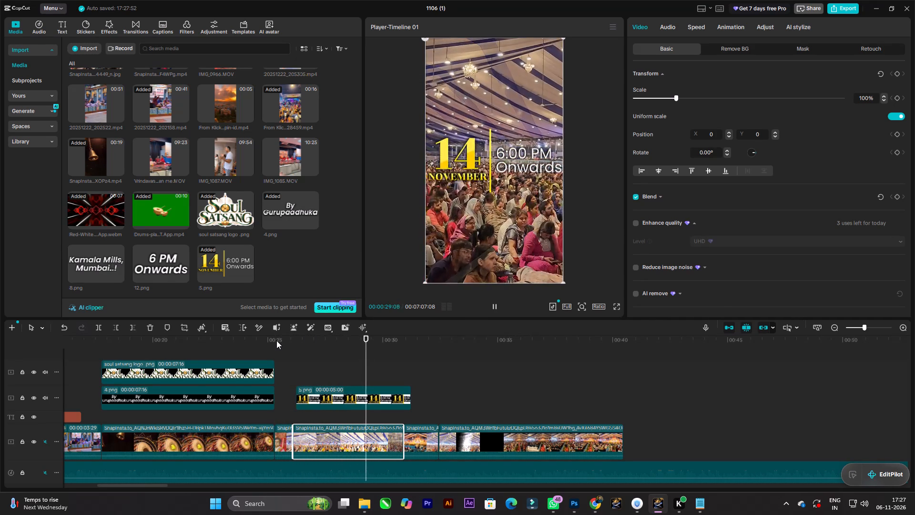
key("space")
Move the inserted crowd clip to the end of the main track.
left_click_drag(334, 444, 658, 430)
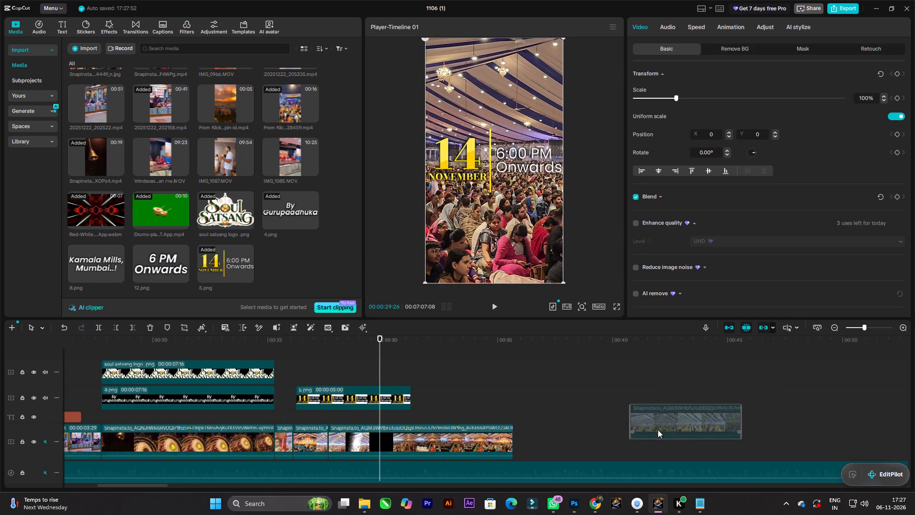
left_click_drag(658, 430, 627, 443)
Play back the transition between 25 and 27 seconds repeatedly to judge where the date overlay should come in.
left_click(376, 341)
left_click_drag(376, 341, 278, 343)
key("space")
key("space")
key("space")
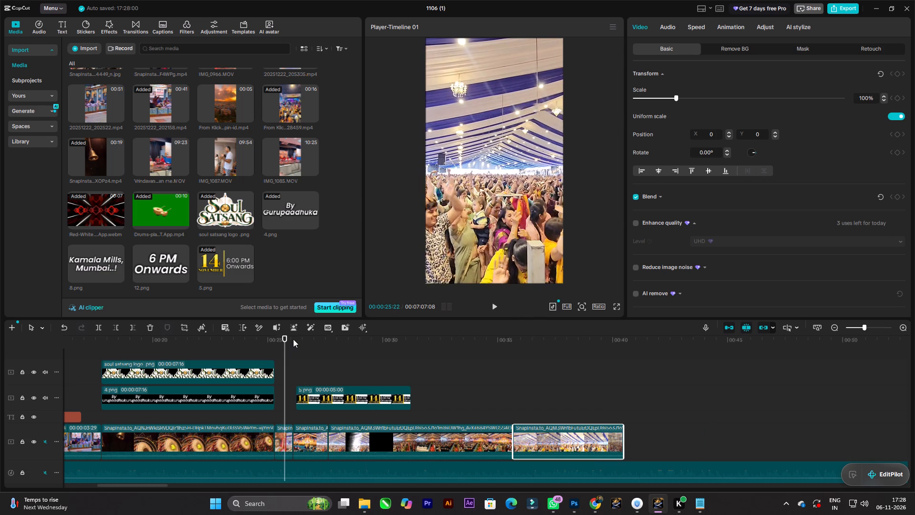
key("space")
key("space")
scroll(319, 385, "up", 1)
key("space")
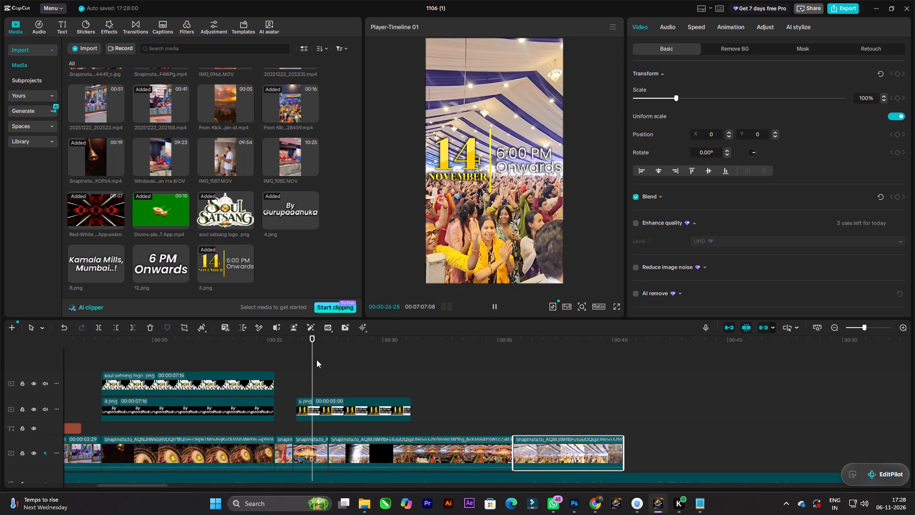
left_click_drag(312, 348, 274, 342)
key("space")
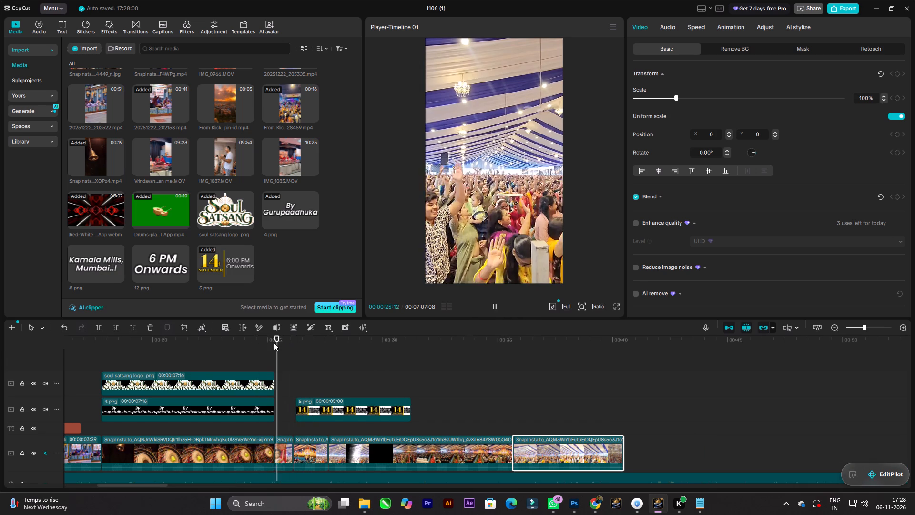
key("space")
key("space")
key("space")
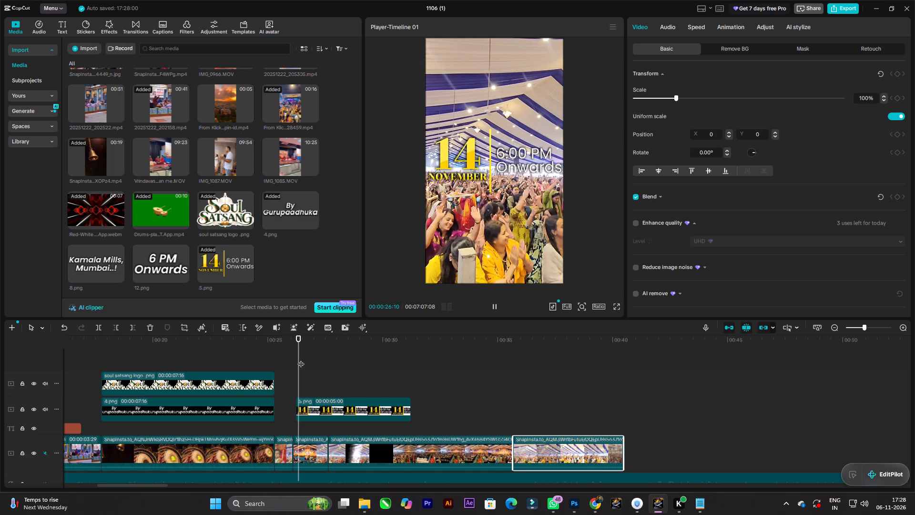
Shift the 14 November date overlay to start at about 25.5 seconds and play it from the preceding cut.
left_click_drag(301, 359, 286, 359)
left_click_drag(325, 404, 312, 404)
left_click_drag(286, 359, 274, 359)
key("space")
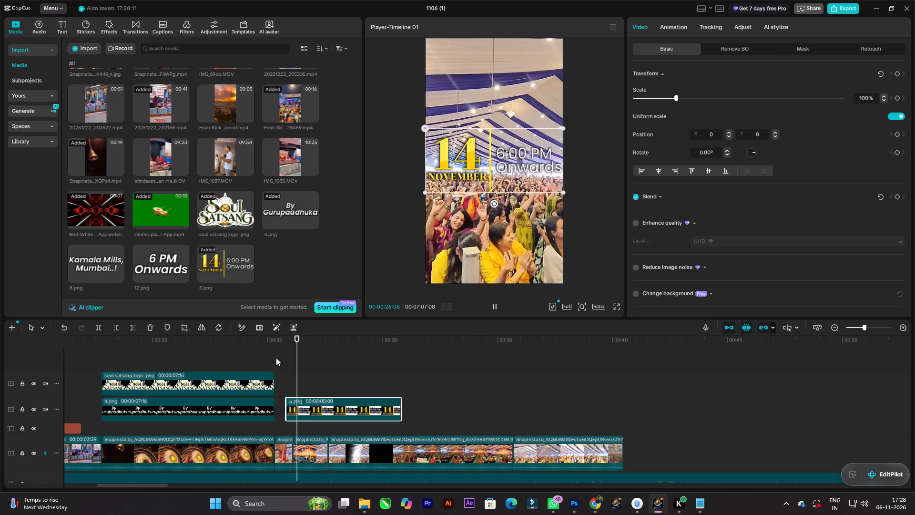
key("space")
Scale the date overlay to 66% and place it horizontally centred near the top of the frame at Y 1217.
left_click_drag(674, 97, 673, 97)
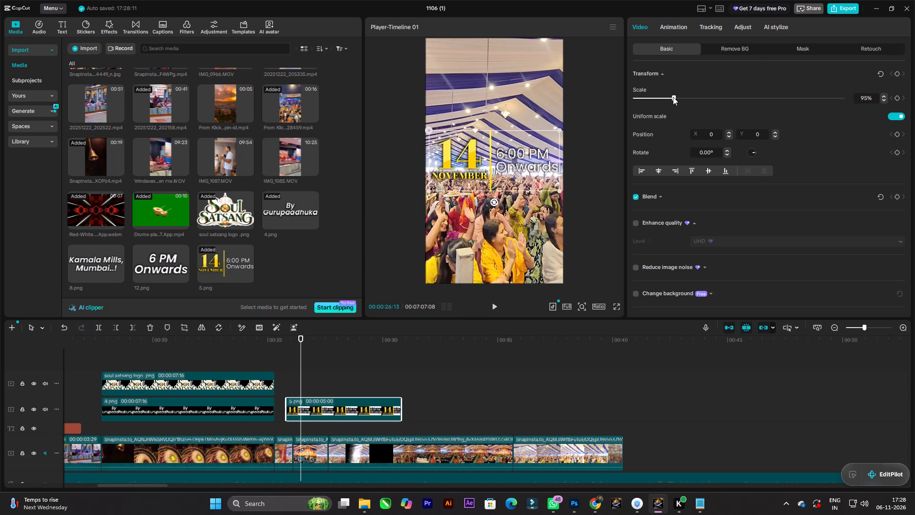
left_click_drag(673, 97, 662, 96)
left_click_drag(507, 159, 518, 99)
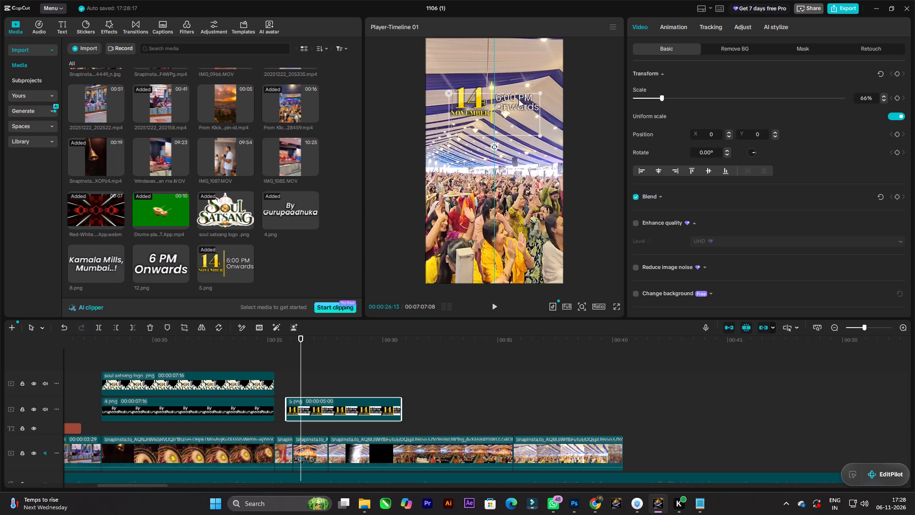
left_click_drag(518, 99, 521, 91)
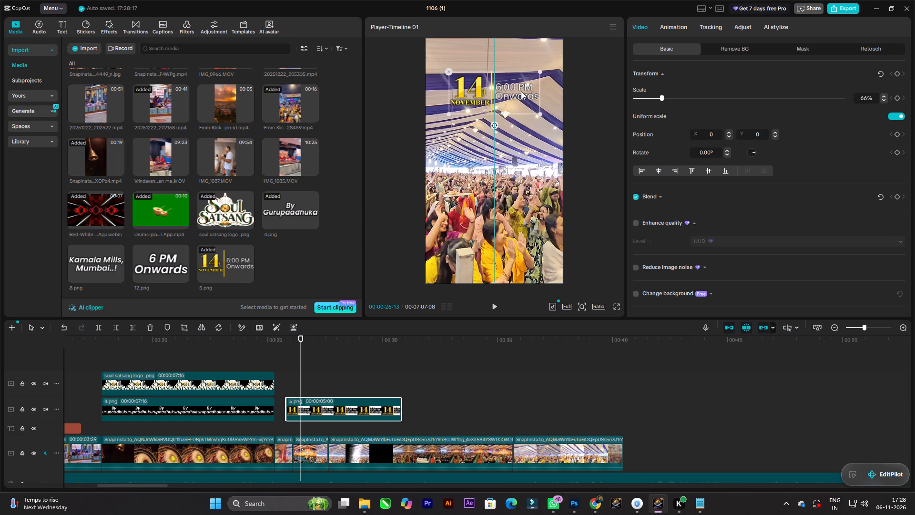
left_click_drag(521, 91, 524, 82)
Play on to about 30 seconds and move the long clip with the black-barred wide shot onto the date overlay's track at about 36 seconds.
key("space")
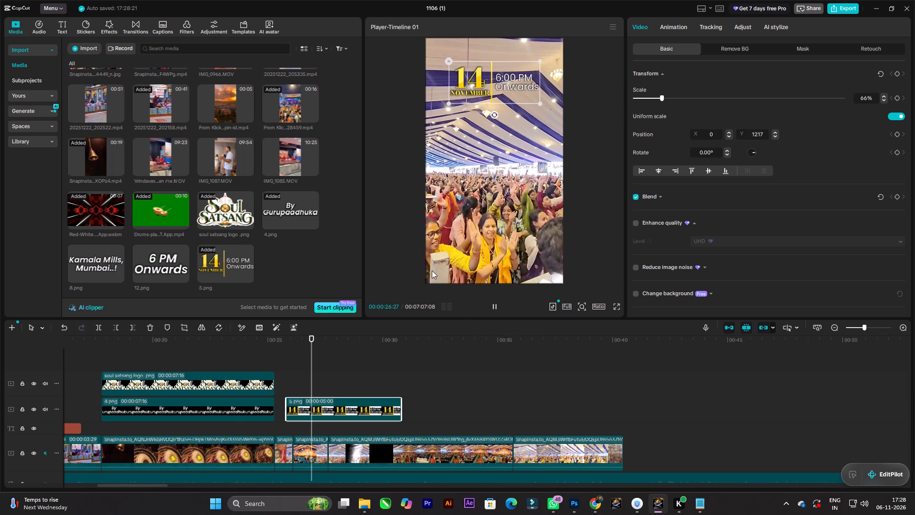
key("space")
key("space")
key("space")
key("space")
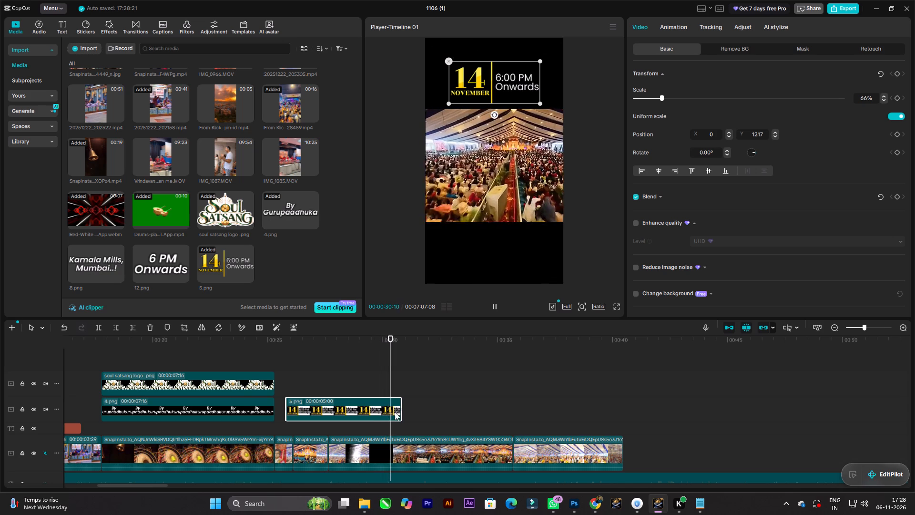
key("space")
left_click_drag(450, 446, 644, 417)
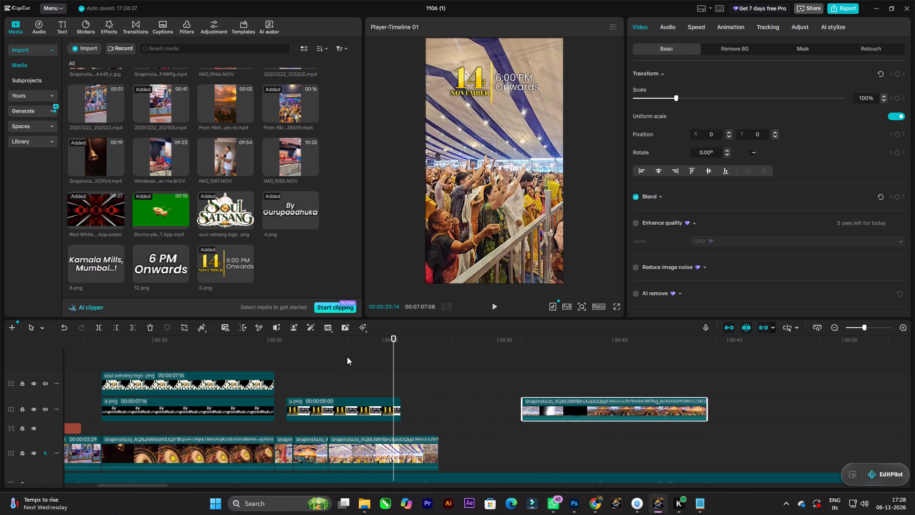
Play back the rearranged date section from about 25 to 29 seconds.
left_click_drag(393, 343, 276, 330)
key("space")
key("space")
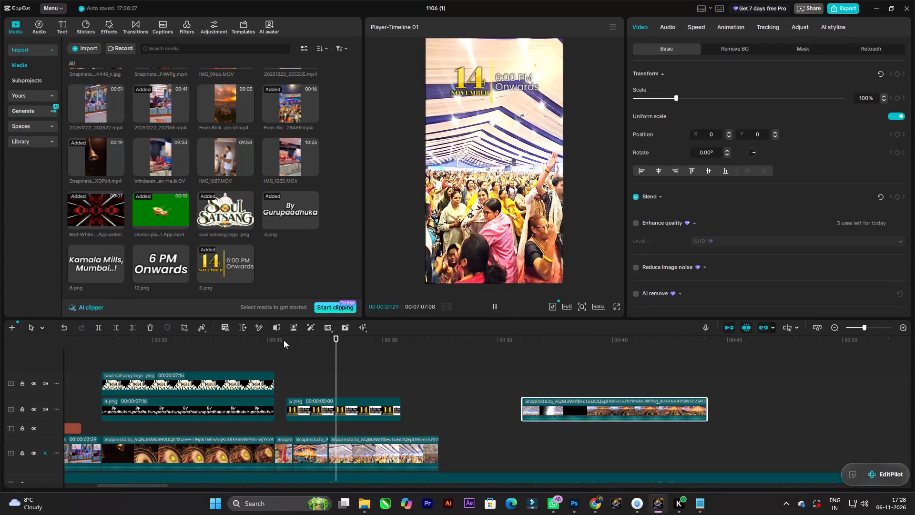
key("space")
key("space")
key("space")
key("space")
key("space")
Set the date overlay's scale to 70% and play the section on to about 30 seconds.
left_click(499, 86)
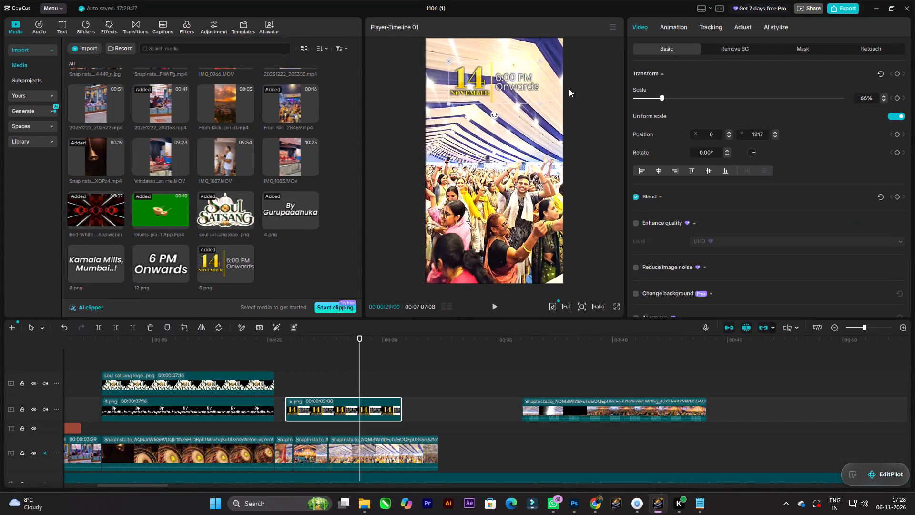
left_click_drag(870, 98, 824, 96)
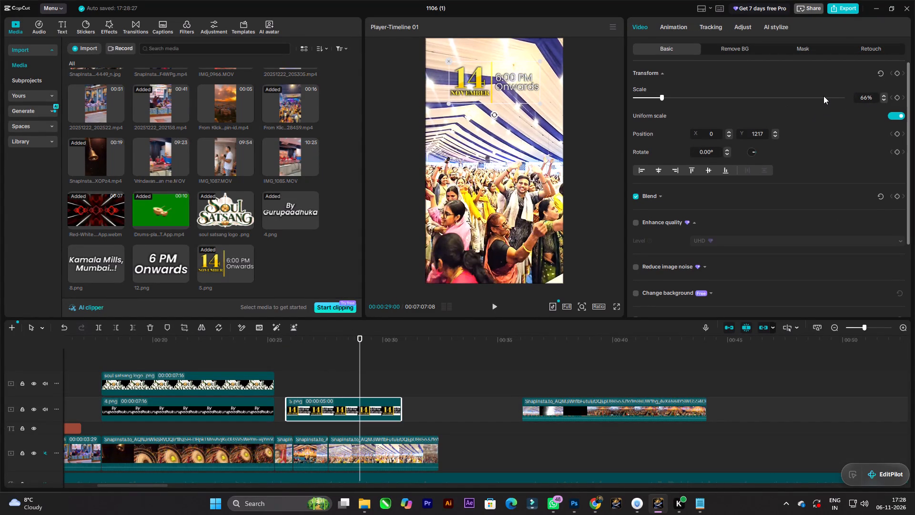
key("BackSpace")
key("BackSpace")
key("BackSpace")
key("BackSpace")
type("70")
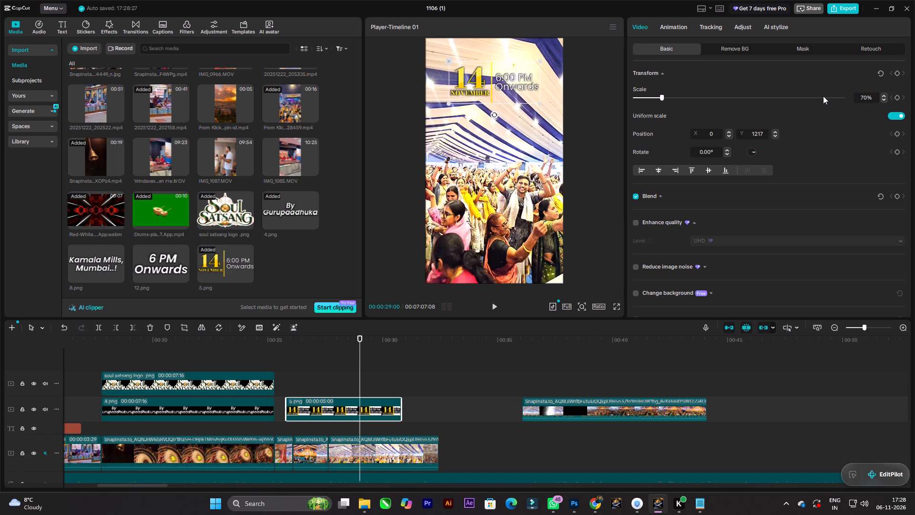
key("Return")
key("space")
key("space")
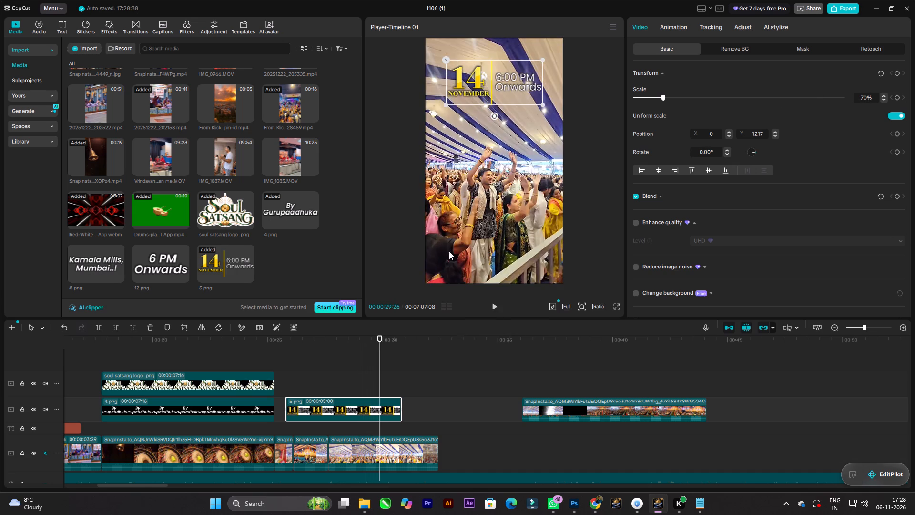
key("space")
key("space")
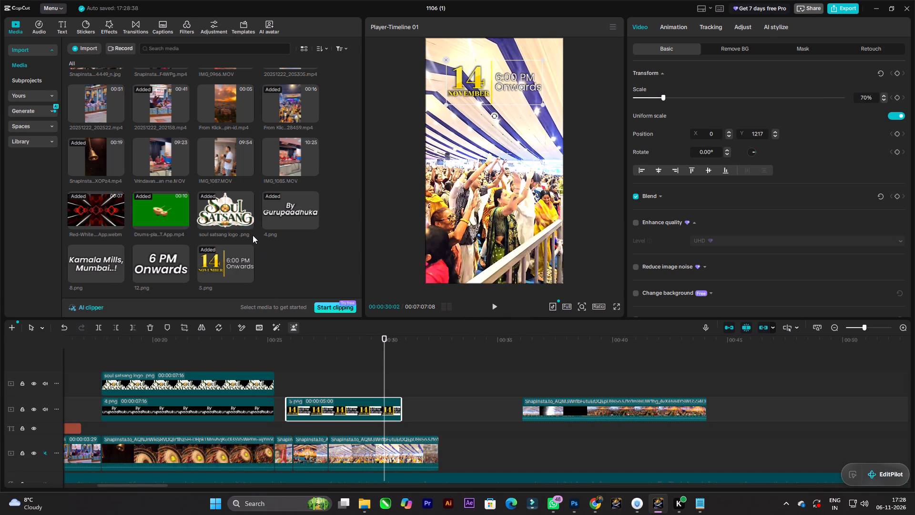
Add the "Kamala Mills, Mumbai..!" image on the track above the date overlay, starting at about 26 seconds, and preview it.
left_click_drag(100, 267, 294, 381)
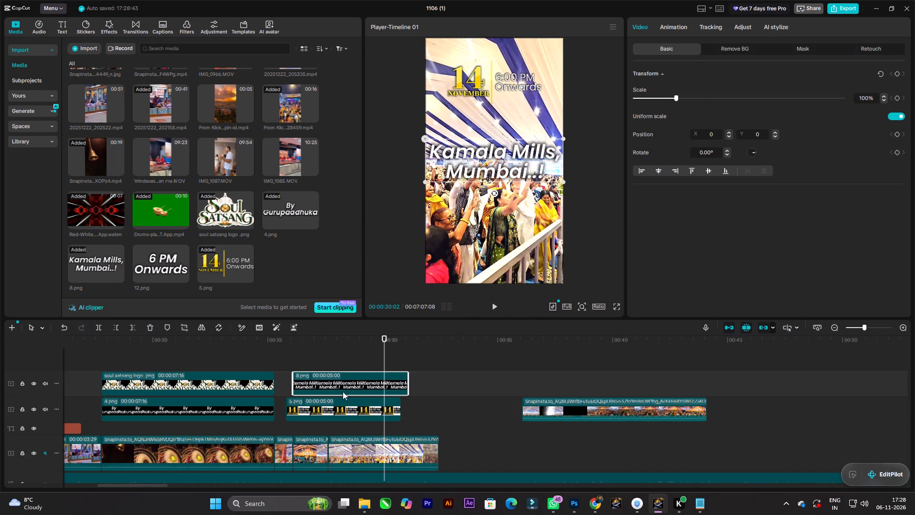
left_click_drag(385, 349, 275, 342)
key("space")
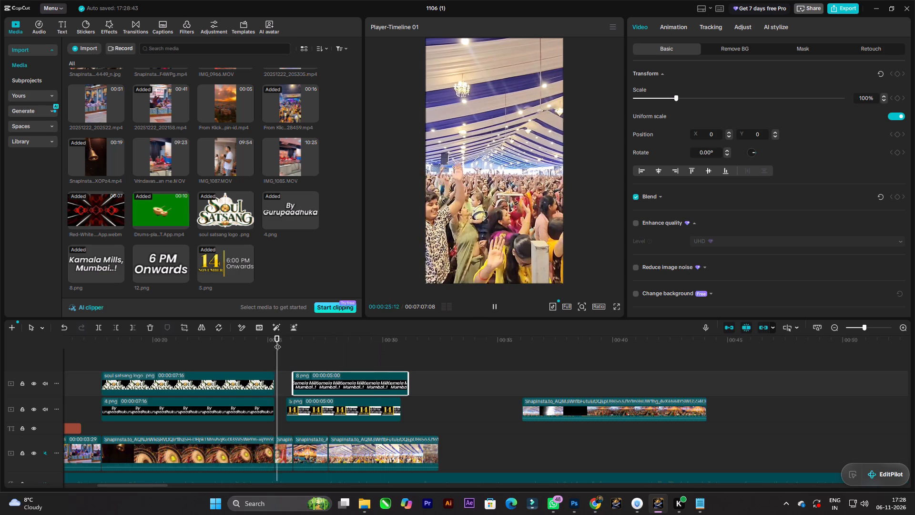
key("space")
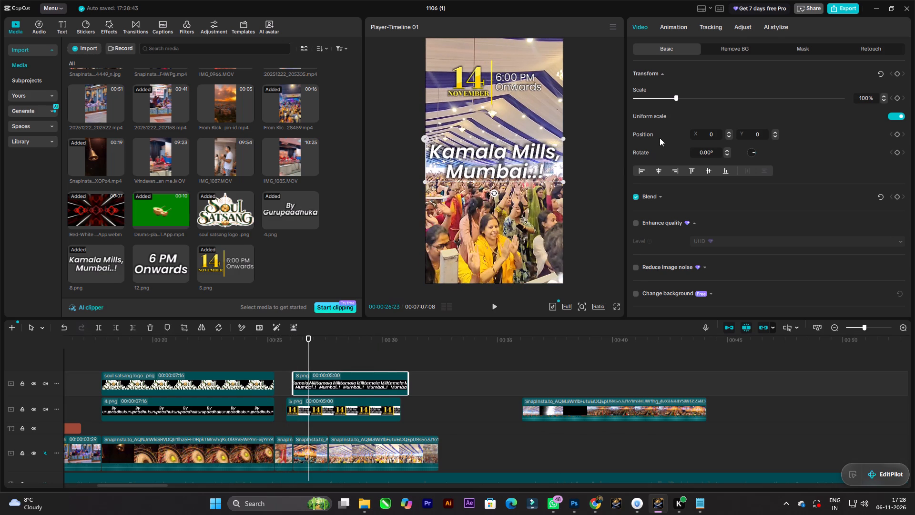
Scale the "Kamala Mills, Mumbai..!" image to 75% and place it centred near the bottom of the frame at Y -1243.
left_click_drag(674, 98, 663, 97)
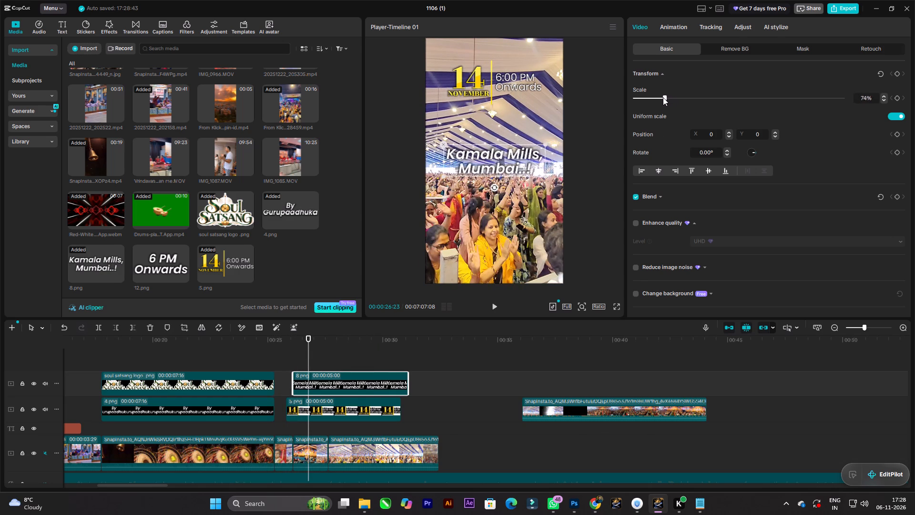
left_click_drag(663, 97, 664, 97)
left_click(578, 166)
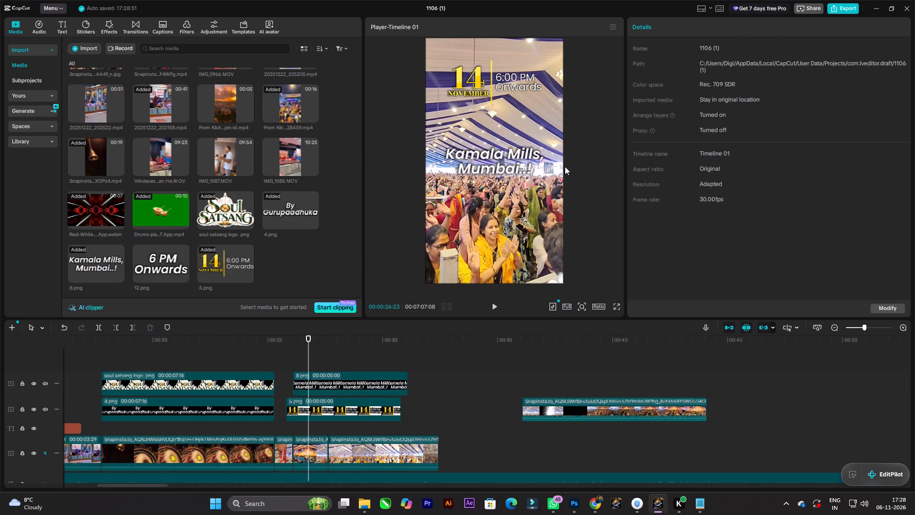
left_click(498, 164)
left_click_drag(496, 164, 497, 127)
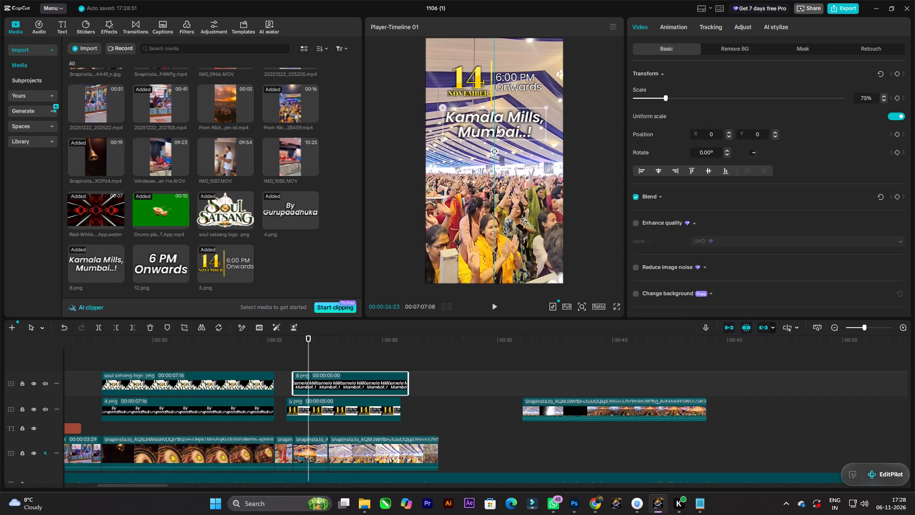
left_click_drag(497, 127, 496, 243)
key("space")
key("space")
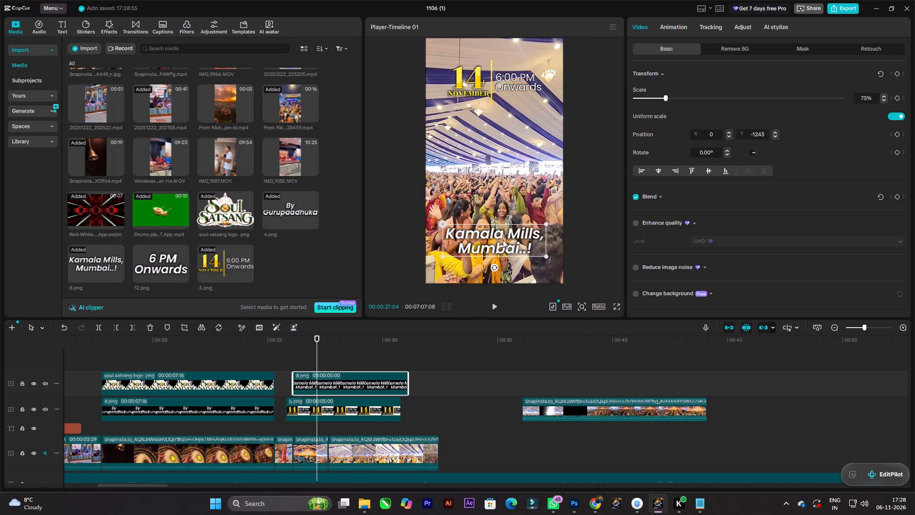
Move the "Kamala Mills, Mumbai..!" image up below the date graphic, centred at about Y 417.
left_click_drag(503, 240, 507, 134)
Play back the date and venue section from about 27 to 33 seconds, pausing to check the overlays over the crowd clips.
key("space")
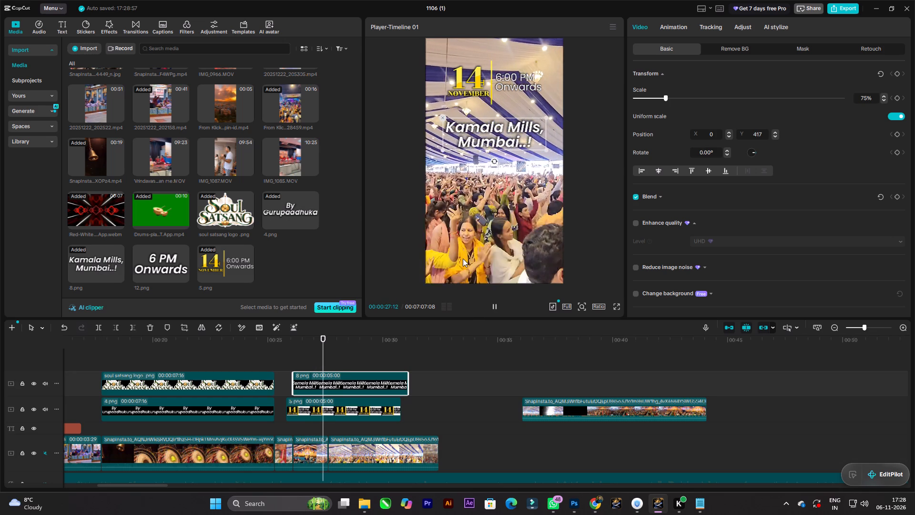
key("space")
key("space")
key("space")
key("space")
key("space")
key("space")
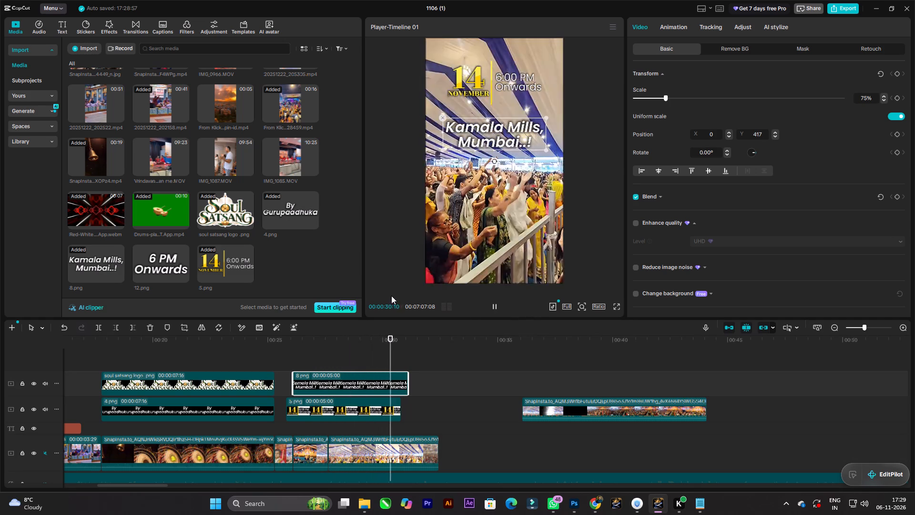
key("space")
key("space")
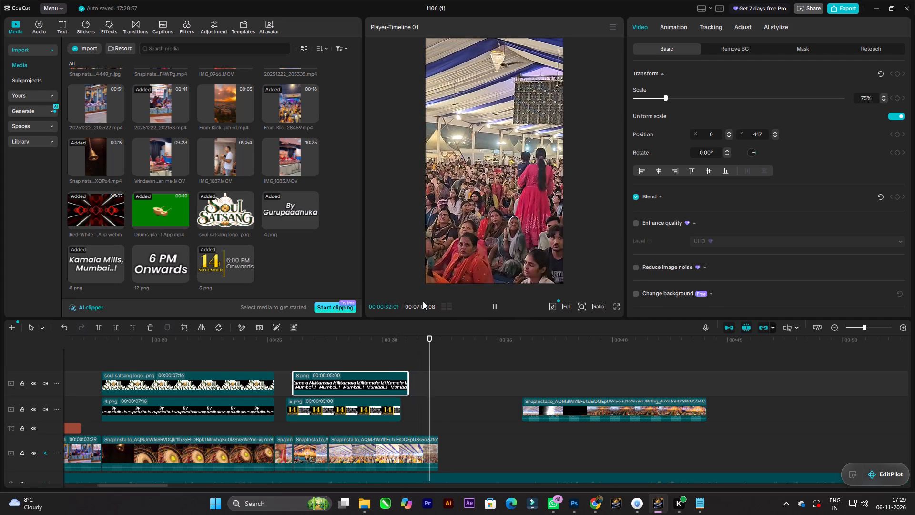
key("space")
key("space")
key("space")
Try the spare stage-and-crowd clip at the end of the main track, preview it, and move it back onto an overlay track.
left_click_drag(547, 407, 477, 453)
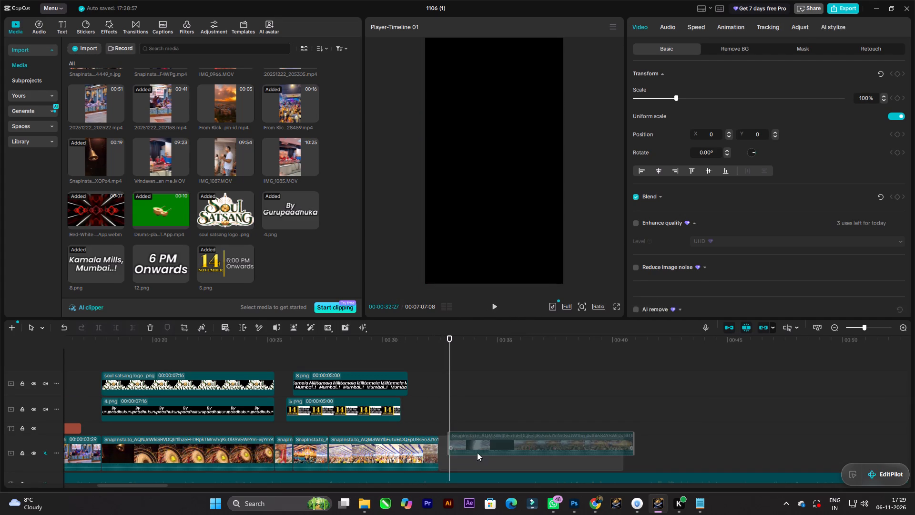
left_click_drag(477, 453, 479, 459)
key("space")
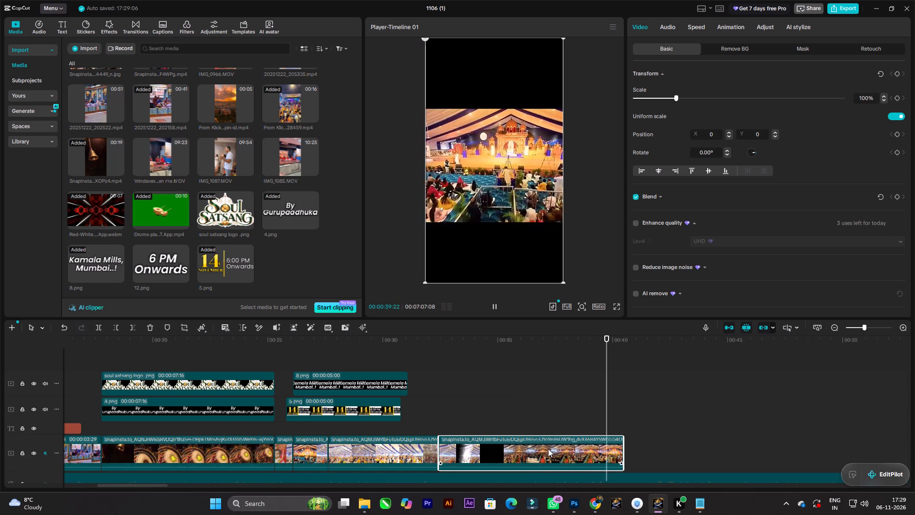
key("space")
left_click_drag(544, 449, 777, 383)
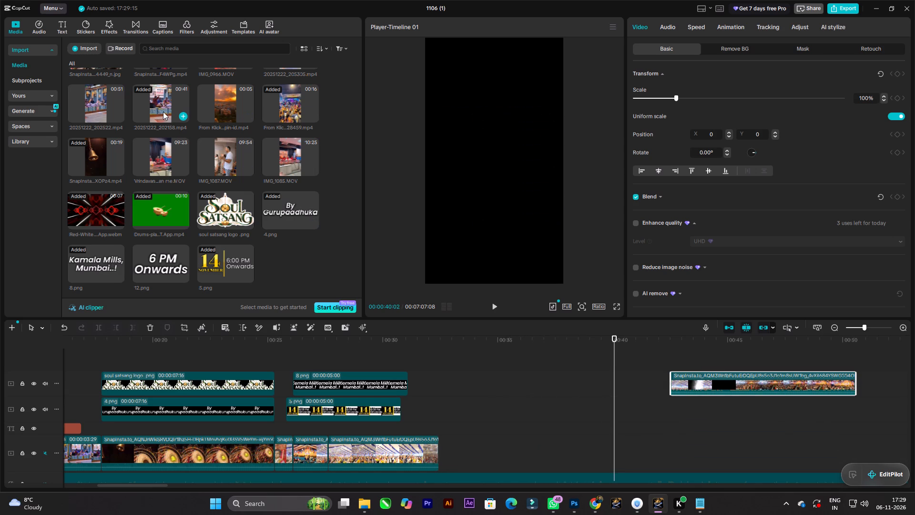
Preview the 20251222_202522.mp4 video and the stadium crowd photo in the media library as candidates for the next shot.
left_click(89, 100)
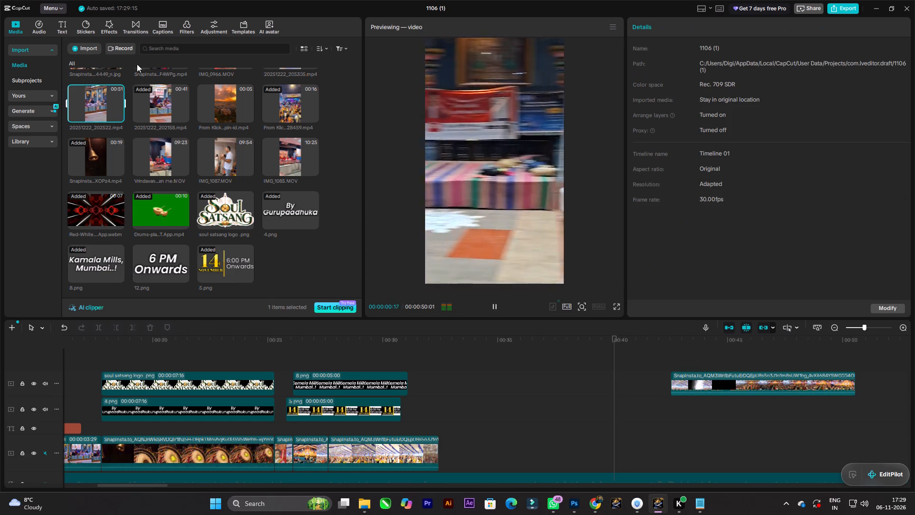
key("space")
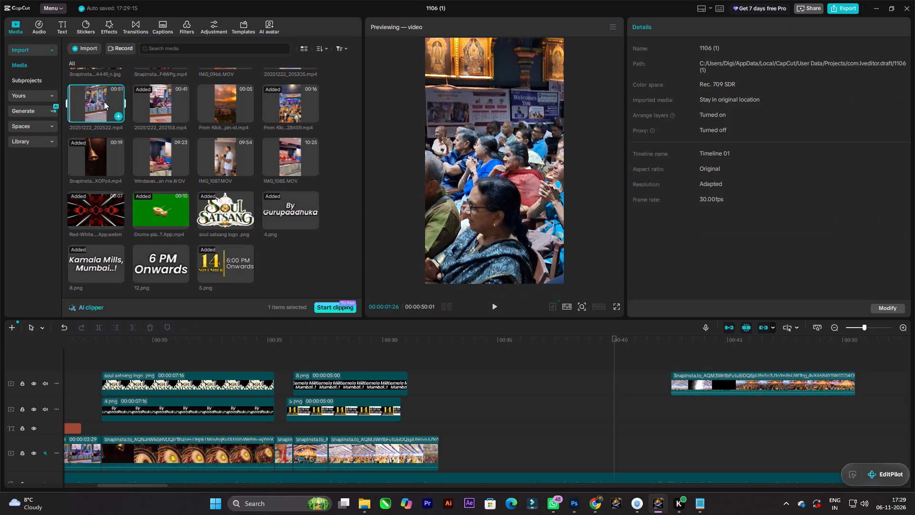
key("space")
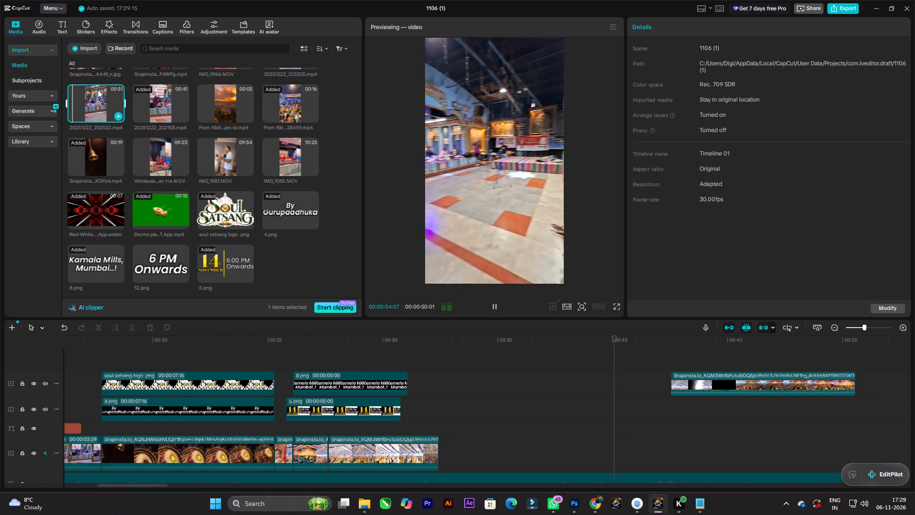
key("space")
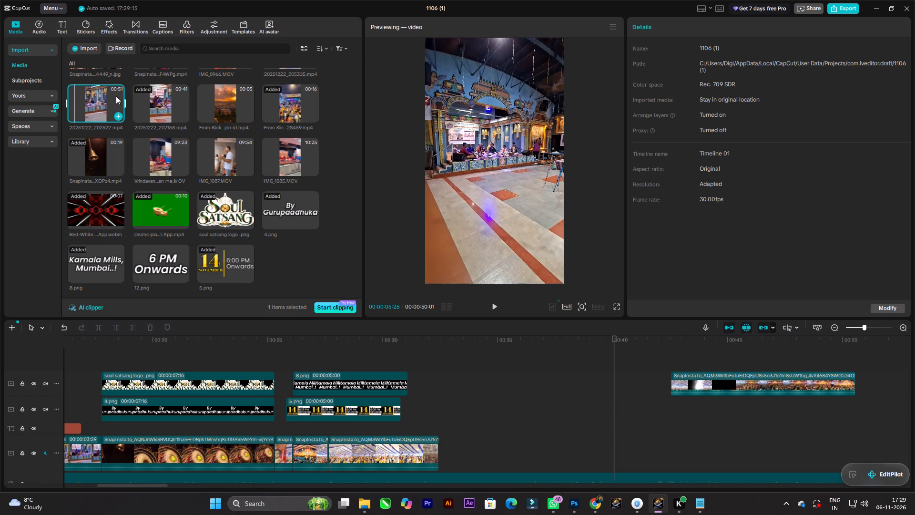
scroll(217, 166, "up", 3)
left_click(105, 136)
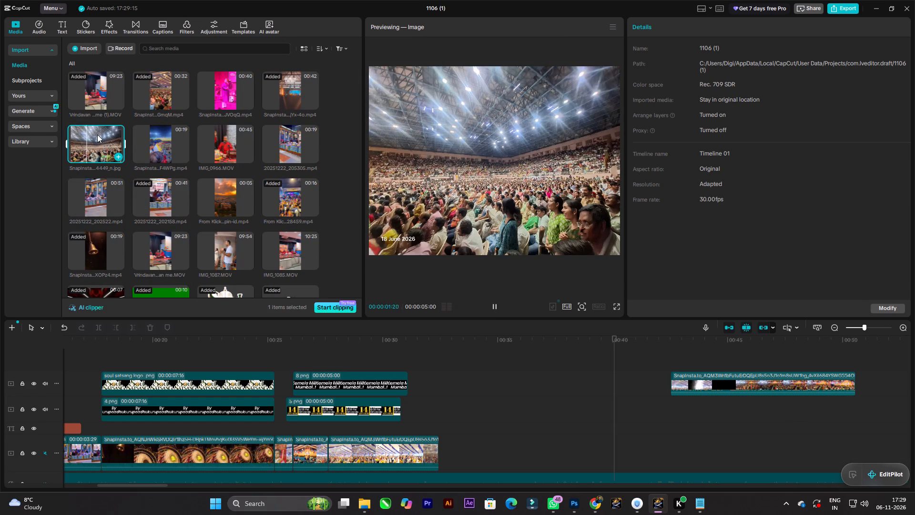
Preview the 42-second "Gratitude, Love & Pure Energy" concert clip and append it to the main track at about 32 seconds.
scroll(270, 133, "up", 2)
left_click(295, 99)
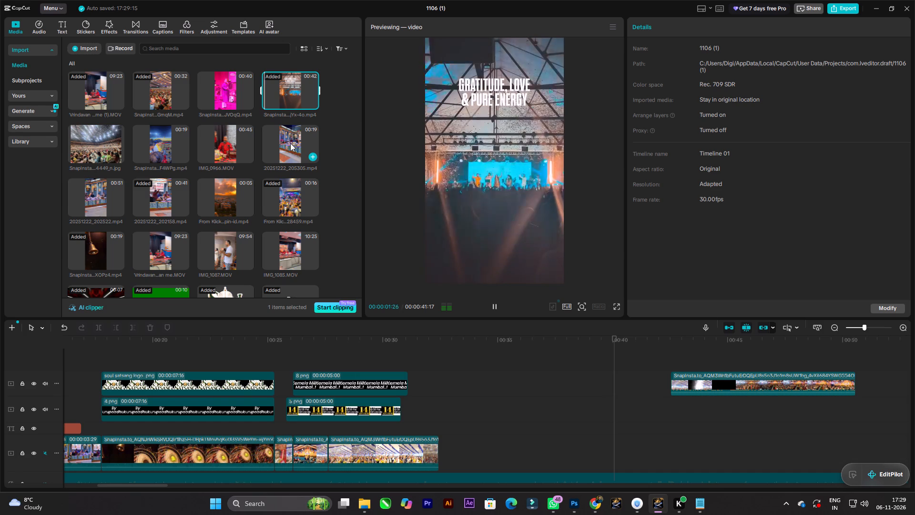
key("space")
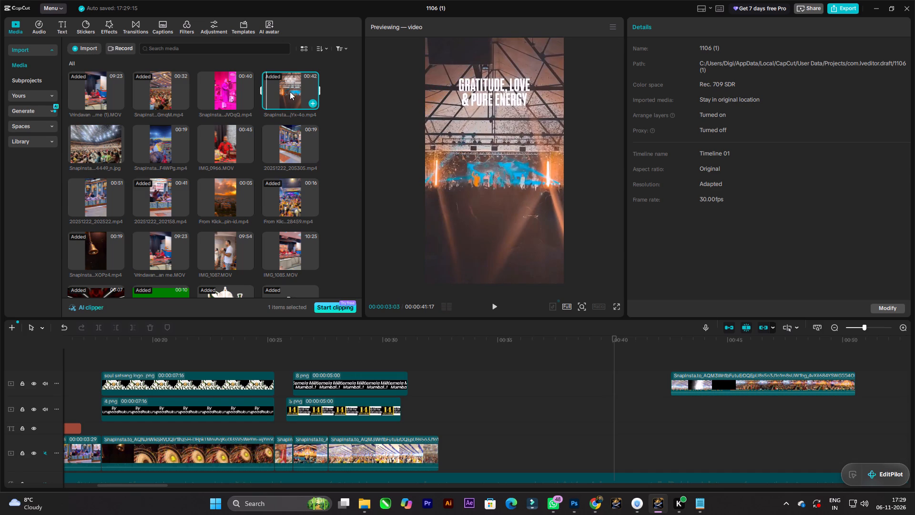
left_click_drag(290, 92, 452, 448)
key("space")
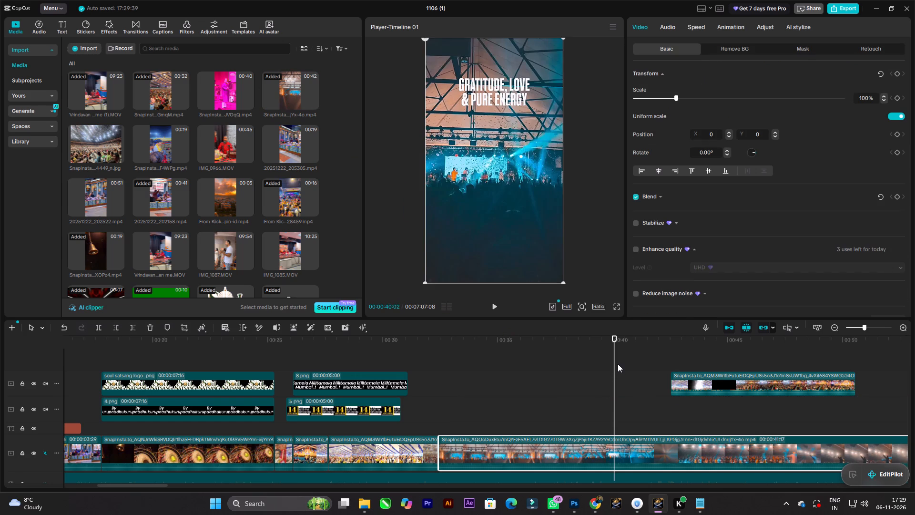
key("space")
Move the spare stage-and-crowd clip further along the top overlay track so it starts at about 1:04.
left_click_drag(701, 374, 861, 363)
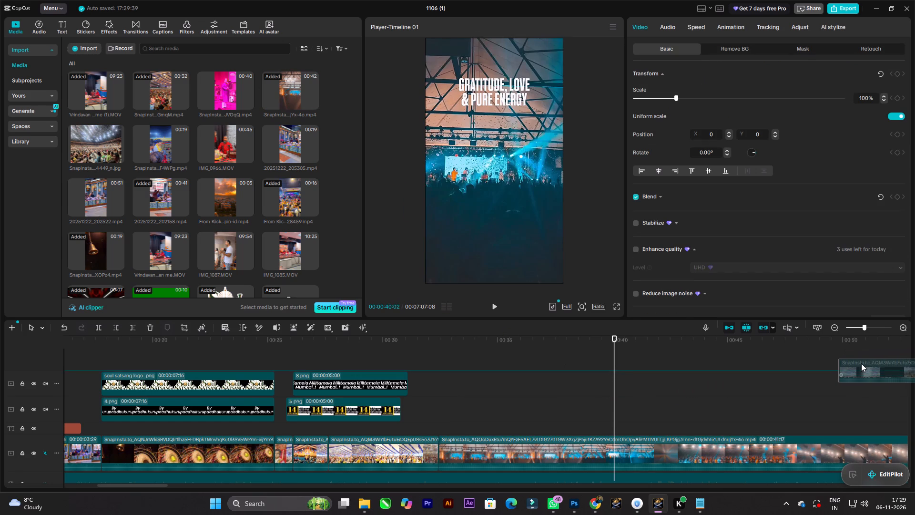
left_click_drag(861, 363, 861, 366)
left_click_drag(148, 483, 198, 483)
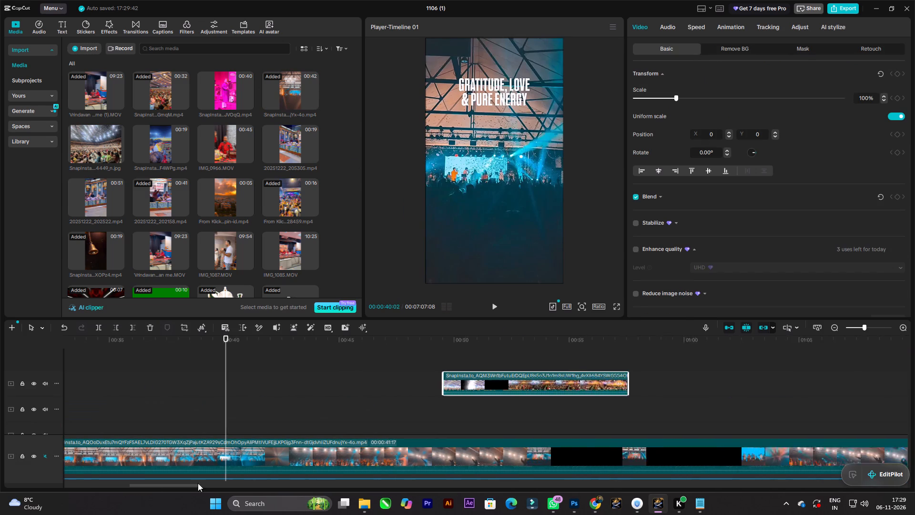
left_click_drag(198, 483, 178, 480)
scroll(315, 417, "down", 4, "ctrl")
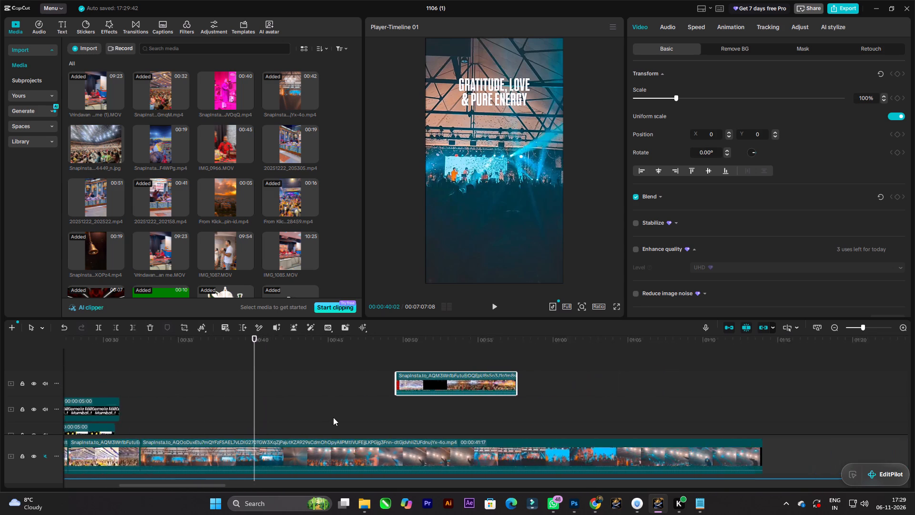
scroll(333, 417, "down", 1, "ctrl")
left_click_drag(407, 389, 602, 366)
Play the added concert clip on the timeline from about 40 seconds.
key("space")
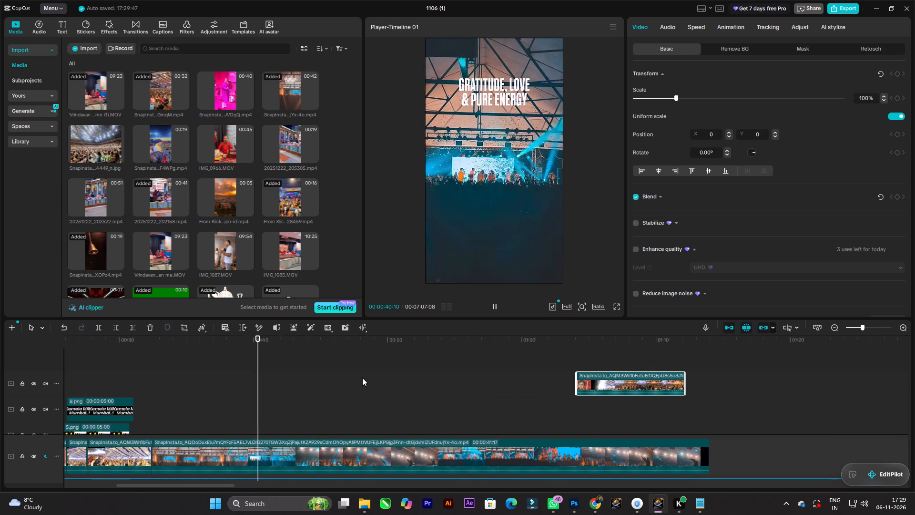
key("space")
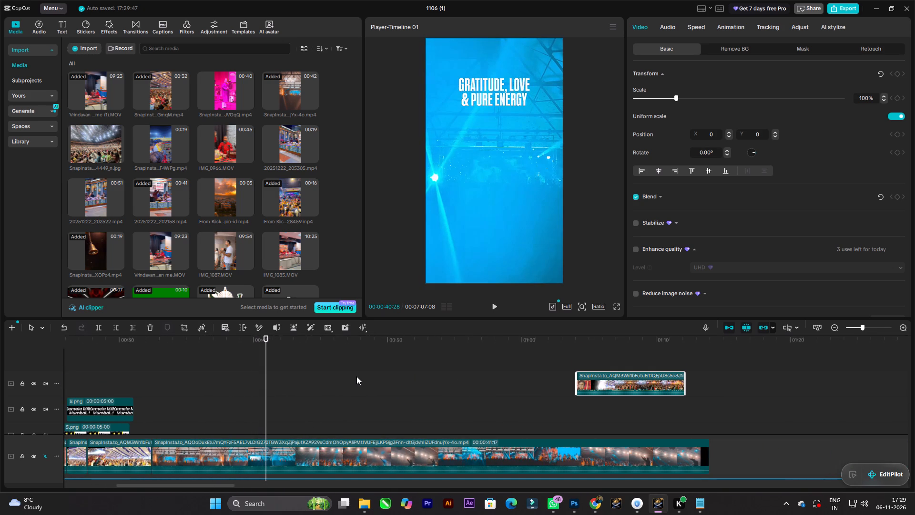
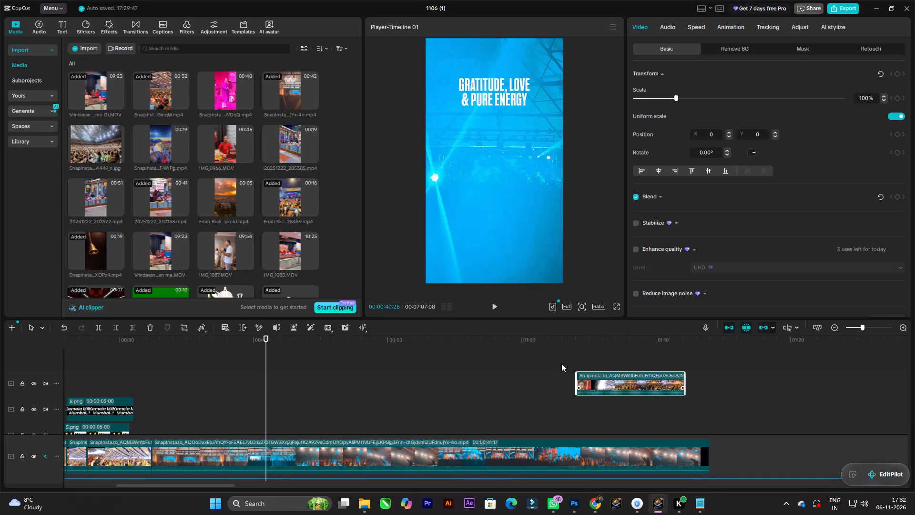
Play through the "Gratitude, Love & Pure Energy" concert clip from about 0:41 to 0:51, pausing repeatedly to examine its shots.
key("space")
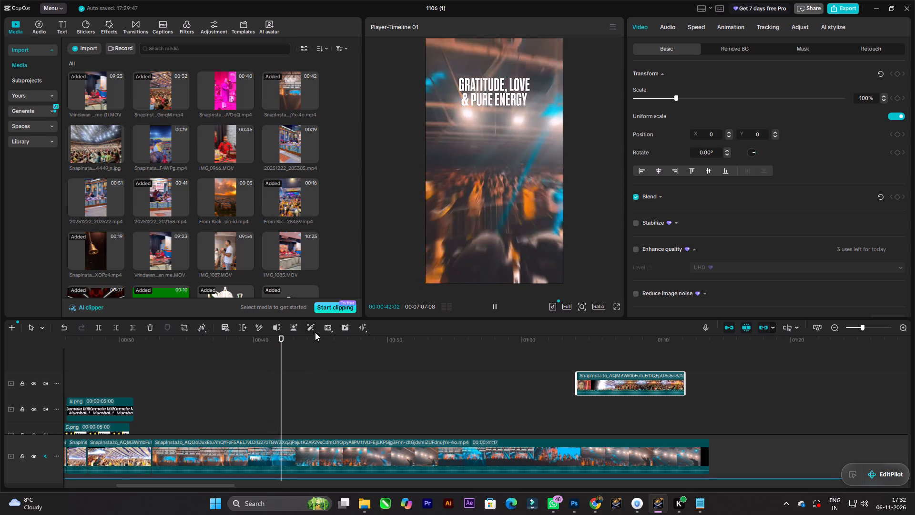
key("space")
key("space")
key("space")
key("space")
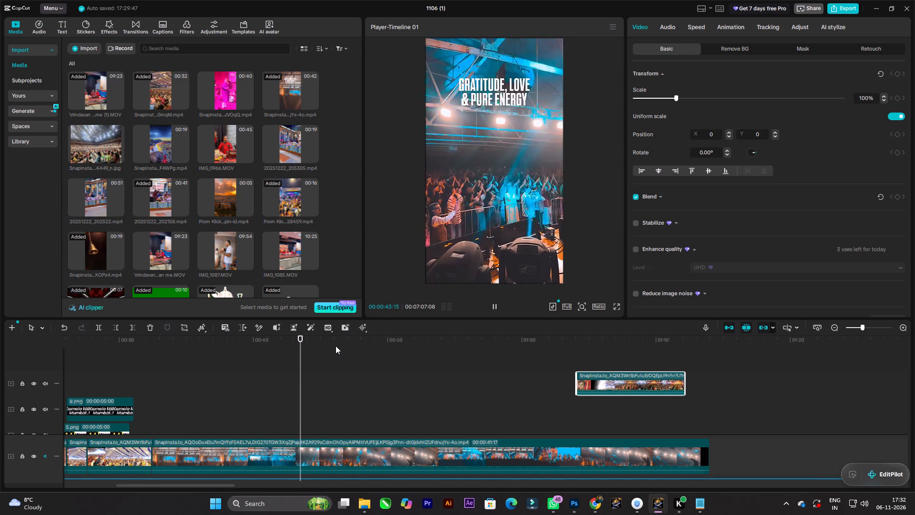
key("space")
key("space")
key("space")
key("space")
key("space")
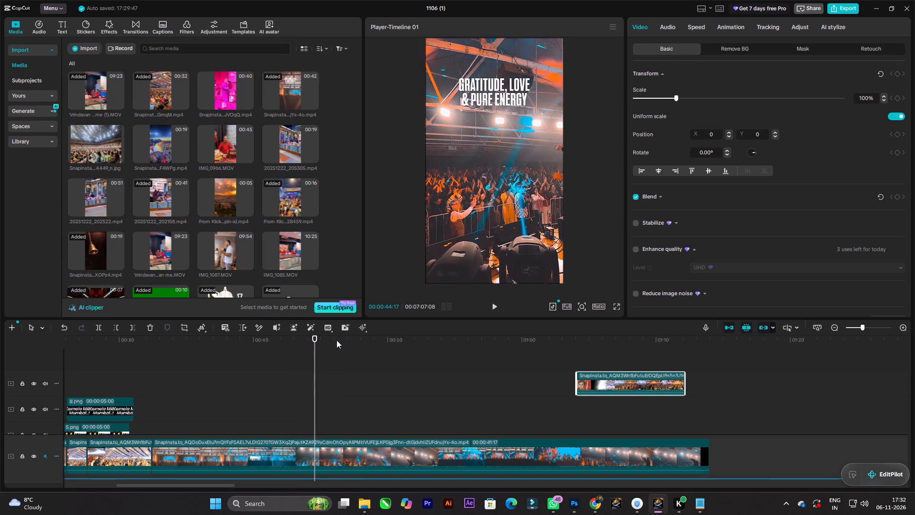
key("space")
key("space")
key("space")
key("space")
key("space")
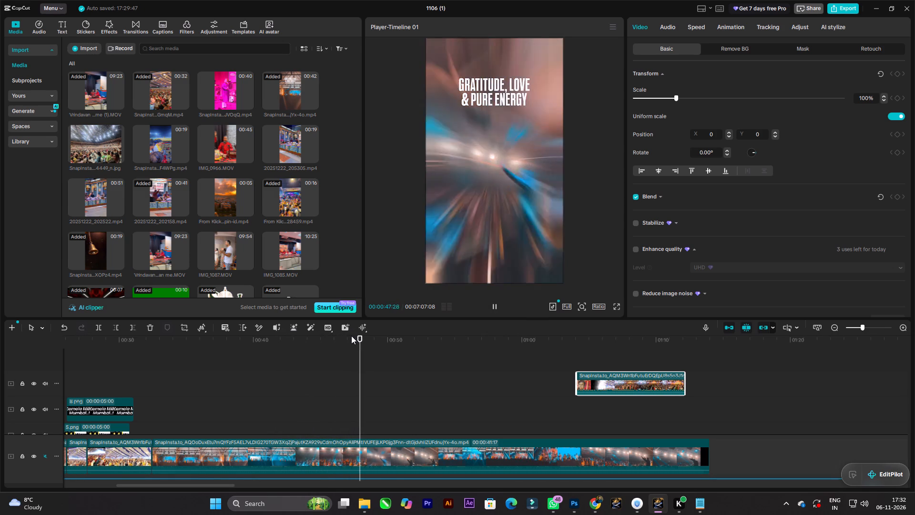
key("space")
key("space")
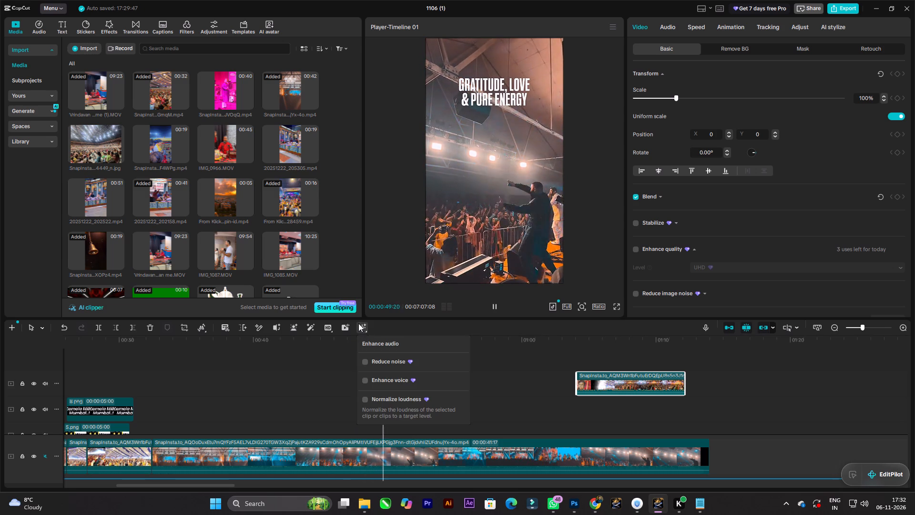
key("space")
key("space")
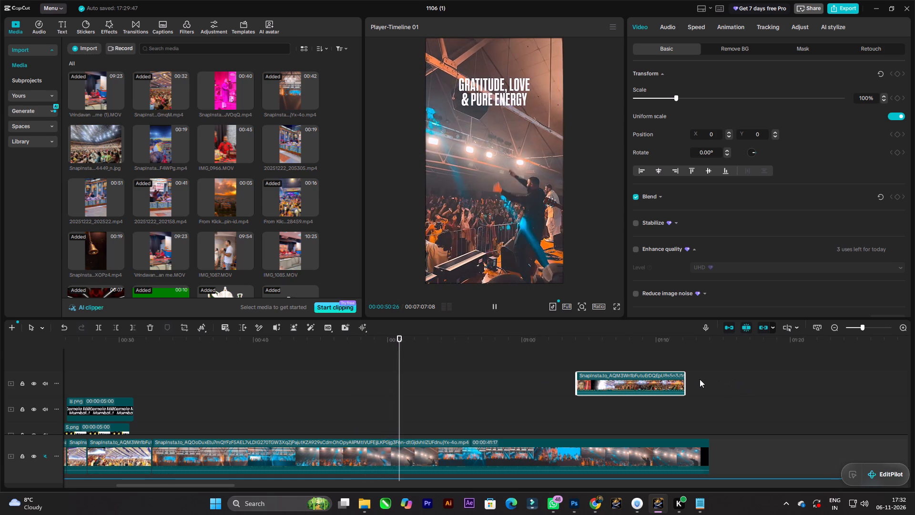
key("space")
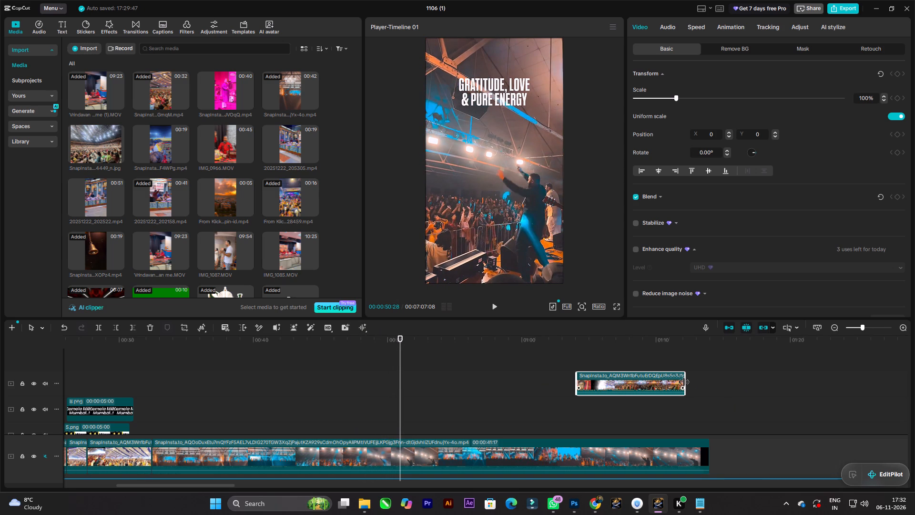
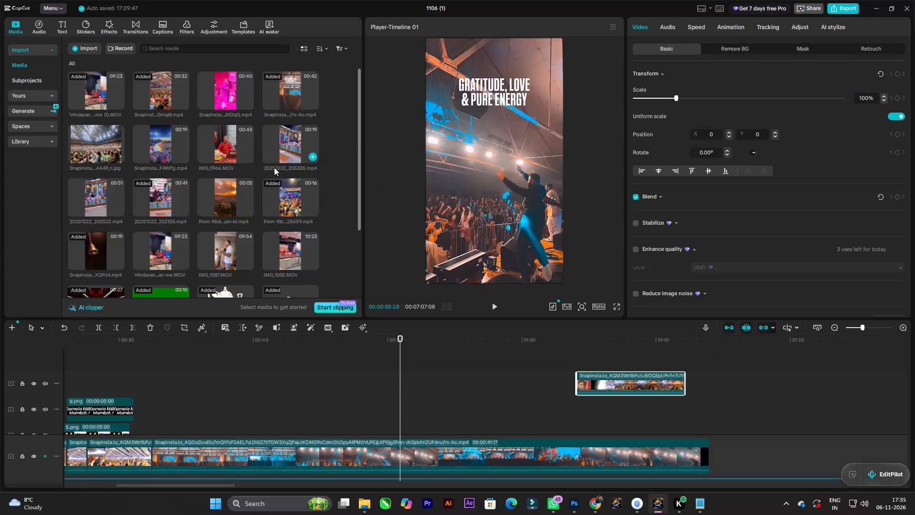
Add the 9:23 Vrindavan k kunj bhavan me.MOV clip from the media library to a new top track at about 0:51.
scroll(252, 177, "down", 3)
scroll(252, 178, "up", 1)
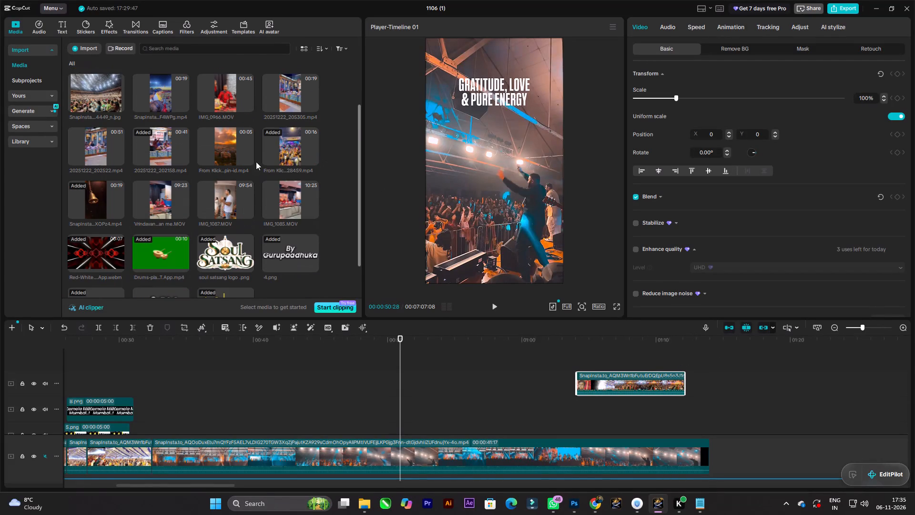
left_click(179, 191)
scroll(360, 379, "up", 7)
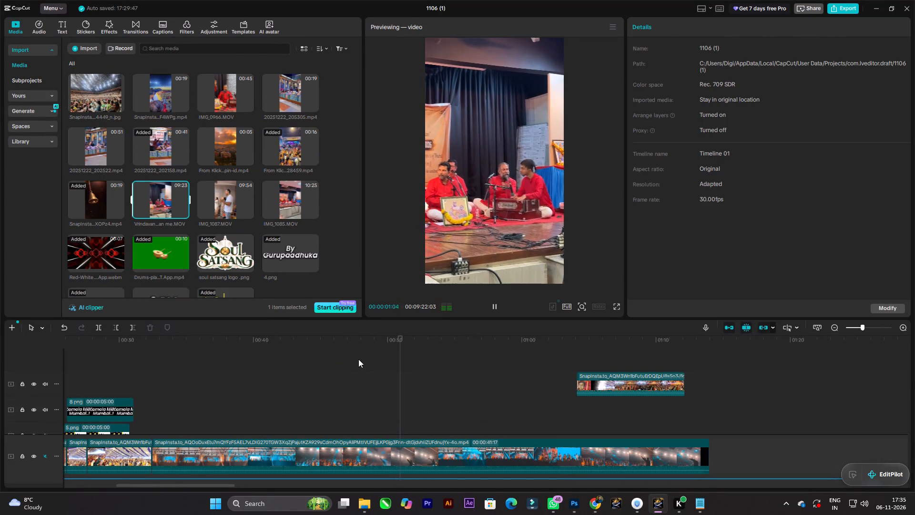
left_click_drag(144, 200, 429, 340)
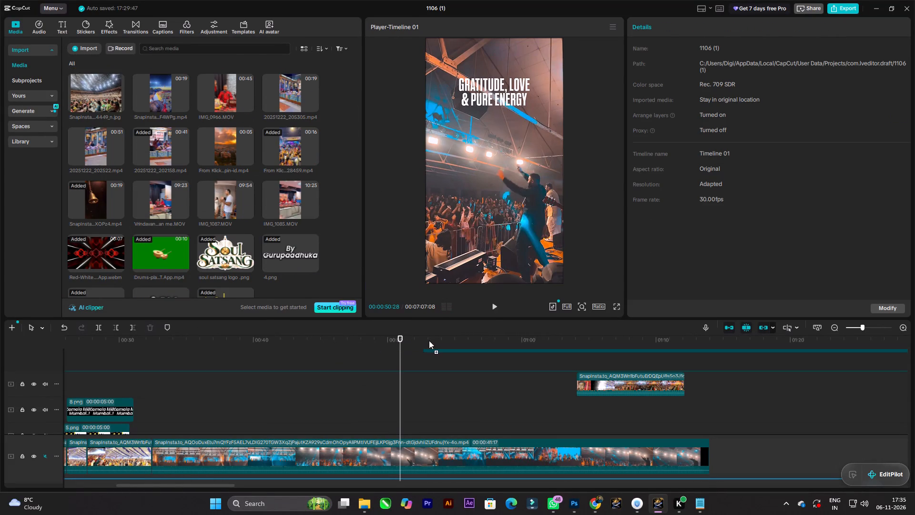
left_click_drag(429, 340, 407, 345)
Enlarge the timeline area and move the Vrindavan clip onto the main track directly after the concert clip.
scroll(416, 370, "down", 3)
scroll(483, 387, "up", 4)
scroll(484, 387, "down", 7)
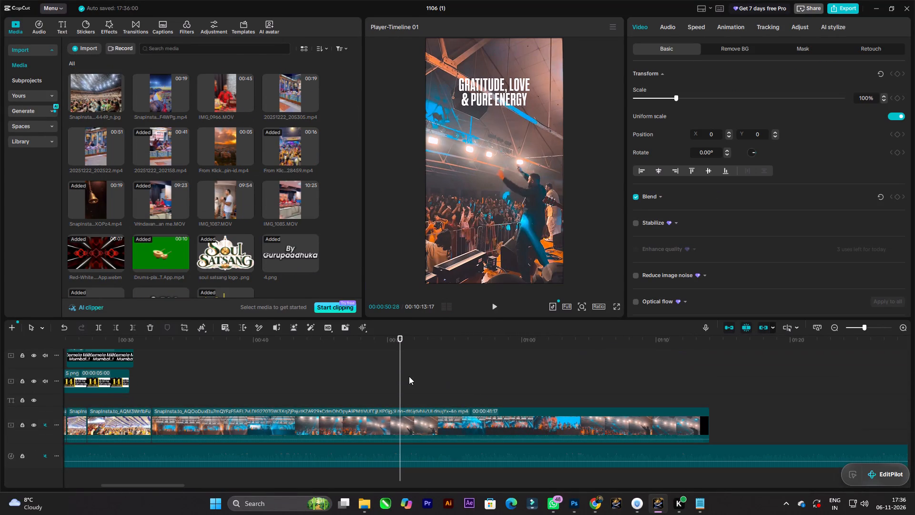
scroll(384, 375, "up", 3)
scroll(381, 374, "down", 3, "ctrl")
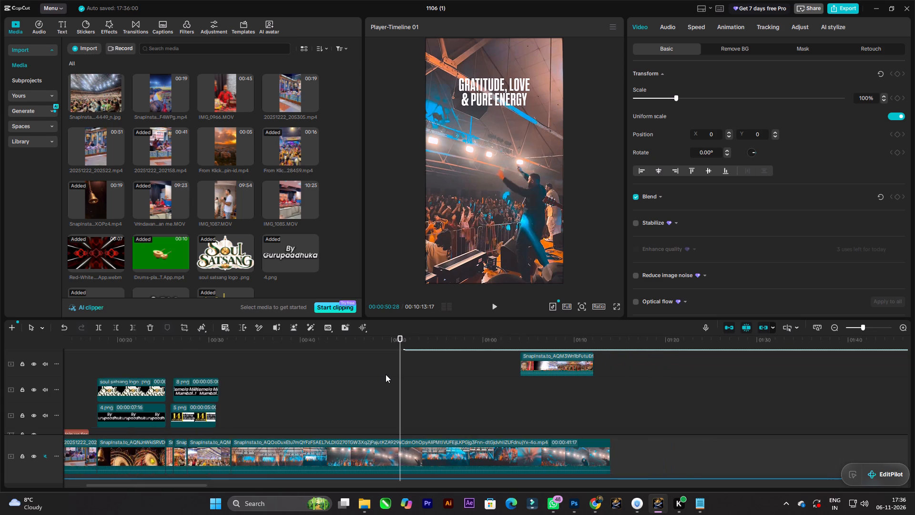
scroll(386, 374, "down", 1, "ctrl")
scroll(409, 380, "up", 3)
scroll(410, 380, "down", 2, "ctrl")
left_click_drag(453, 320, 453, 281)
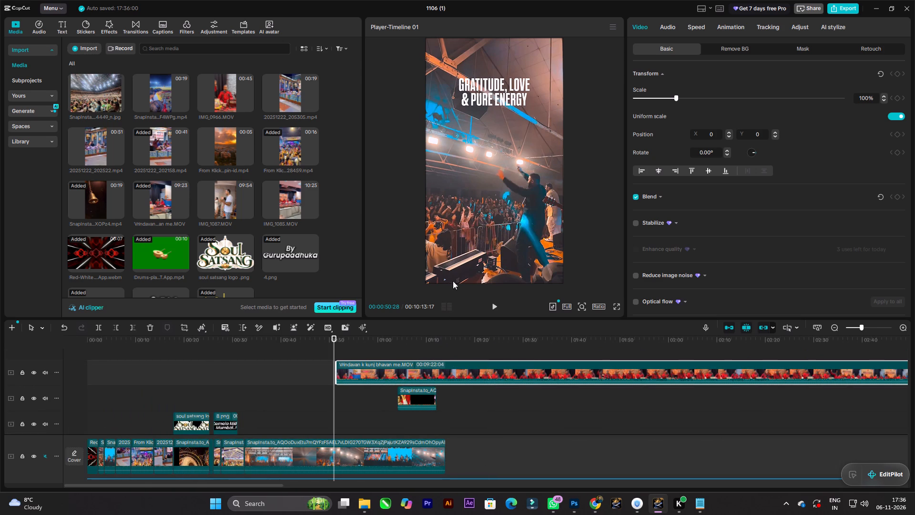
left_click_drag(453, 281, 450, 250)
left_click_drag(477, 319, 477, 292)
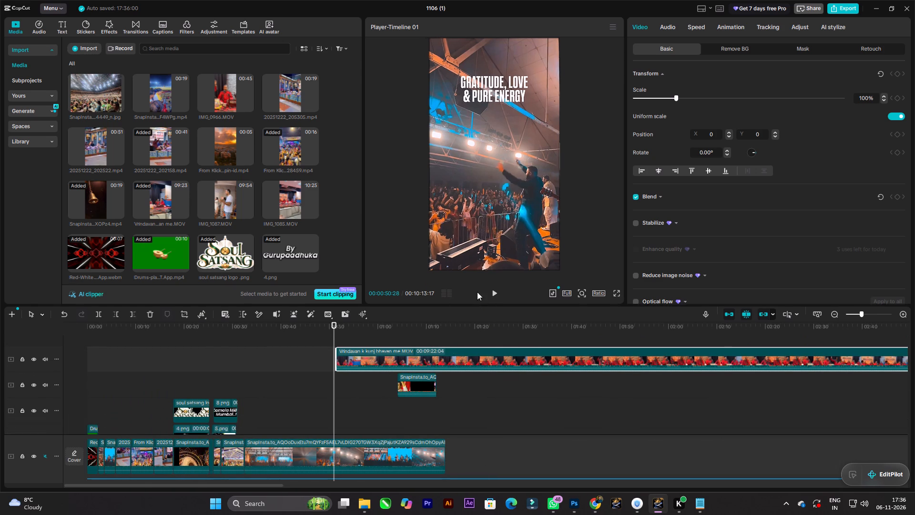
left_click_drag(477, 292, 482, 177)
left_click_drag(441, 237, 577, 229)
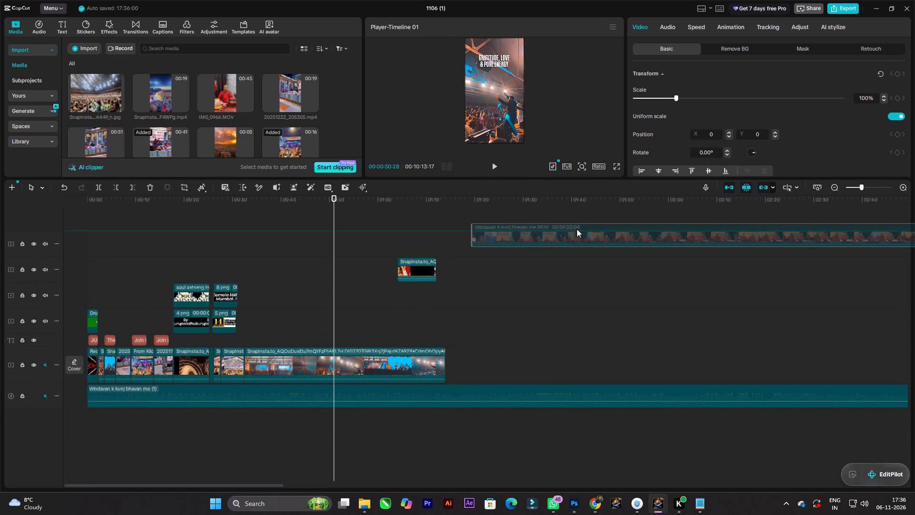
left_click_drag(577, 229, 555, 352)
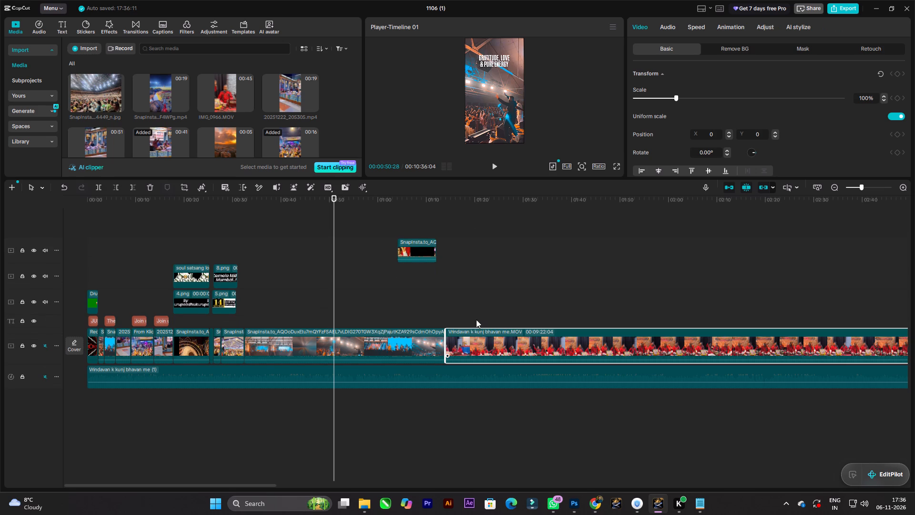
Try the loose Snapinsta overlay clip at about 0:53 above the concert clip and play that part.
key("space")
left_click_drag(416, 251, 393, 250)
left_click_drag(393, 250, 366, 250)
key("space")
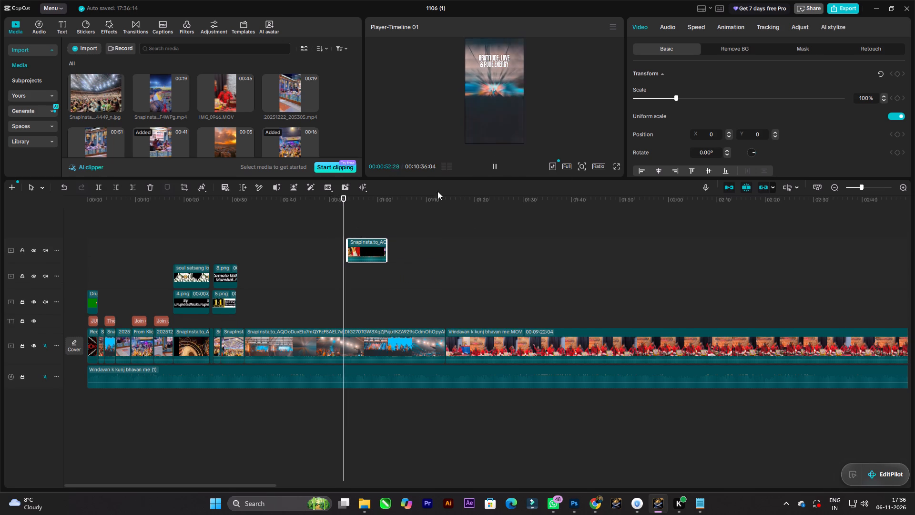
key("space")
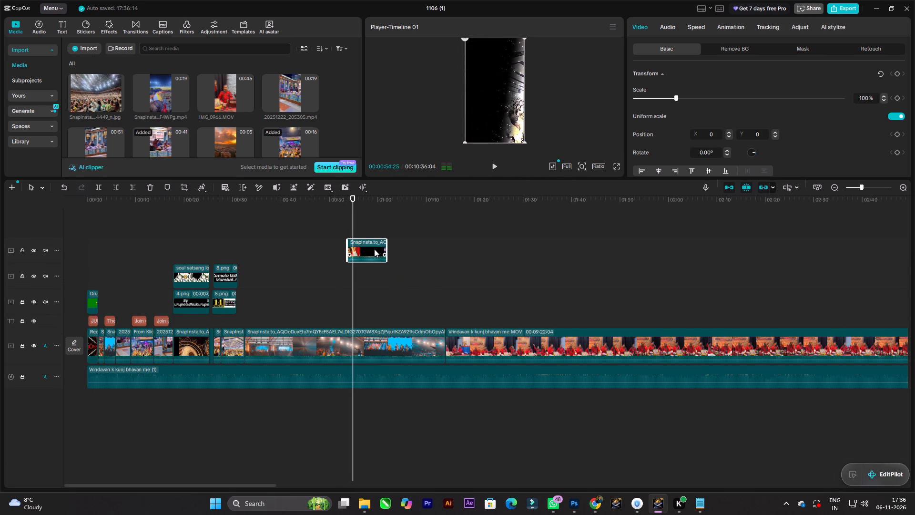
Move the loose Snapinsta overlay clip along its track to about 1:37 and hide that track.
left_click_drag(374, 249, 585, 234)
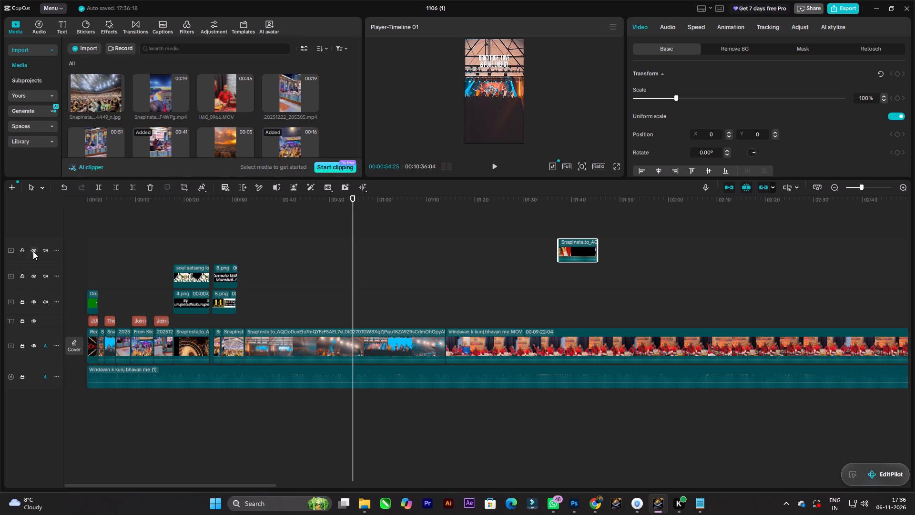
left_click(30, 251)
Play from the end of the venue graphics at about 0:31 into the "Gratitude, Love & Pure Energy" concert clip to examine the transition.
scroll(405, 242, "up", 4, "ctrl")
left_click_drag(347, 198, 2, 183)
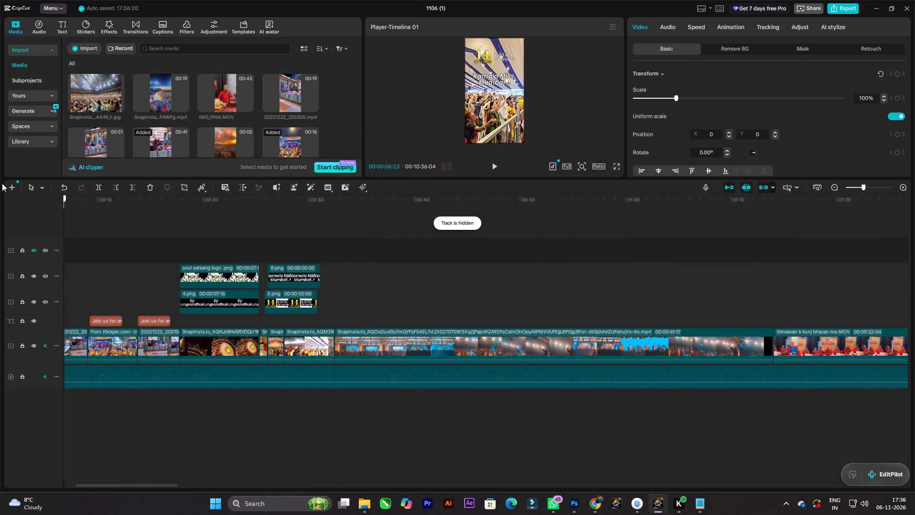
left_click_drag(2, 183, 412, 240)
key("space")
key("space")
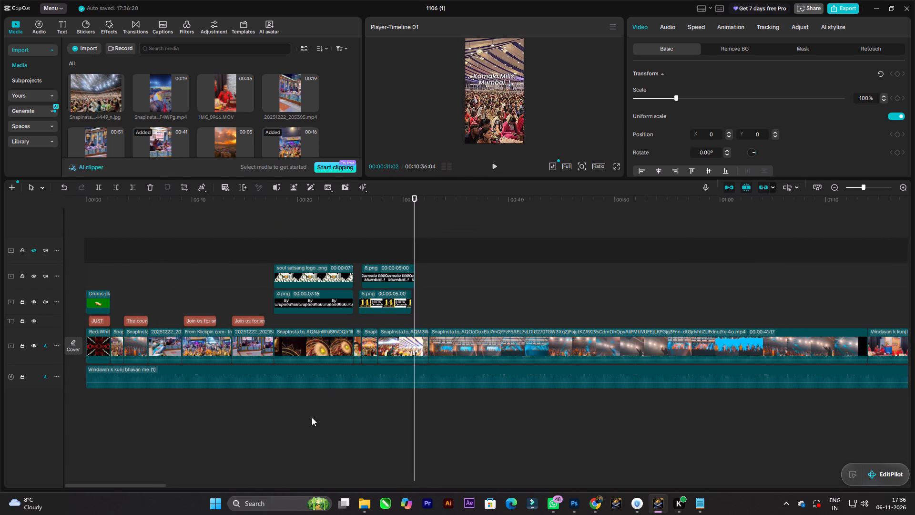
left_click_drag(124, 485, 169, 484)
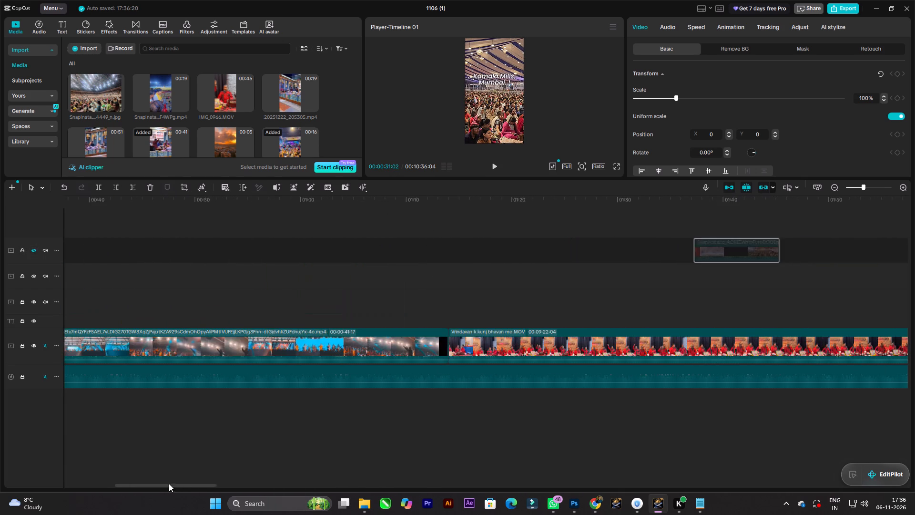
left_click_drag(169, 484, 153, 481)
left_click_drag(520, 177, 519, 197)
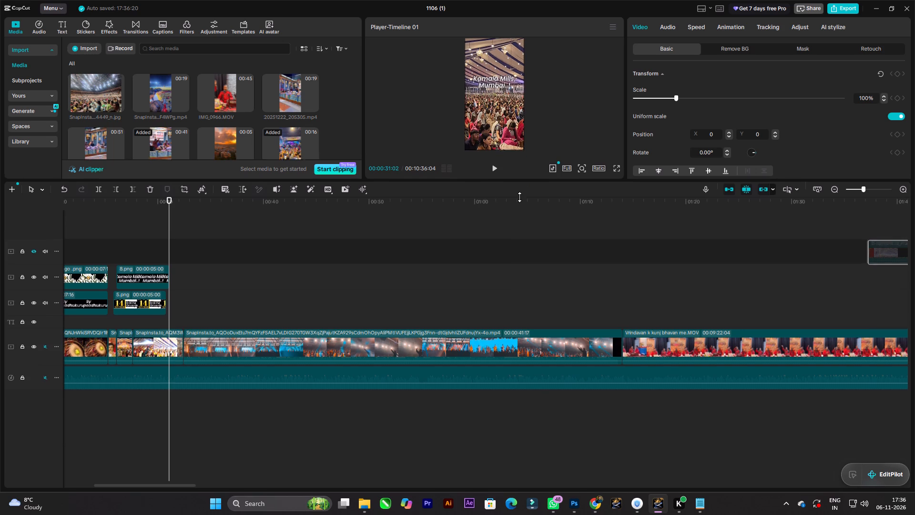
left_click_drag(519, 197, 519, 222)
key("space")
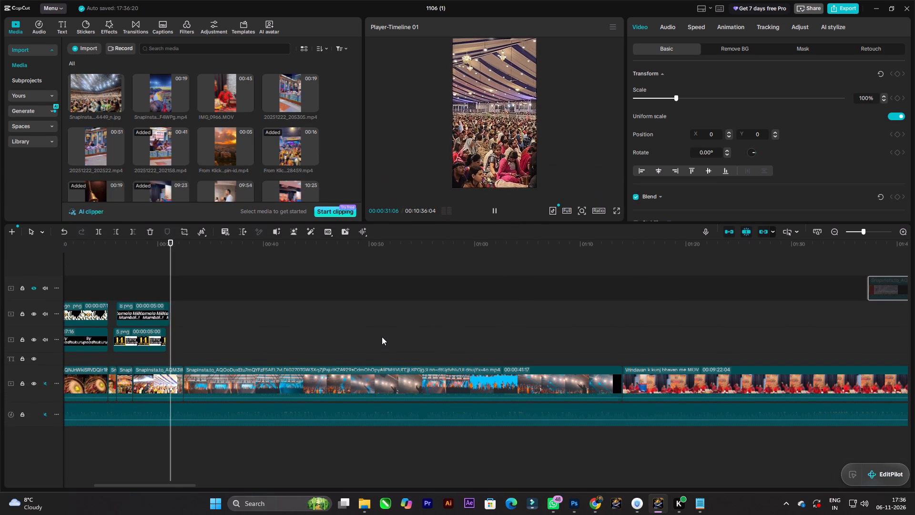
key("space")
key("space")
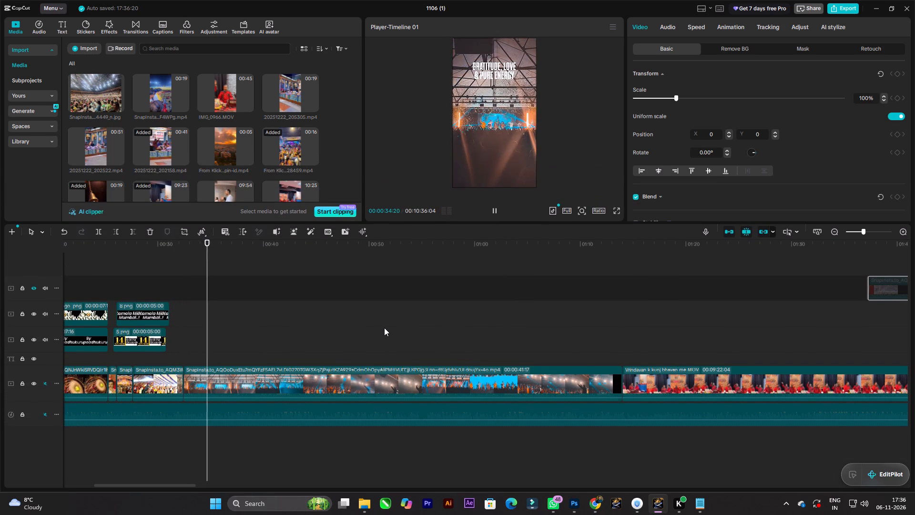
key("space")
key("space")
key("space")
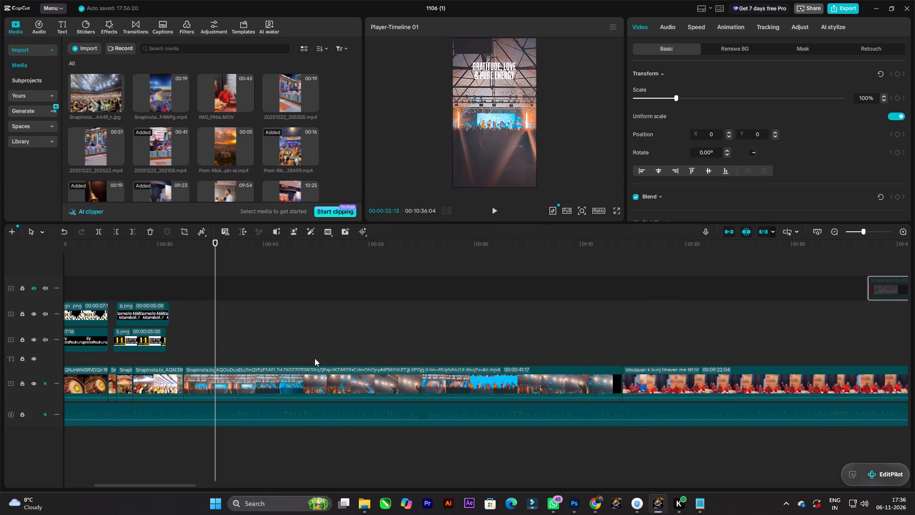
Delete the "Gratitude, Love & Pure Energy" concert clip from the main track.
scroll(331, 366, "down", 1, "ctrl")
left_click(353, 375)
key("Delete")
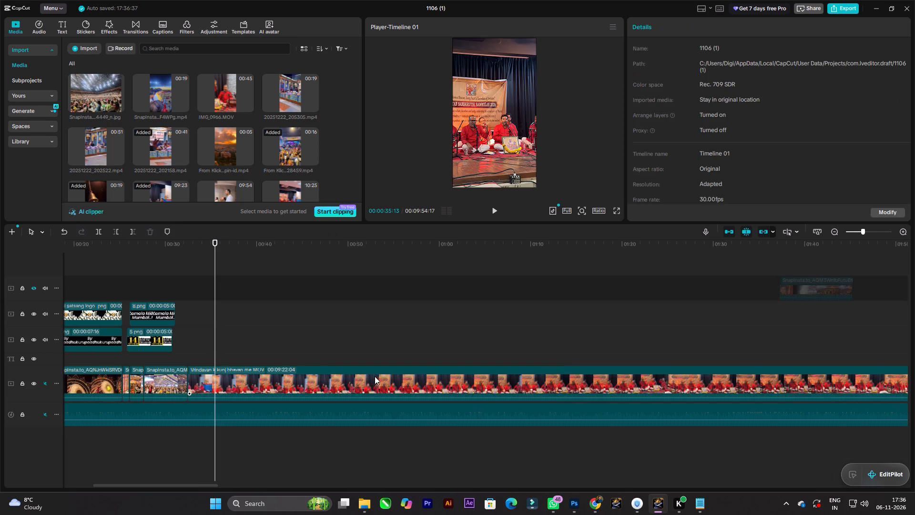
Play and scrub through the Vrindavan stage clip between about 0:32 and 4:13 to examine its shots for a usable section.
key("space")
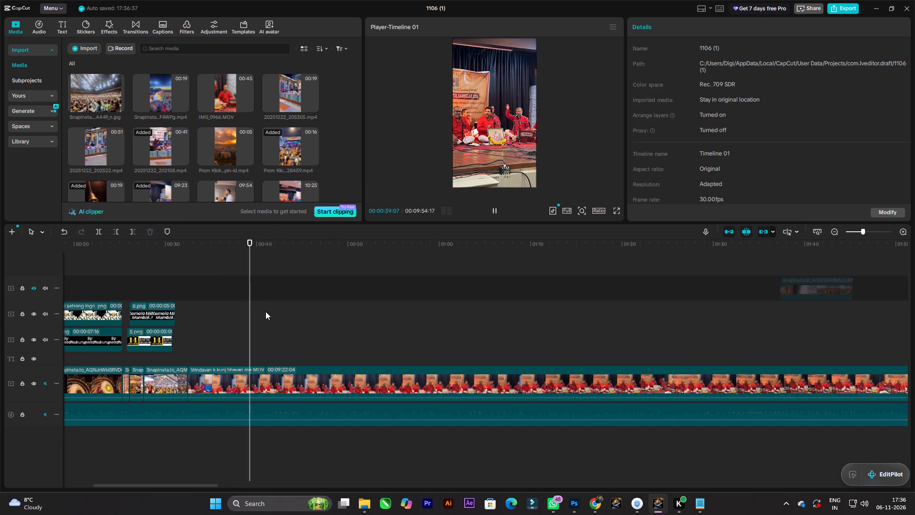
scroll(266, 311, "down", 1, "ctrl")
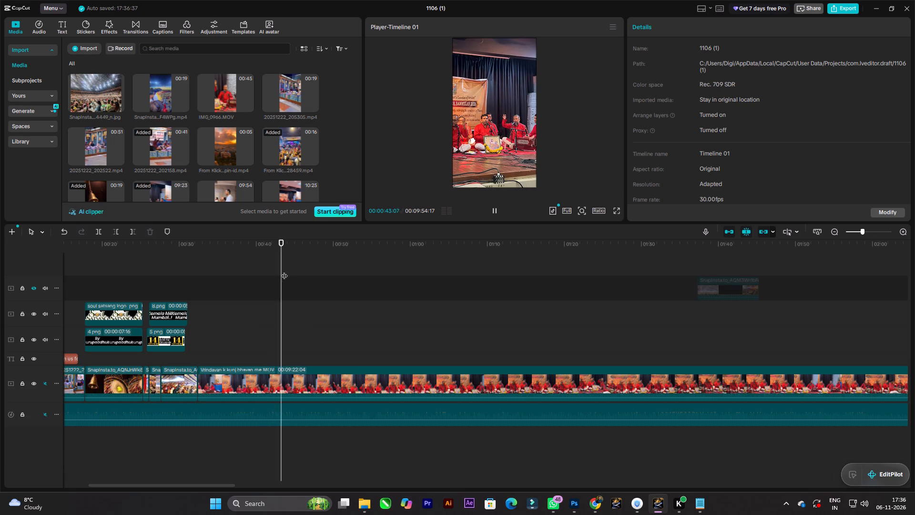
key("space")
scroll(287, 274, "down", 8, "ctrl")
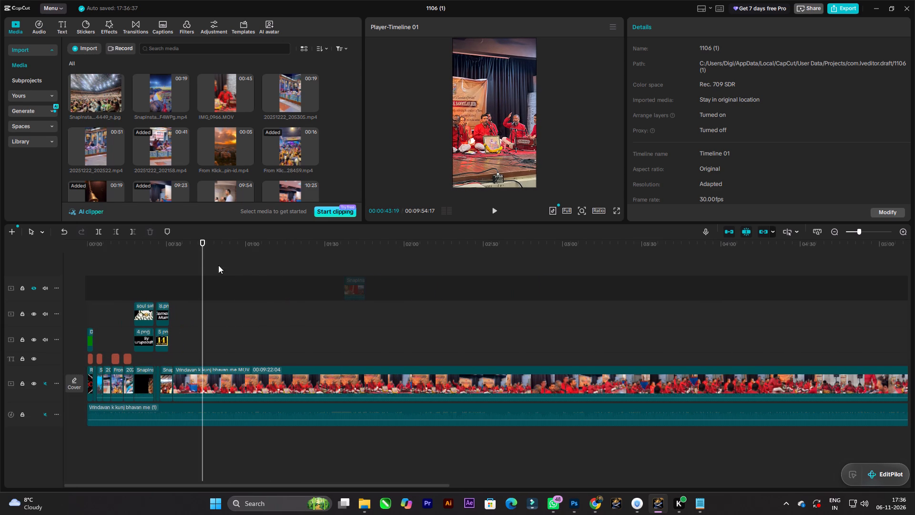
left_click_drag(203, 248, 307, 251)
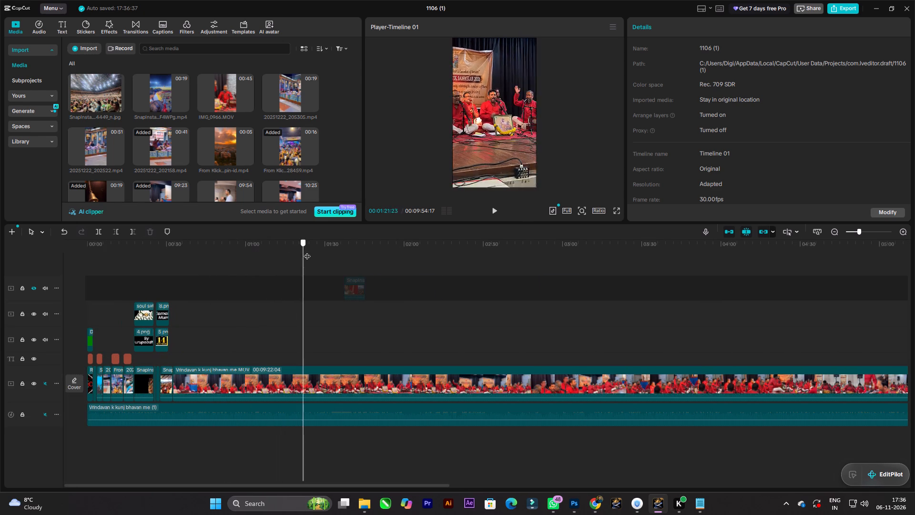
left_click_drag(307, 251, 524, 254)
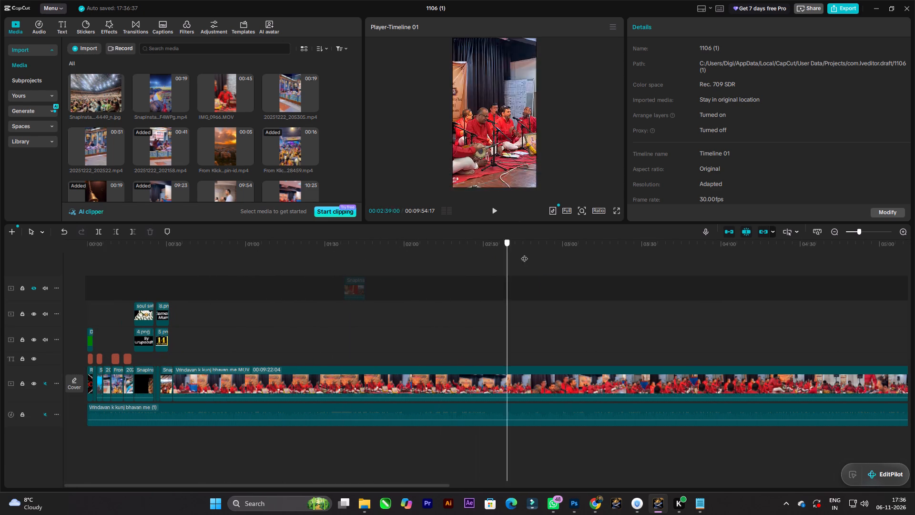
left_click_drag(524, 254, 756, 252)
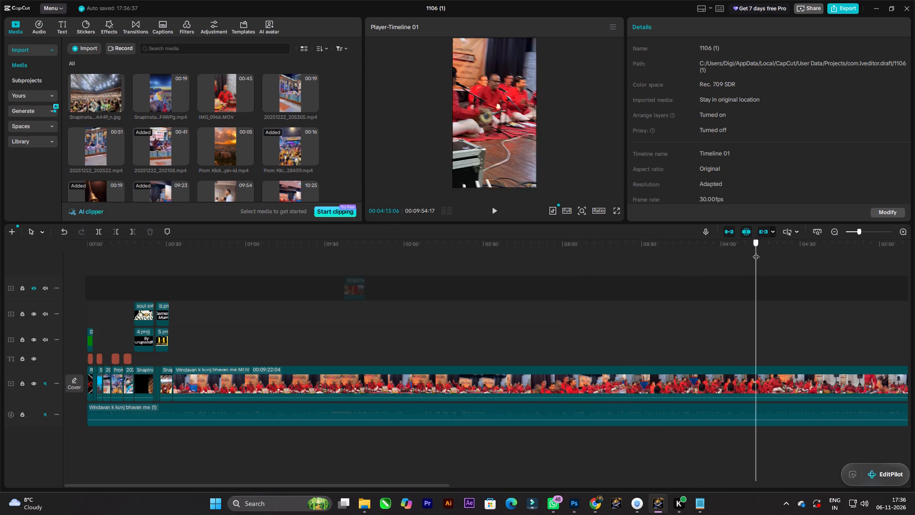
left_click_drag(756, 252, 509, 271)
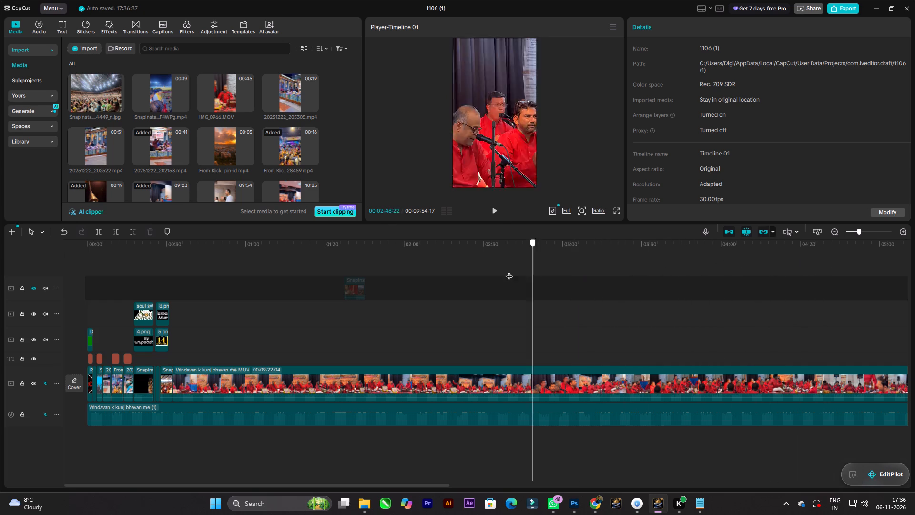
left_click_drag(509, 271, 458, 270)
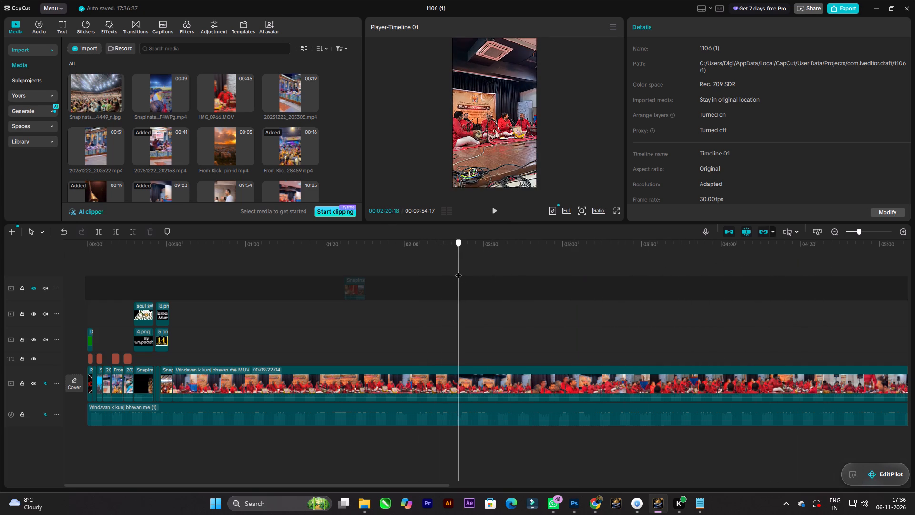
left_click_drag(458, 270, 358, 278)
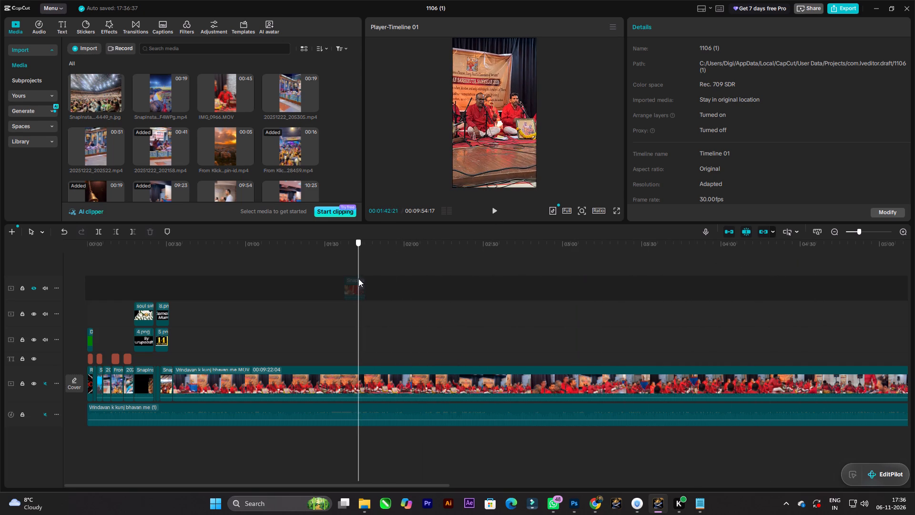
left_click_drag(358, 278, 172, 294)
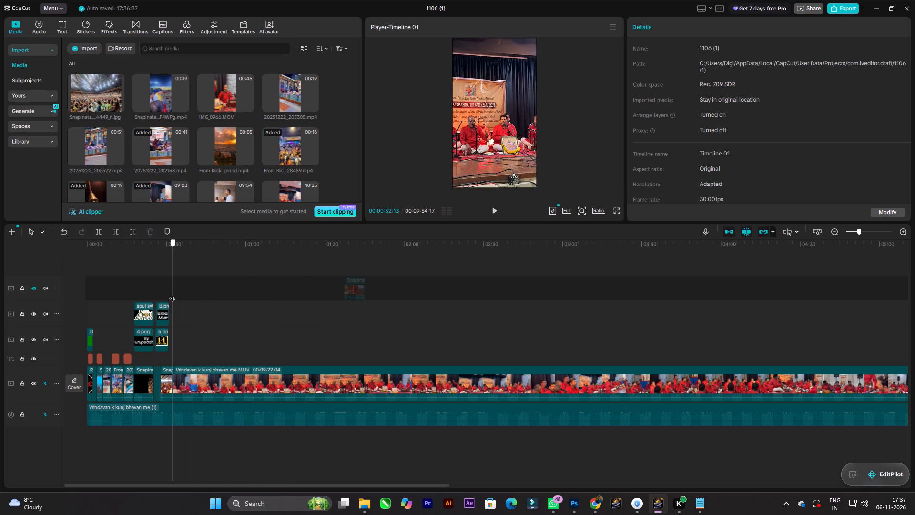
left_click_drag(172, 294, 208, 296)
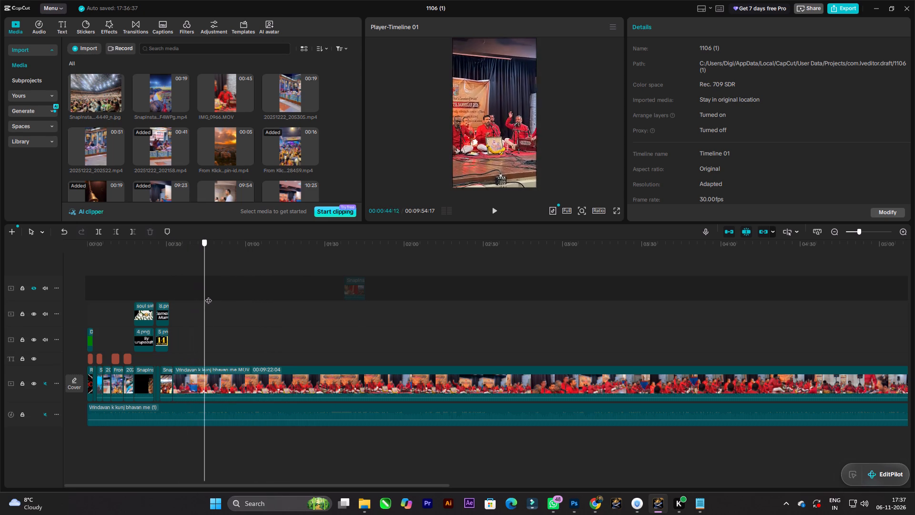
left_click_drag(208, 296, 271, 295)
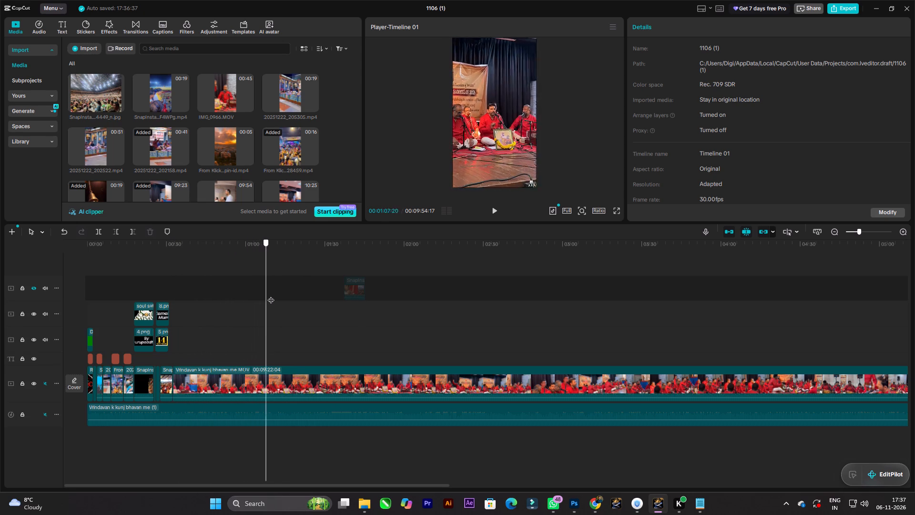
left_click_drag(271, 295, 317, 295)
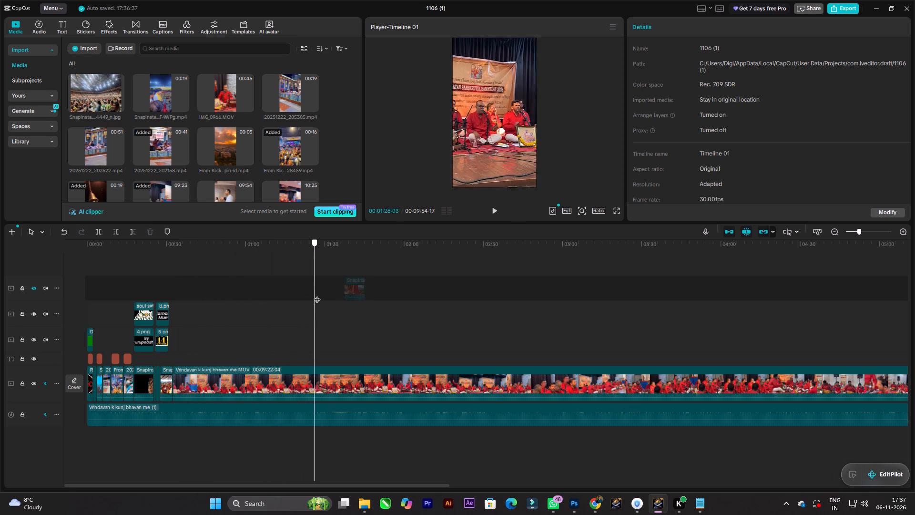
left_click_drag(317, 295, 313, 296)
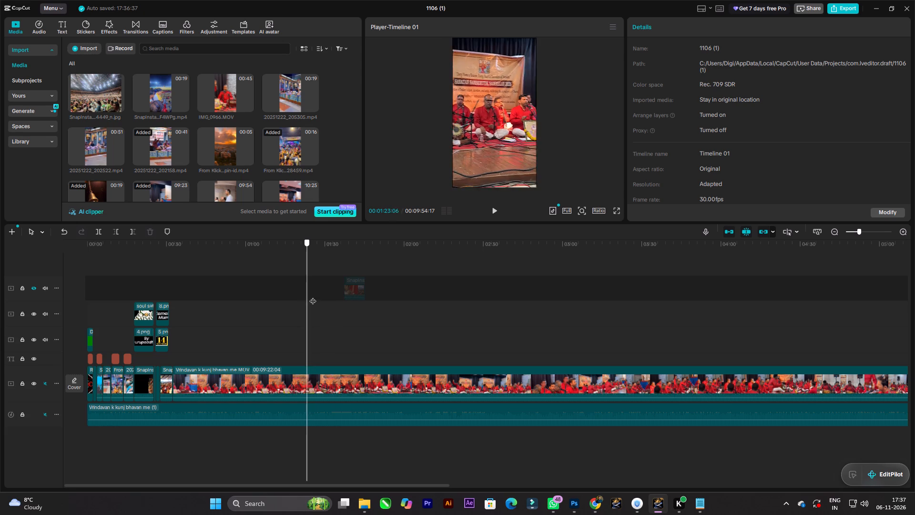
left_click_drag(313, 296, 417, 306)
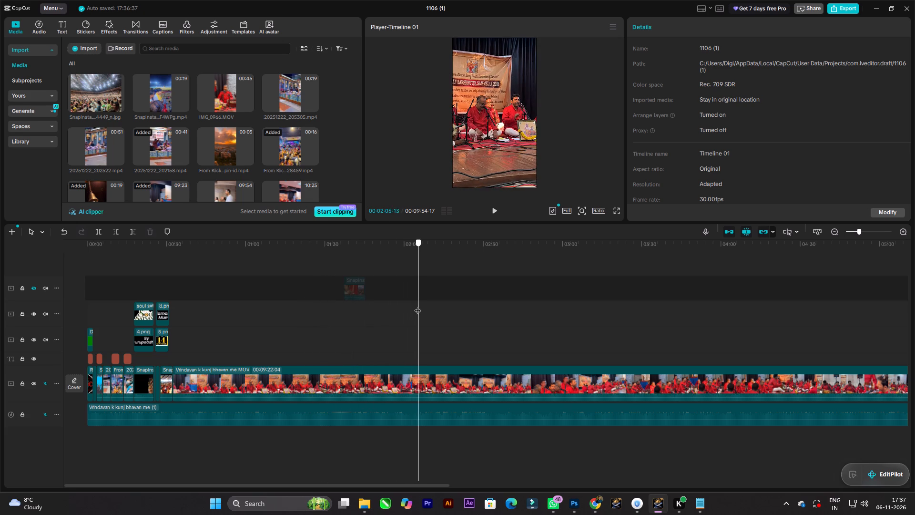
left_click_drag(417, 306, 469, 309)
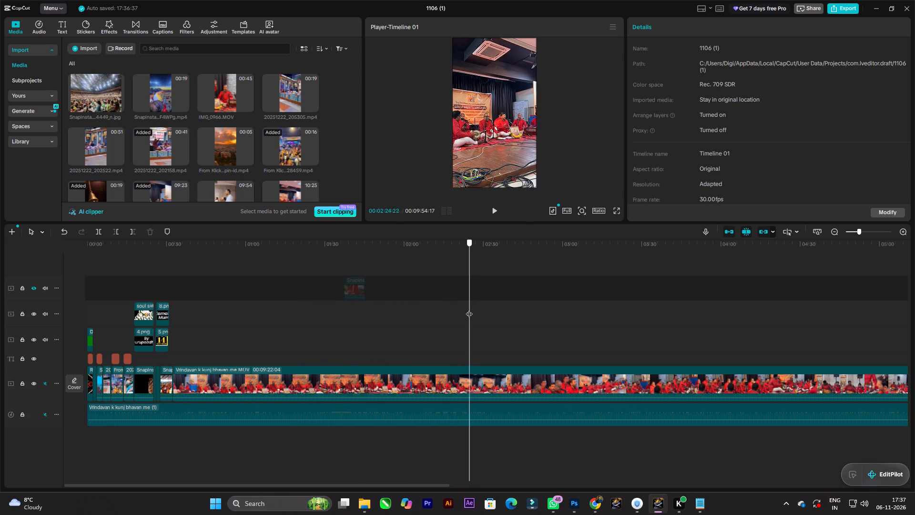
Trim away the start of the Vrindavan stage clip up to the wide stage shot at about 2:16.
left_click_drag(469, 309, 447, 309)
left_click(475, 383)
left_click(115, 233)
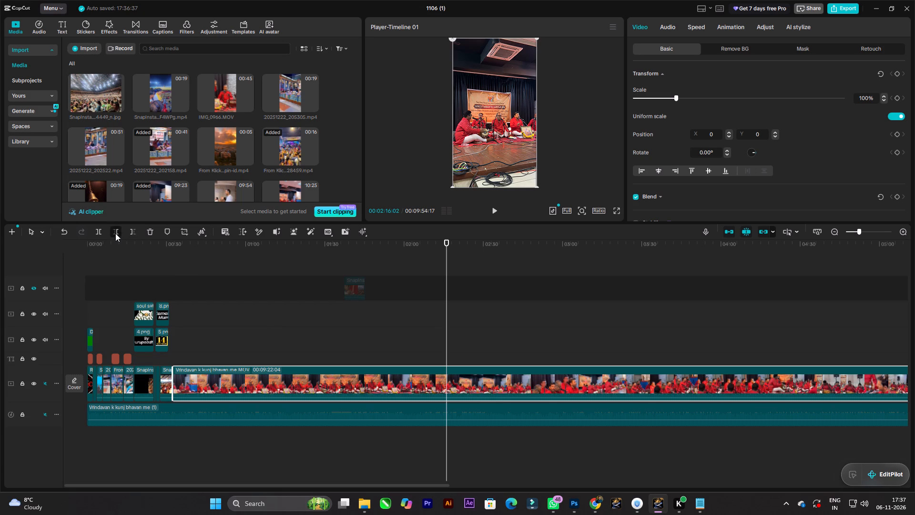
Play the trimmed Vrindavan stage clip and cut off everything after about 0:41, keeping about 8 seconds.
key("space")
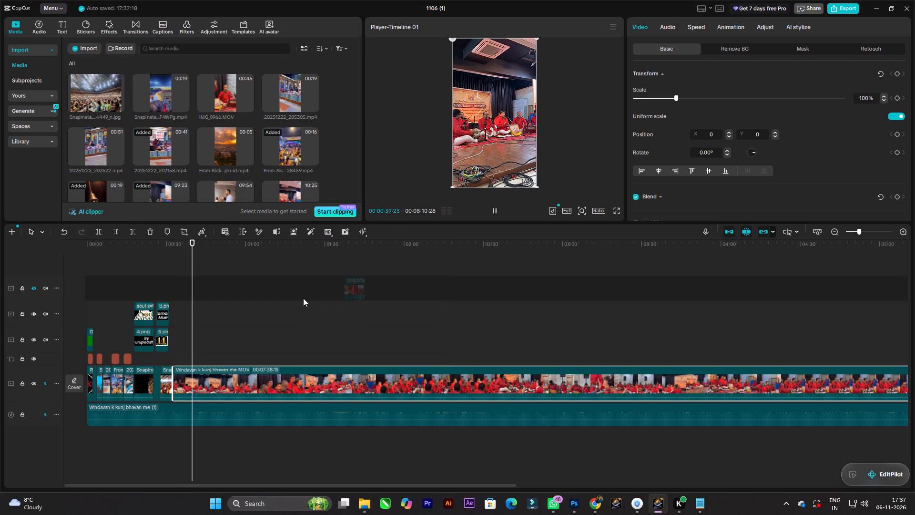
key("space")
scroll(201, 360, "up", 2, "ctrl")
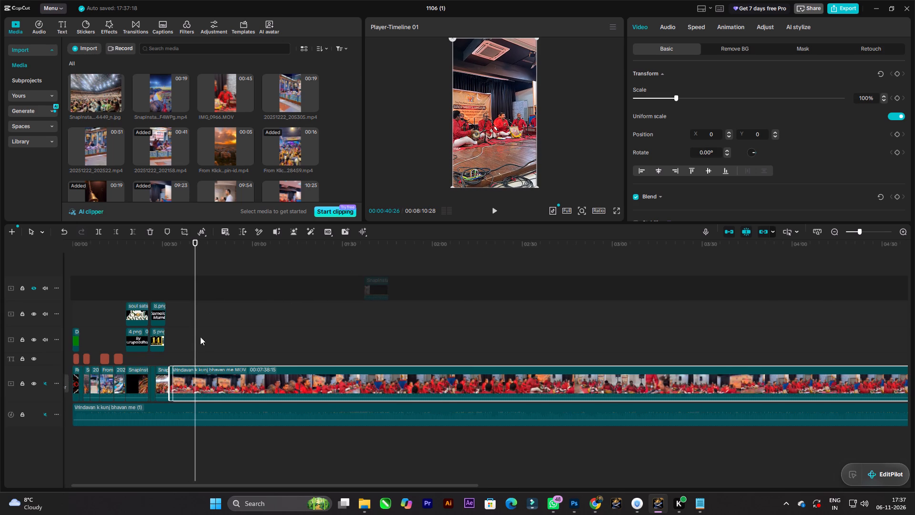
scroll(200, 337, "up", 10, "ctrl")
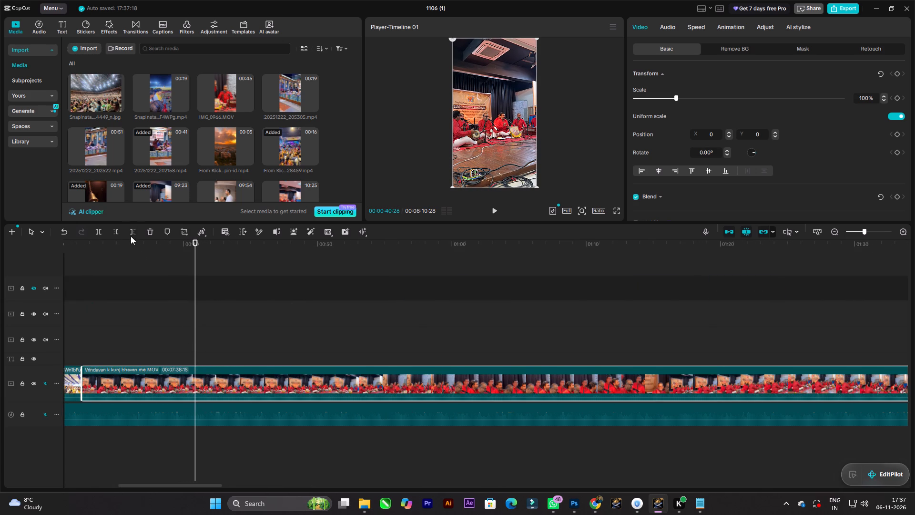
left_click(132, 236)
Delete the loose Snapinsta overlay clip from the hidden track.
scroll(423, 336, "down", 11, "ctrl")
left_click(397, 287)
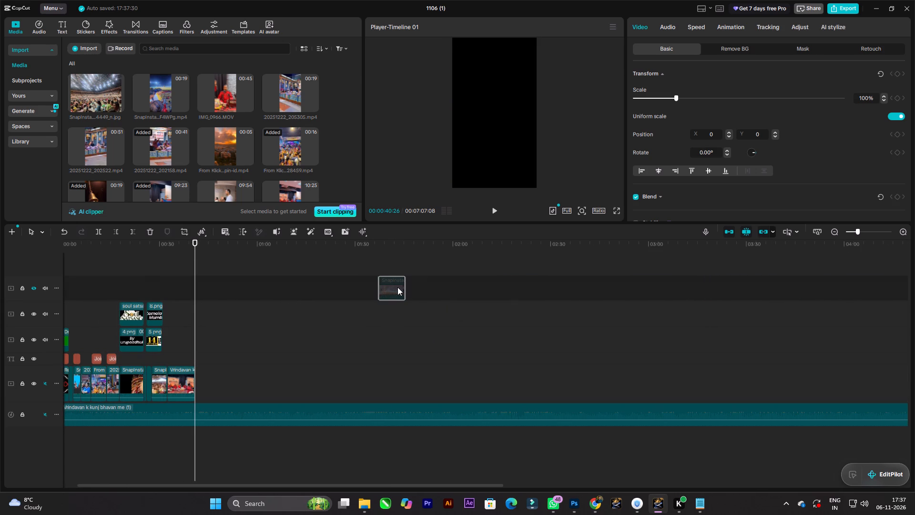
key("Delete")
Copy the last "Join us for an evening of music, devotion & togetherness." caption to the start of the Vrindavan clip at about 0:32.
scroll(177, 277, "up", 6)
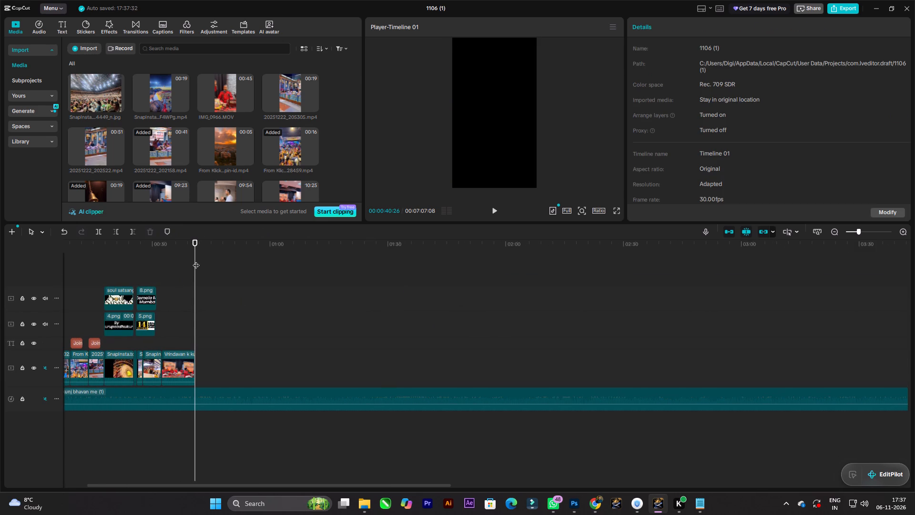
left_click_drag(196, 260, 193, 237)
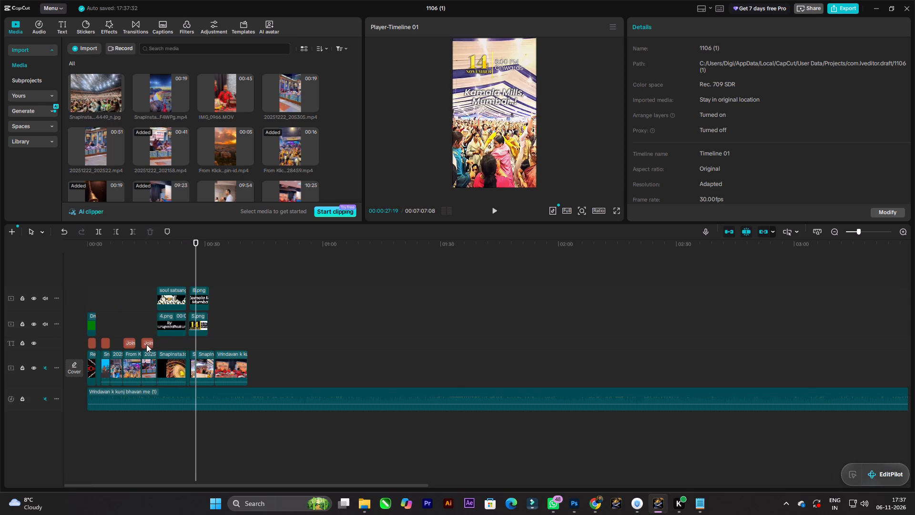
left_click(146, 344)
key("ctrl+c")
scroll(204, 287, "up", 7, "ctrl")
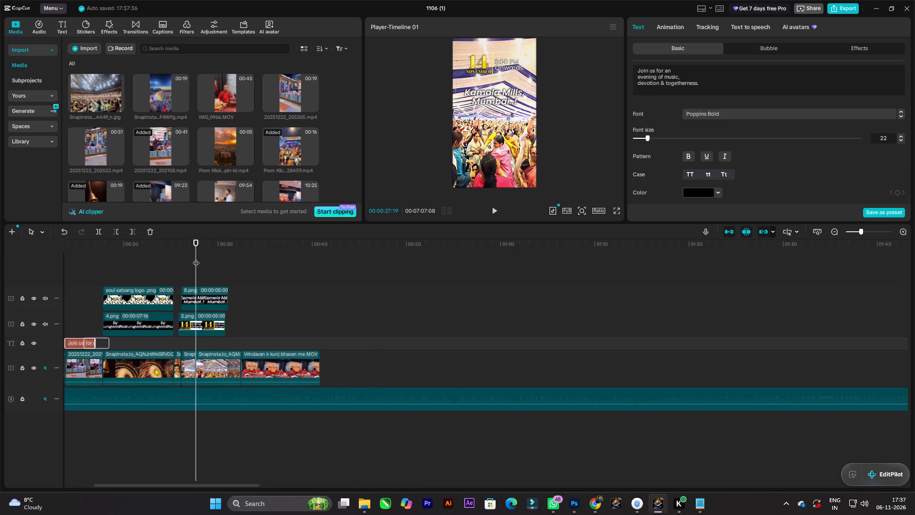
left_click_drag(193, 249, 229, 246)
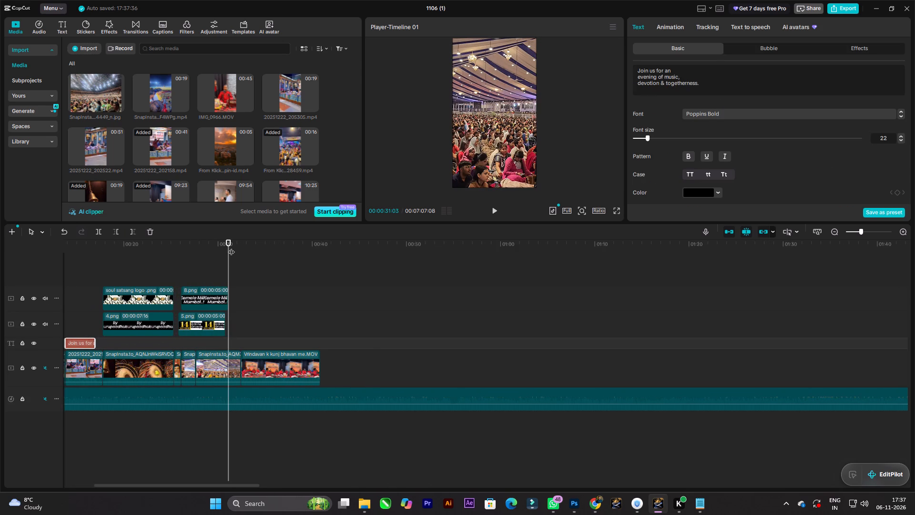
left_click_drag(230, 254, 243, 254)
key("ctrl+v")
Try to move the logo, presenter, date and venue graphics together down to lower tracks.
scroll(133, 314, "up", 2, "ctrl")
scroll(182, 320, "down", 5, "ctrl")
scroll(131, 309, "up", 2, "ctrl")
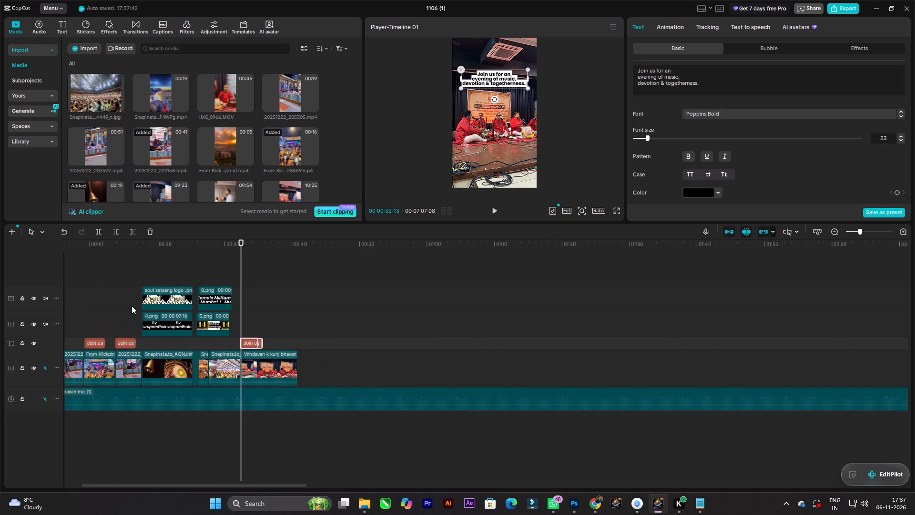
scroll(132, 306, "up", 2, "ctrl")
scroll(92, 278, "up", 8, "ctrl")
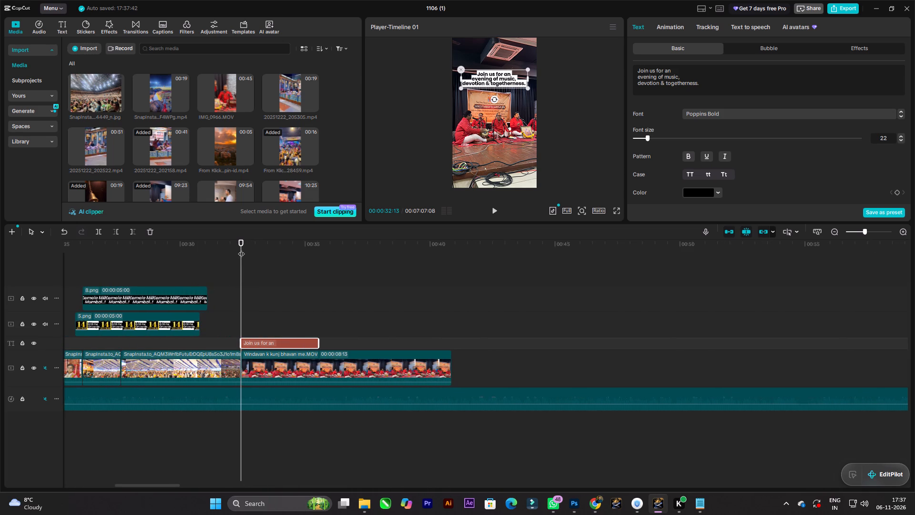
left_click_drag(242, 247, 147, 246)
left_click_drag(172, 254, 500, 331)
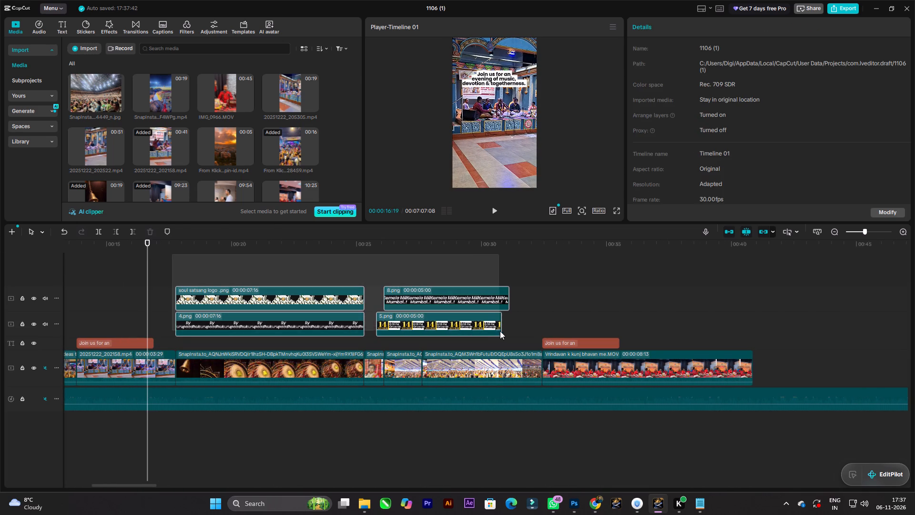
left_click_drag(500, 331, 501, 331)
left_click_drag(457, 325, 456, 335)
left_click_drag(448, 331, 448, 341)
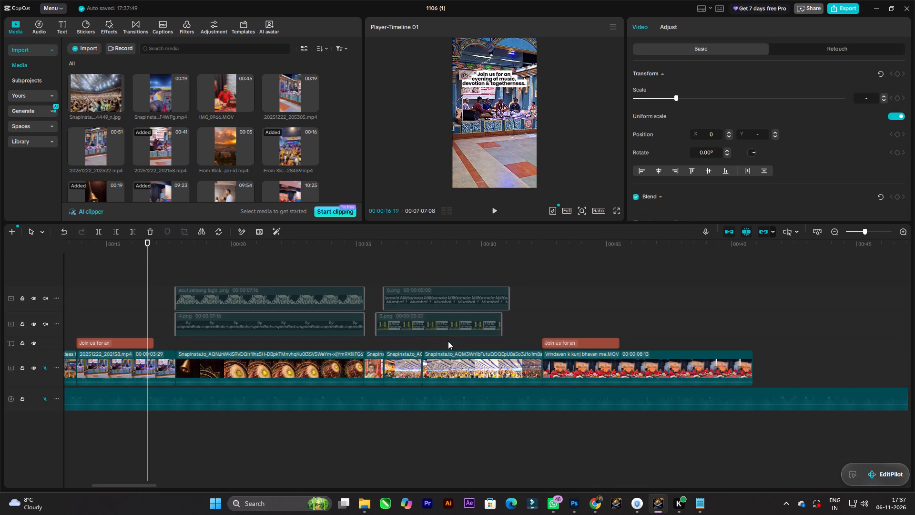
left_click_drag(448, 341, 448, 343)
Play the logo section and trim the start of the "By Gurupaadhuka" graphic so it lasts about 7 seconds and enters after the logo.
key("space")
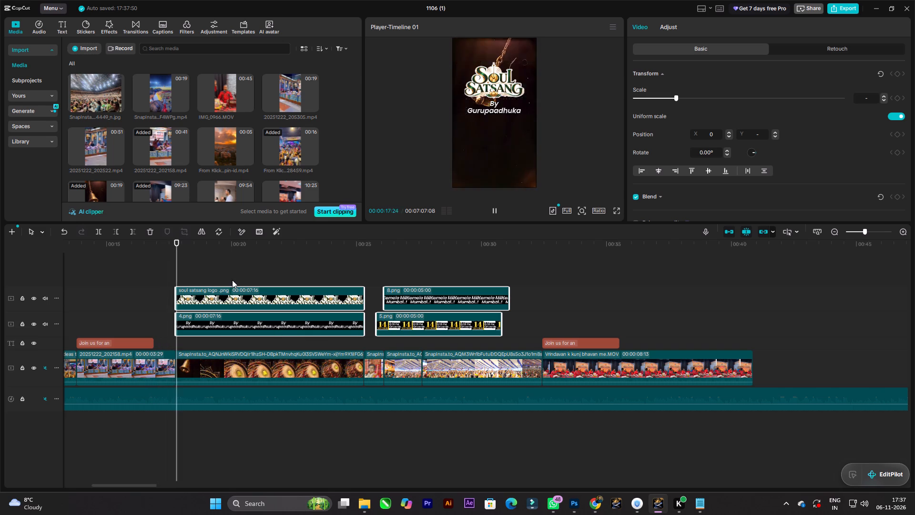
key("space")
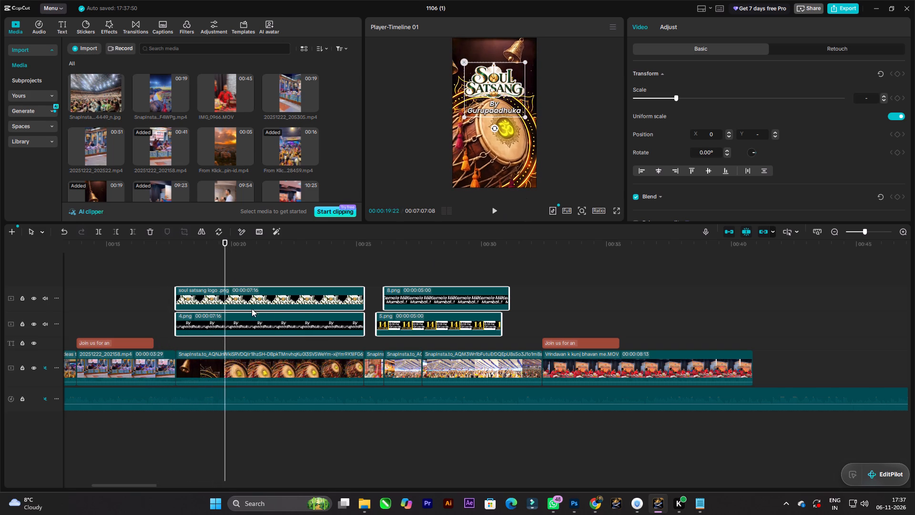
left_click(133, 279)
left_click(205, 320)
left_click_drag(175, 320, 191, 321)
Play the date and venue section and trim the start of the "Kamala Mills, Mumbai" graphic to a duration of 00:00:04:24.
left_click_drag(134, 246, 393, 264)
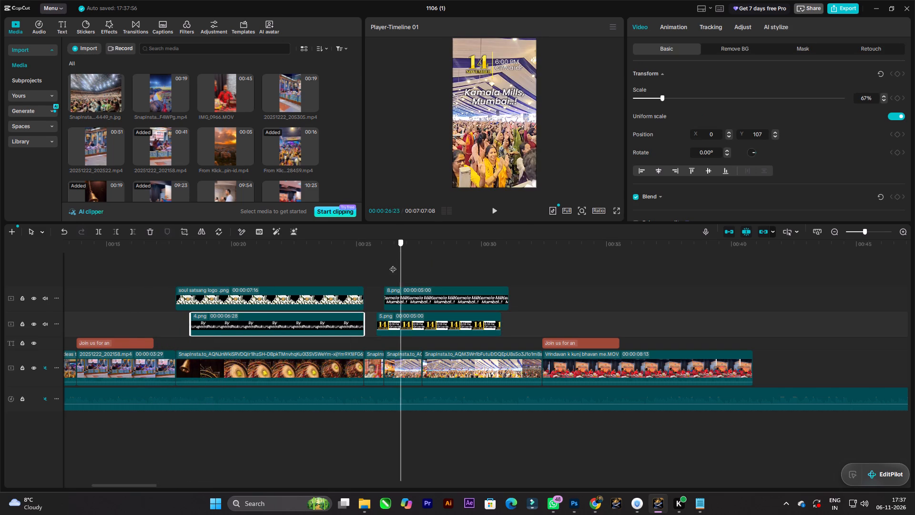
left_click_drag(393, 264, 372, 265)
key("space")
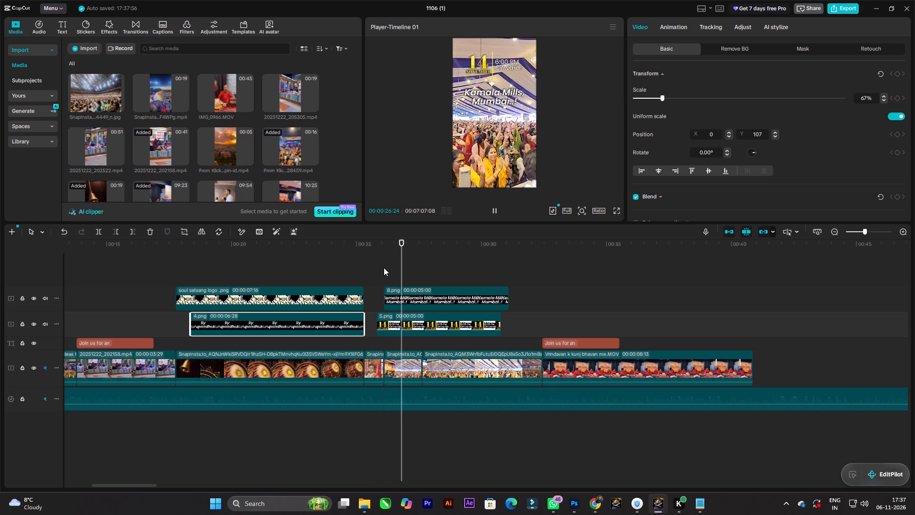
key("space")
left_click(399, 290)
left_click_drag(384, 293, 387, 293)
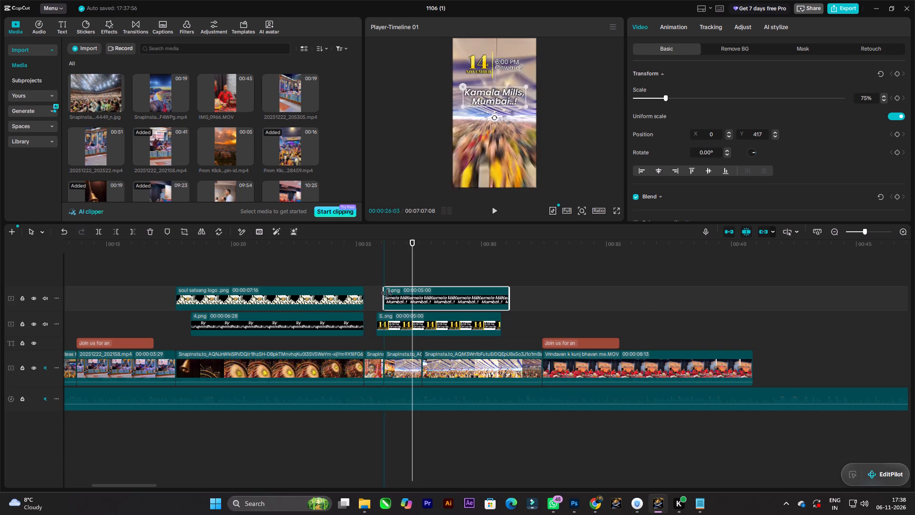
left_click_drag(387, 293, 389, 294)
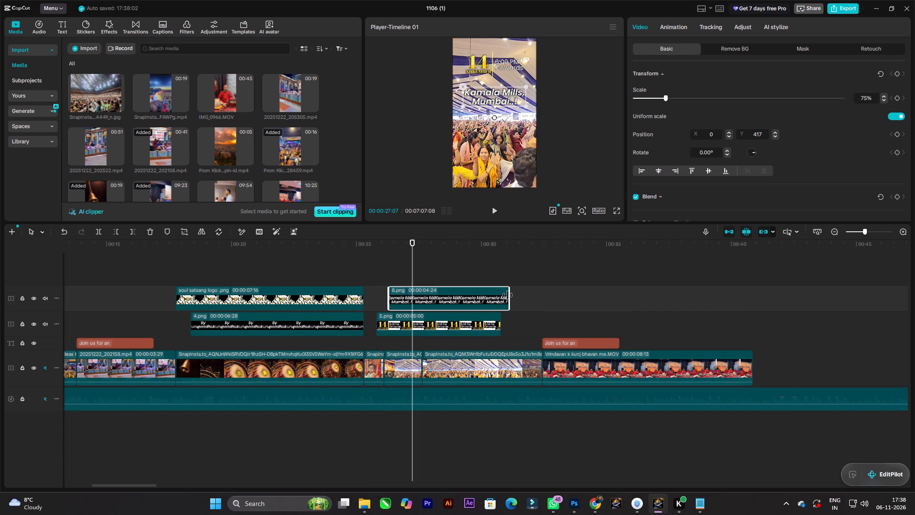
Extend the ends of the "Kamala Mills, Mumbai" graphic to a duration of 00:00:05:13 and the 14 November date graphic to 00:00:05:28.
left_click_drag(508, 295, 524, 296)
left_click(476, 328)
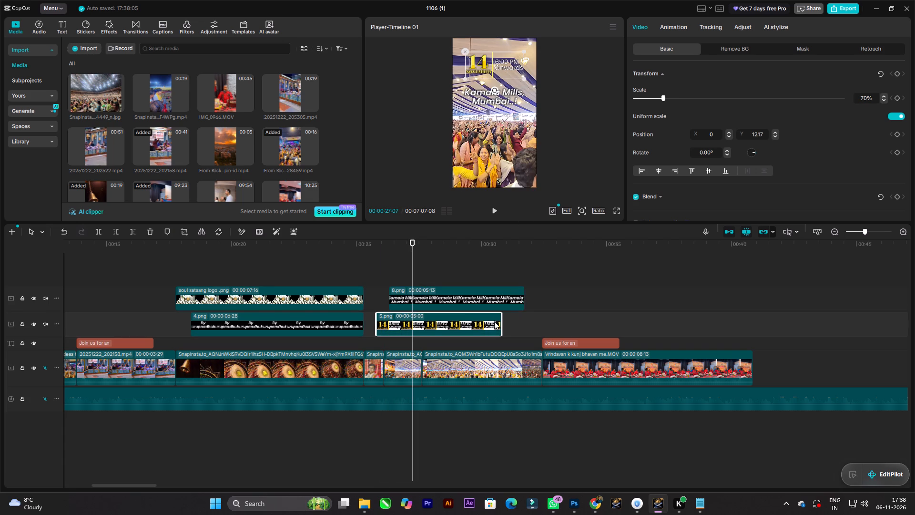
left_click_drag(502, 320, 522, 320)
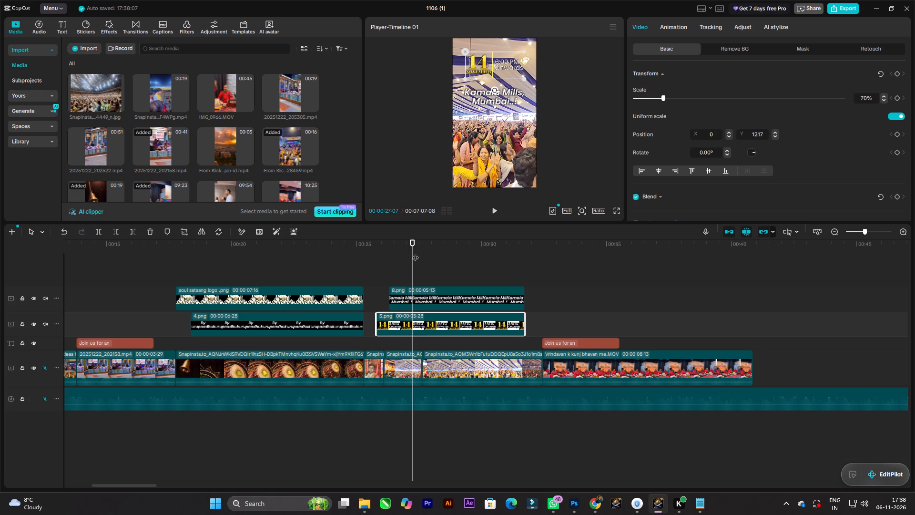
Play back the date and venue section through to the start of the Vrindavan clip to check the graphics and caption timing.
left_click_drag(413, 248, 361, 242)
key("space")
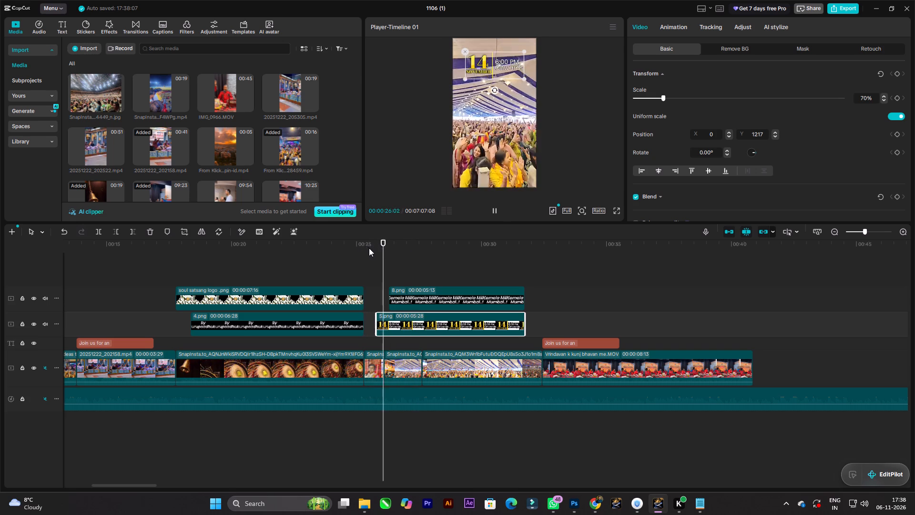
key("space")
key("space")
left_click(573, 122)
key("space")
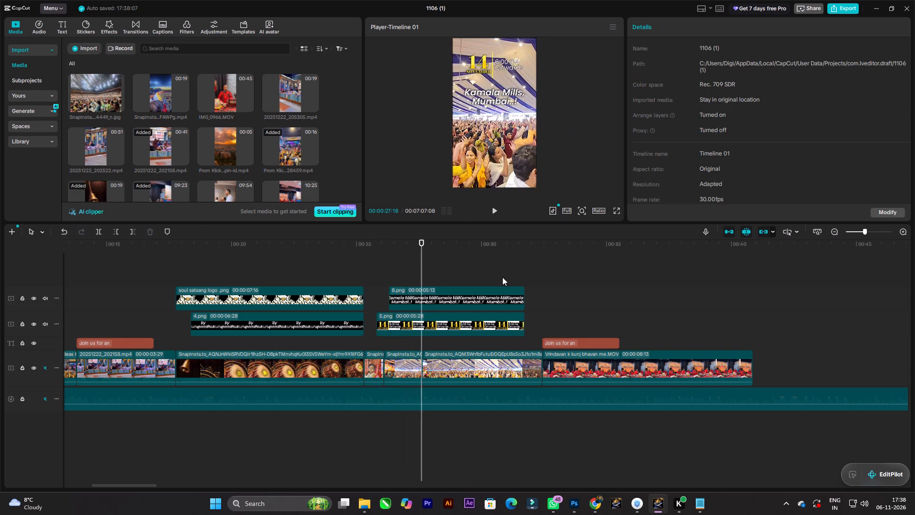
key("space")
key("space")
left_click_drag(443, 258, 521, 258)
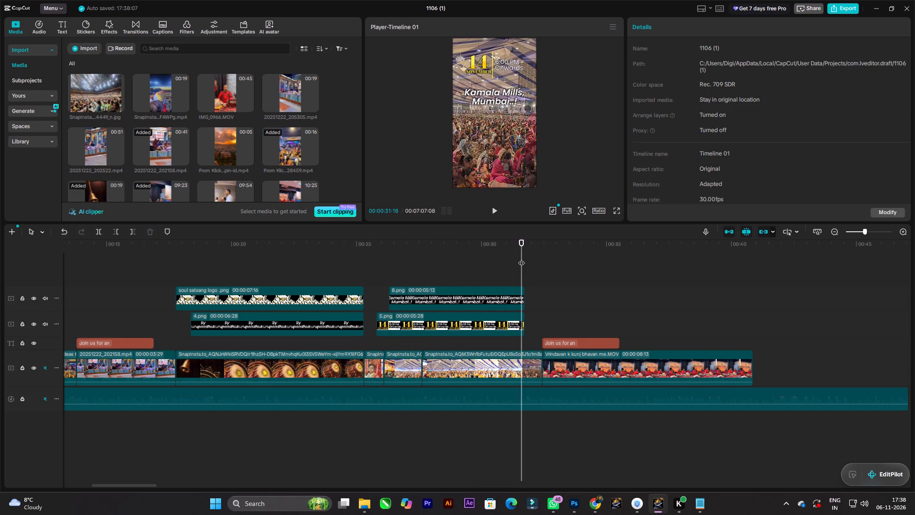
key("space")
key("space")
key("space")
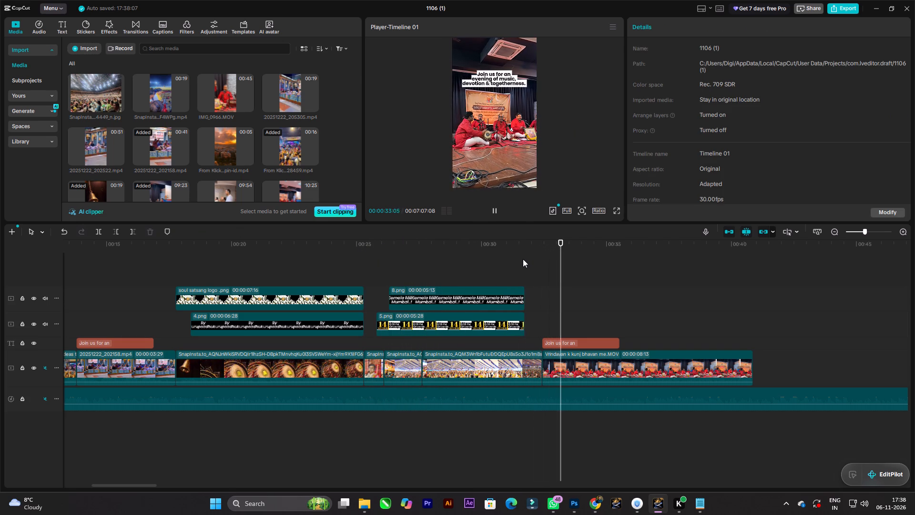
key("space")
Select the caption over the Vrindavan clip and copy the line "COME, SING & CELEBRATE TOGETHER!" from the script in Notepad.
left_click(591, 340)
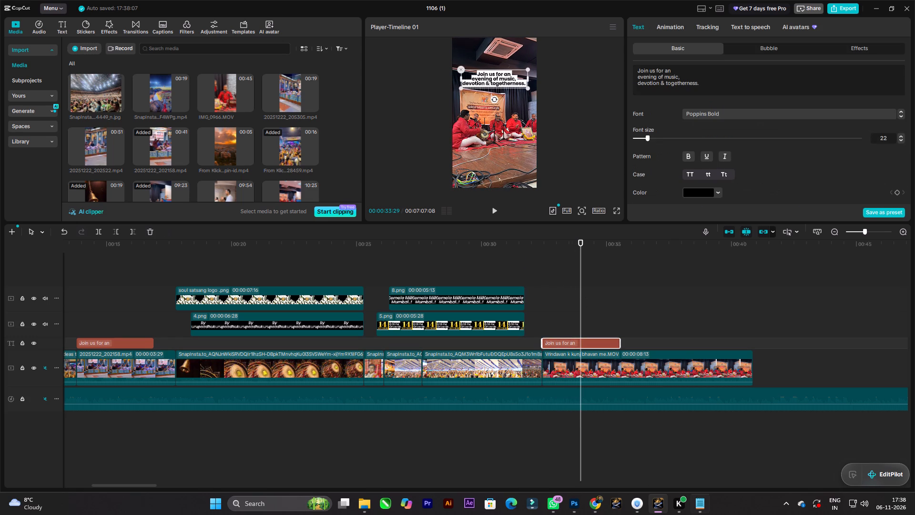
left_click(701, 512)
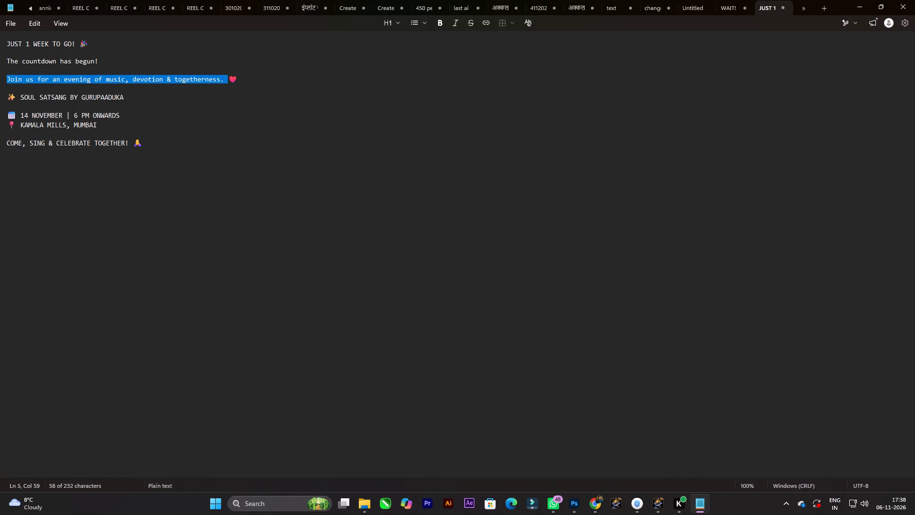
left_click_drag(12, 143, 130, 156)
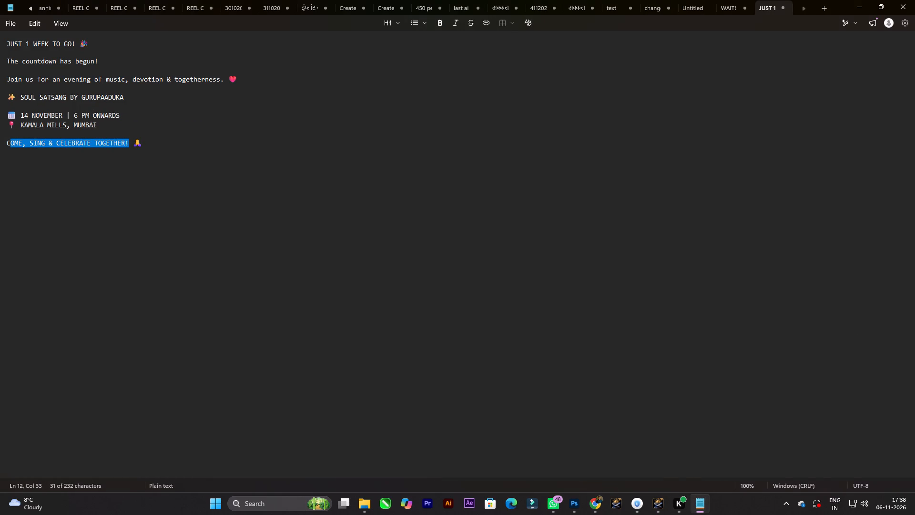
left_click_drag(130, 156, 131, 156)
key("ctrl+c")
left_click(69, 202)
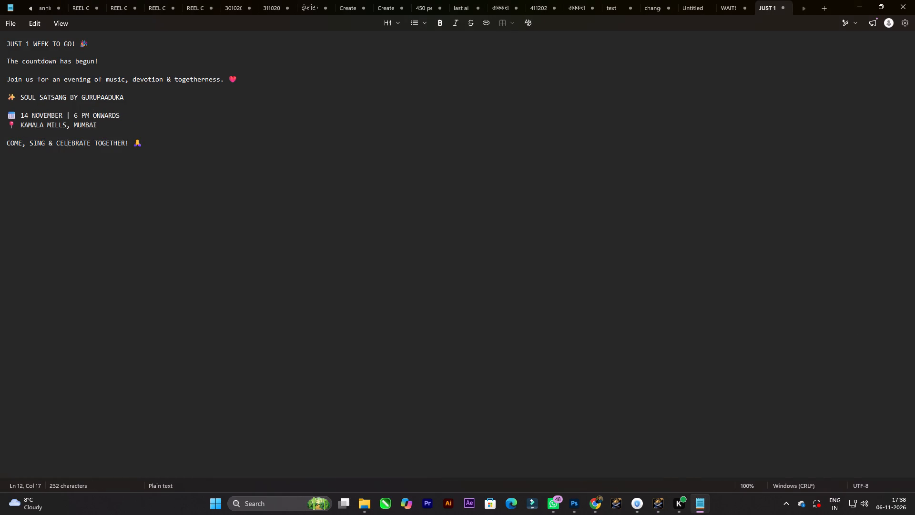
left_click_drag(6, 144, 83, 152)
key("ctrl+c")
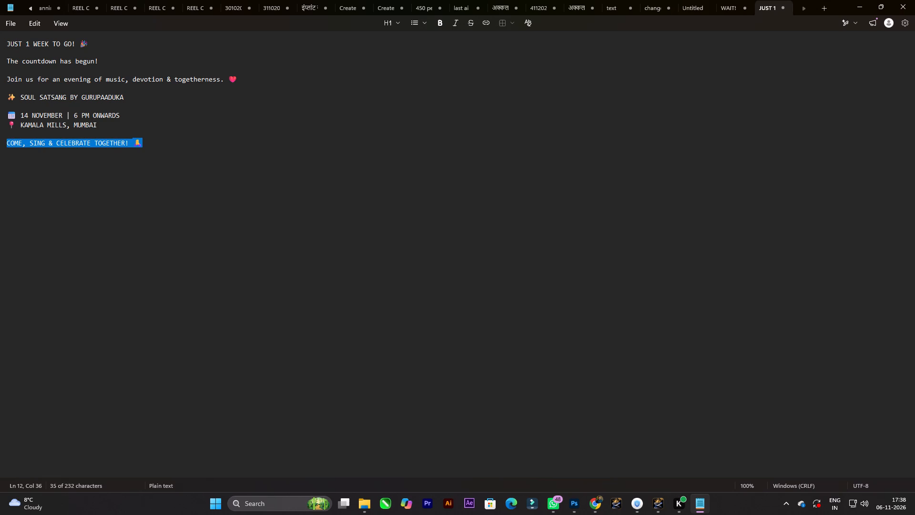
key("ctrl+c")
key("ctrl+c")
left_click(699, 510)
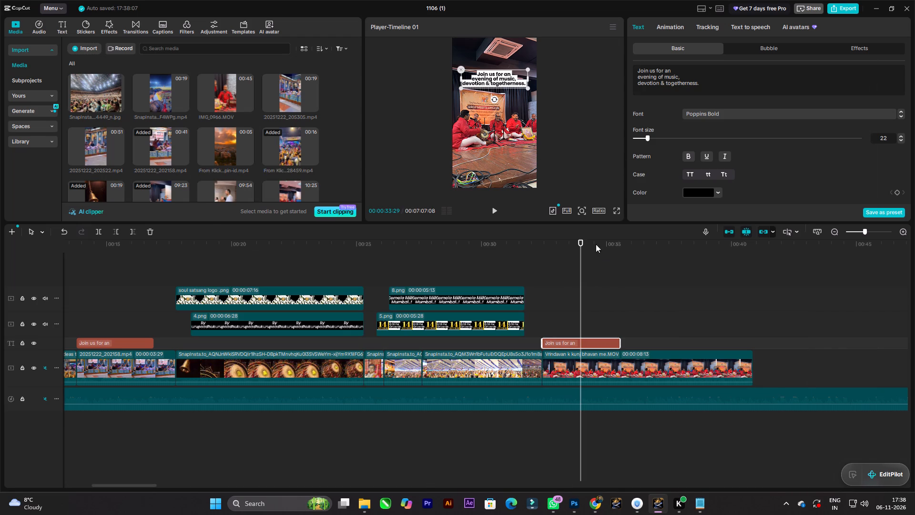
Enlarge the preview area and replace the Vrindavan clip's caption with "COME, SING & CELEBRATE TOGETHER!" on two lines, without the emoji.
left_click_drag(504, 222, 502, 254)
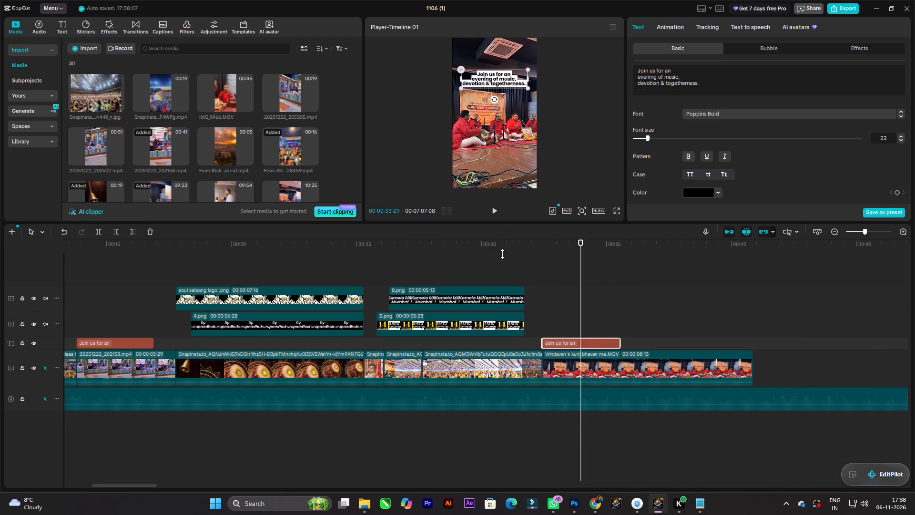
left_click_drag(502, 254, 502, 313)
left_click(722, 78)
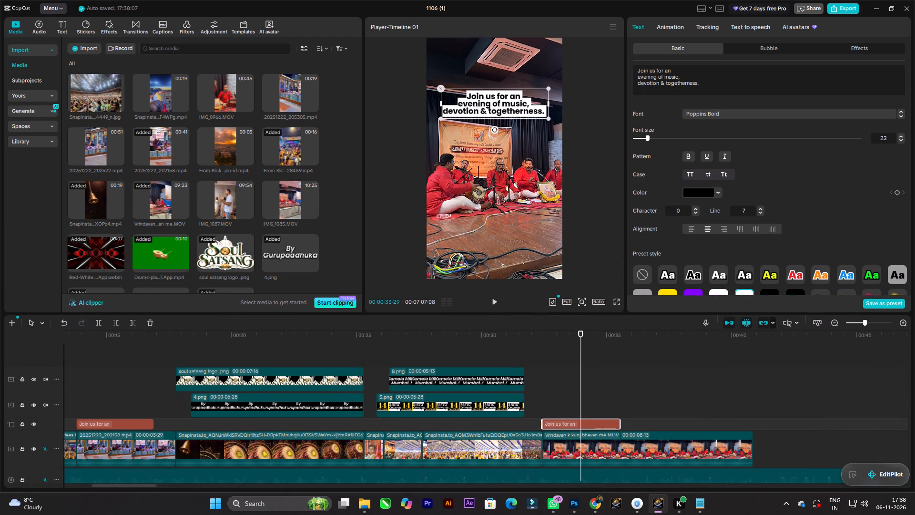
key("ctrl+a")
key("ctrl+v")
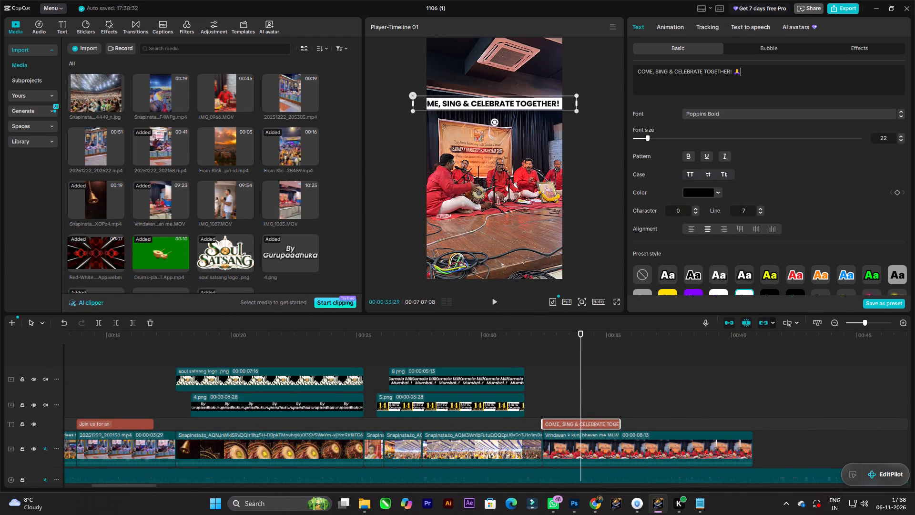
left_click(673, 72)
key("Return")
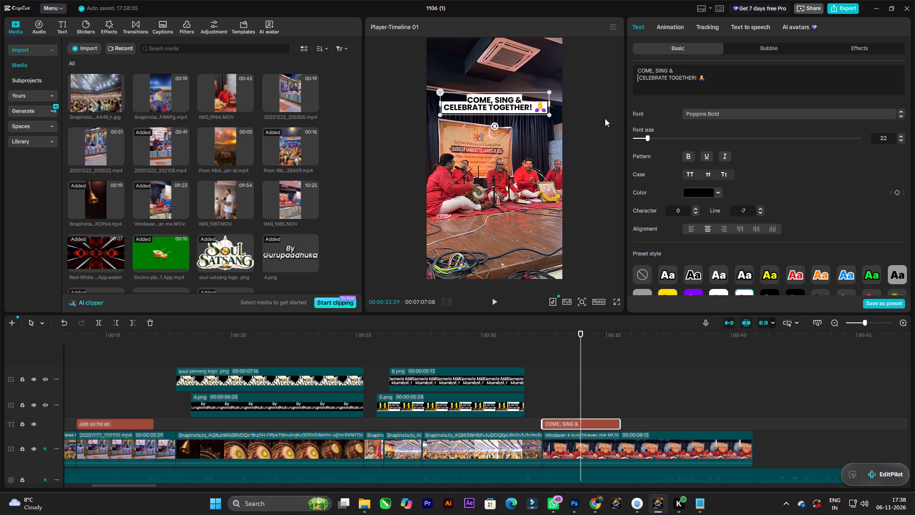
left_click(738, 82)
key("BackSpace")
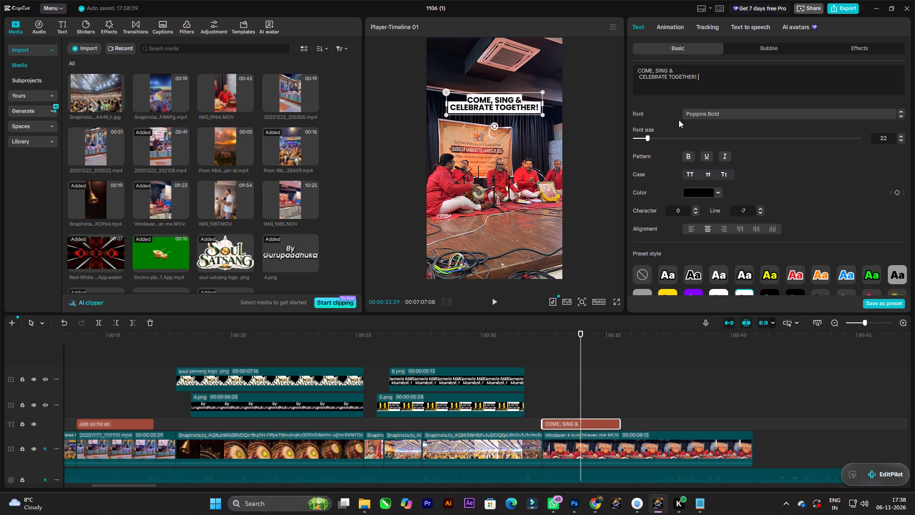
key("BackSpace")
left_click(589, 176)
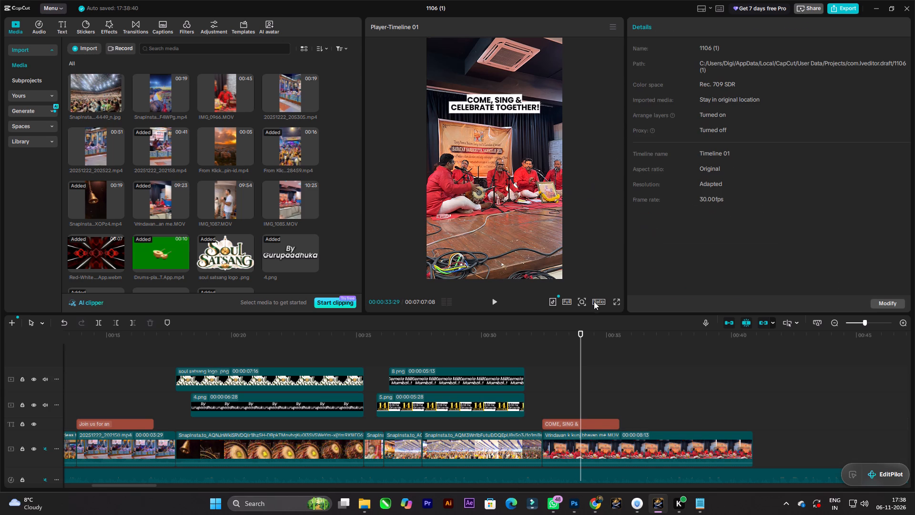
Play the closing section and extend the "COME, SING & CELEBRATE TOGETHER!" caption to about the end of the Vrindavan clip.
left_click_drag(580, 340, 529, 340)
key("space")
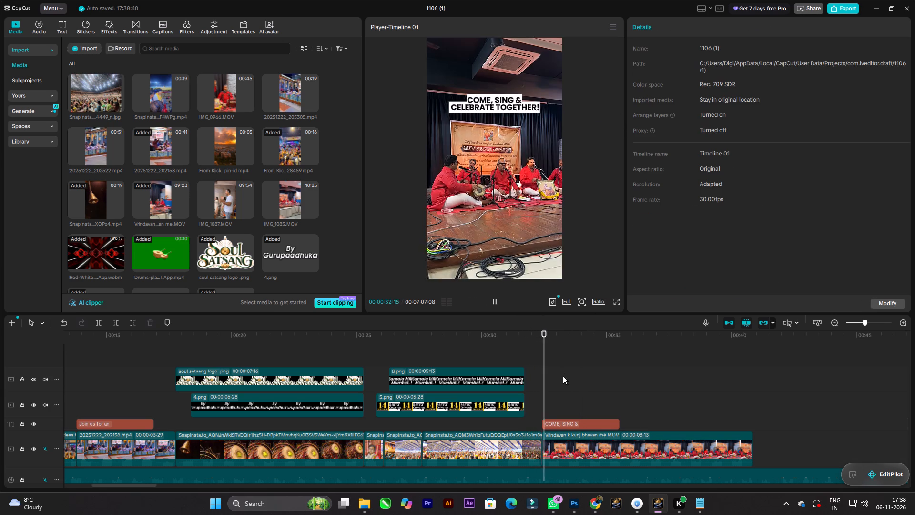
key("space")
key("space")
key("space")
key("space")
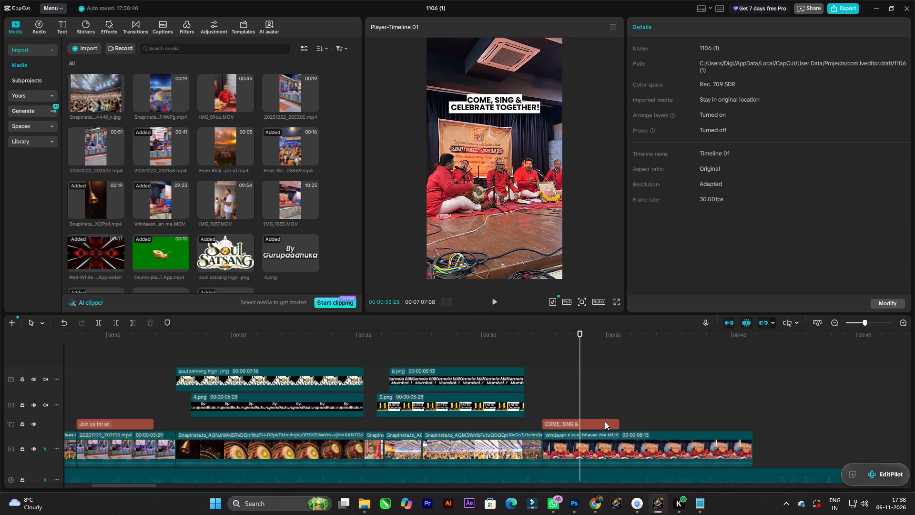
key("space")
left_click_drag(618, 423, 748, 423)
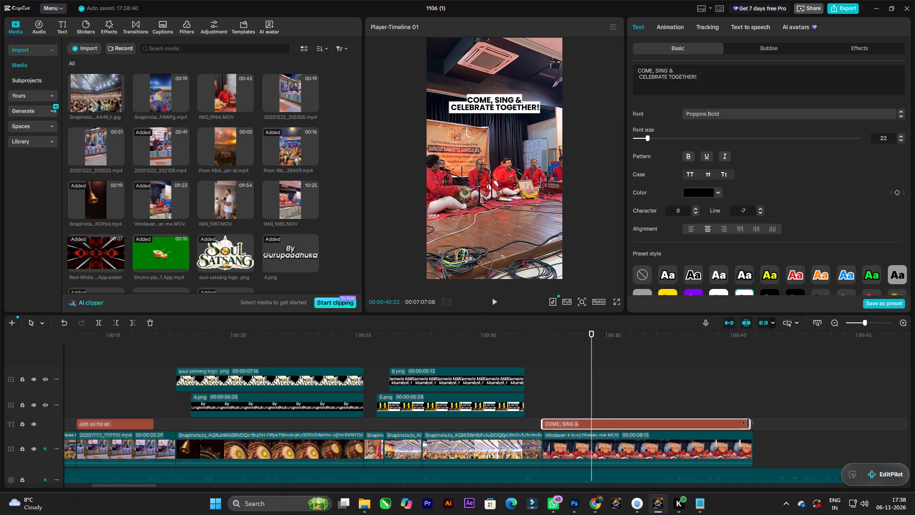
left_click_drag(748, 423, 749, 423)
Trim the ends of the Vrindavan clip and its caption together so both finish at about 0:37.
scroll(495, 383, "down", 5, "ctrl")
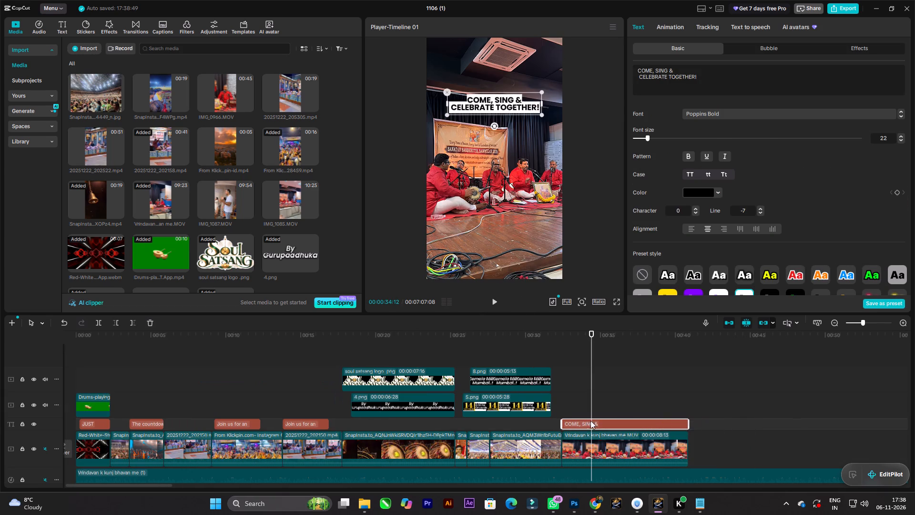
left_click(652, 439)
left_click_drag(703, 445, 680, 423)
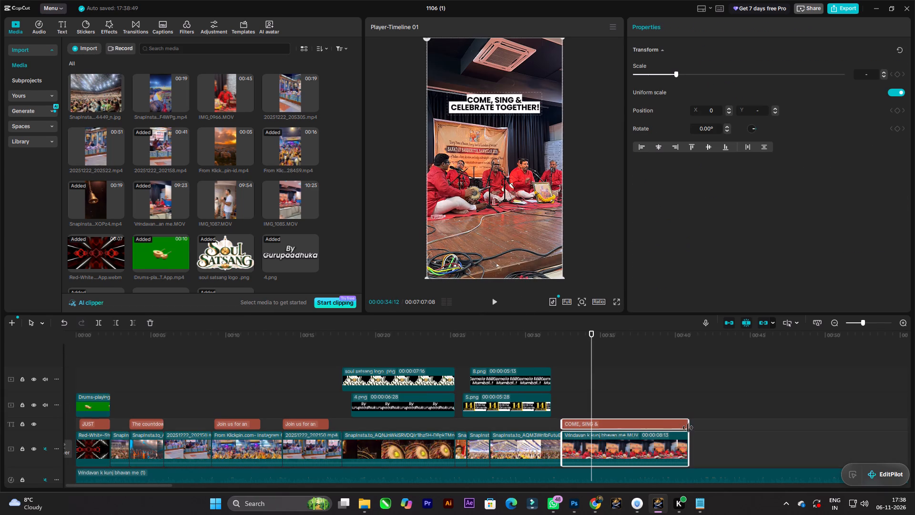
left_click_drag(688, 428, 627, 421)
Look through the project media and the Downloads folder for material to close the promo.
scroll(411, 391, "down", 7)
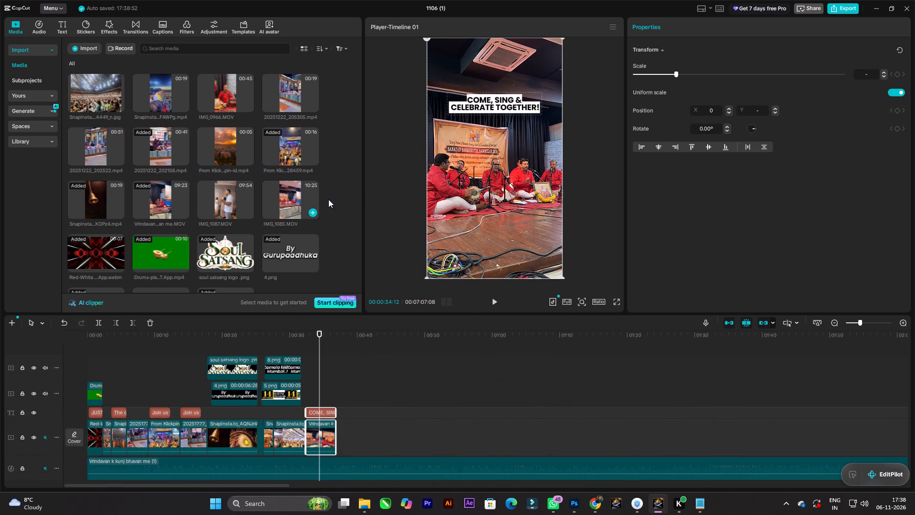
scroll(329, 199, "down", 3)
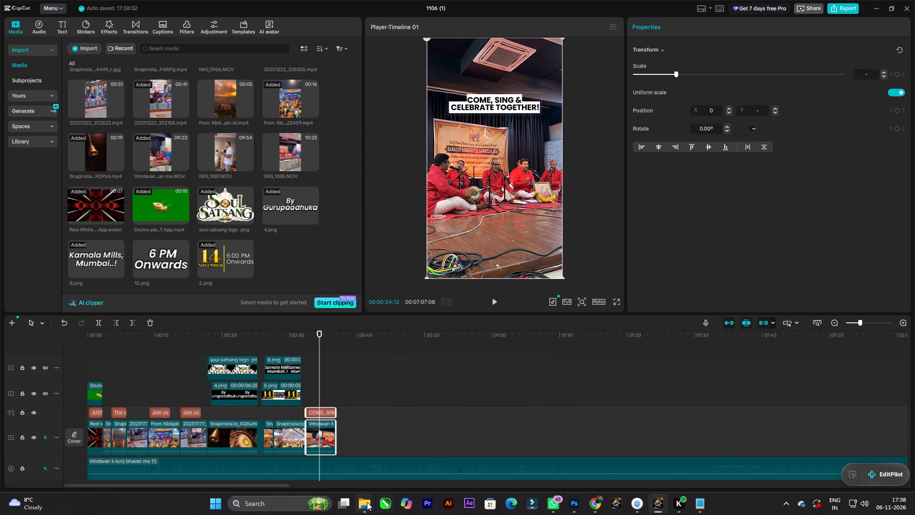
left_click(366, 503)
left_click(319, 463)
scroll(417, 255, "down", 1)
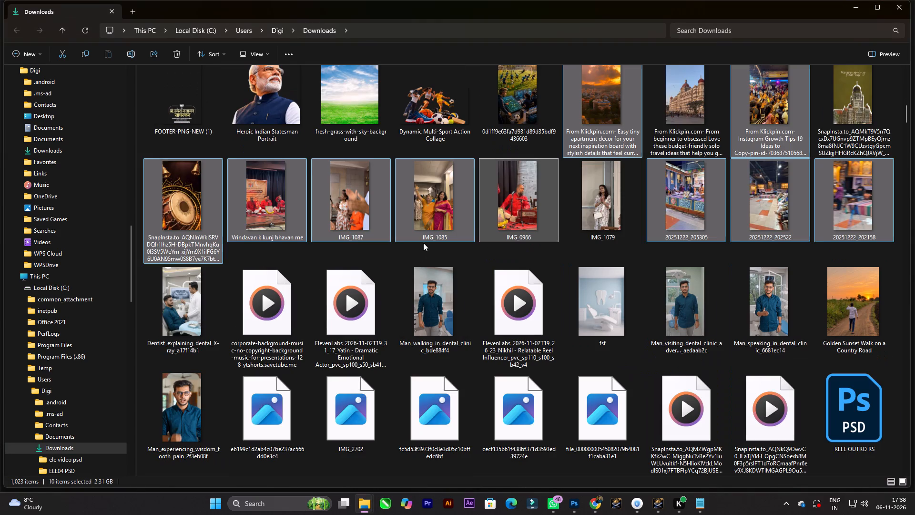
left_click(453, 254)
scroll(531, 274, "down", 1)
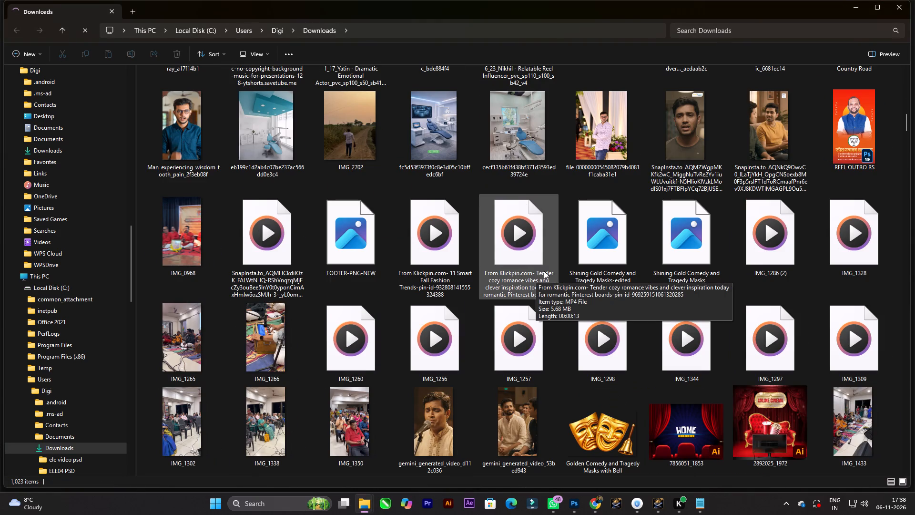
scroll(541, 271, "down", 1)
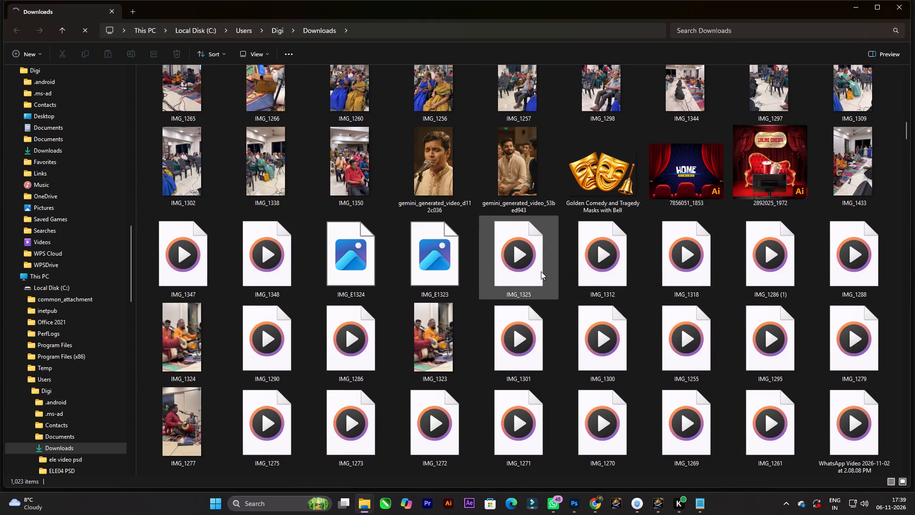
scroll(541, 271, "down", 1)
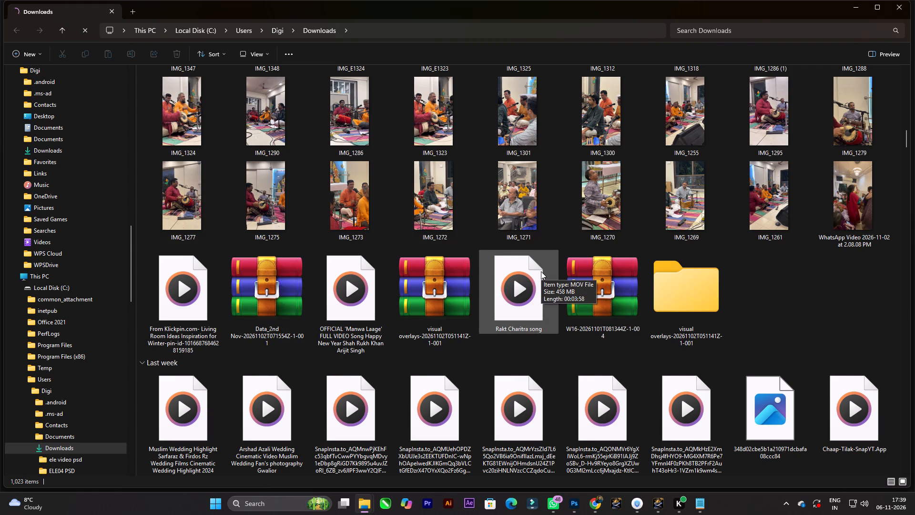
scroll(541, 271, "down", 2)
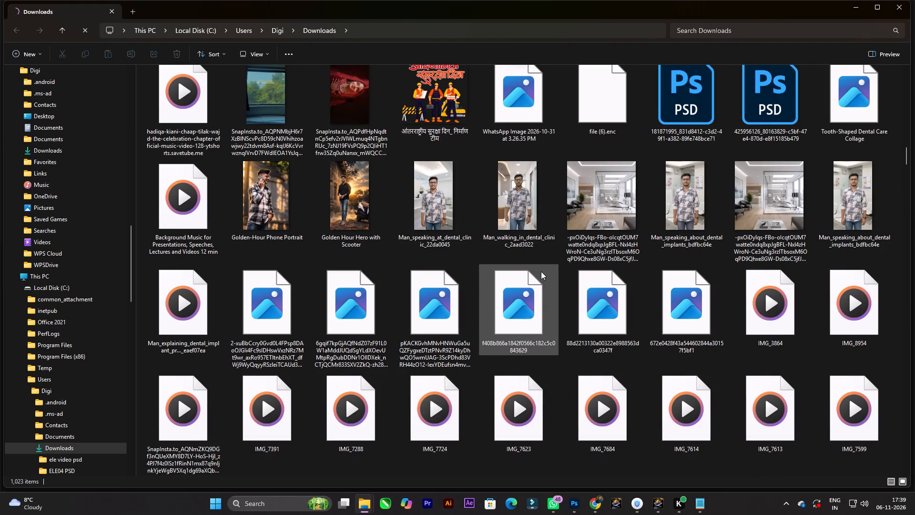
scroll(541, 271, "down", 1)
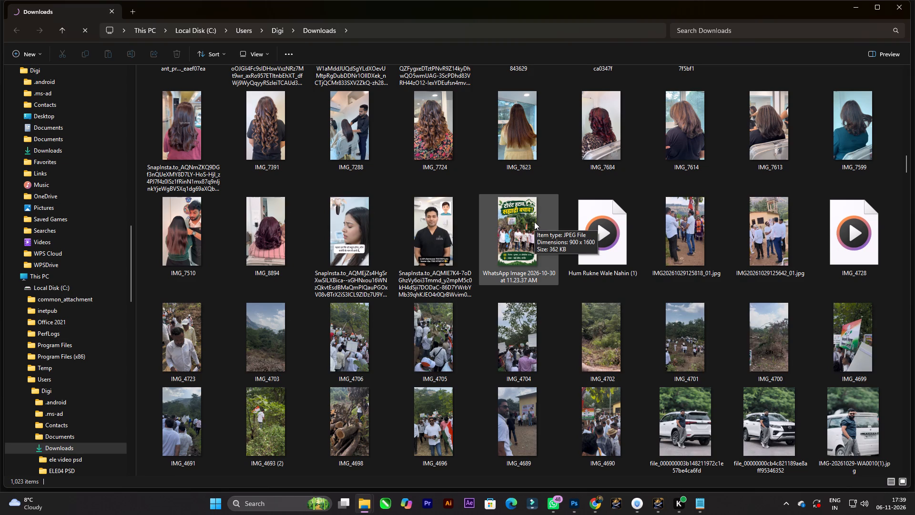
scroll(534, 222, "down", 1)
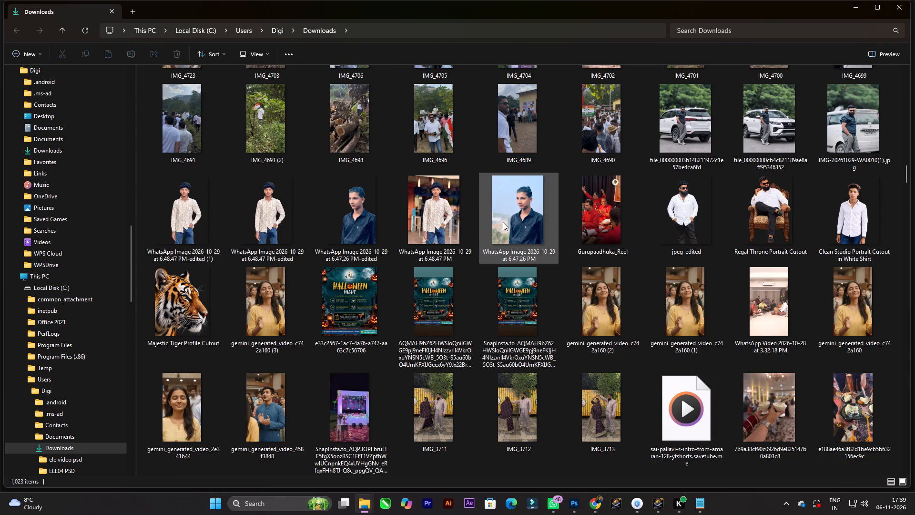
scroll(504, 222, "down", 1)
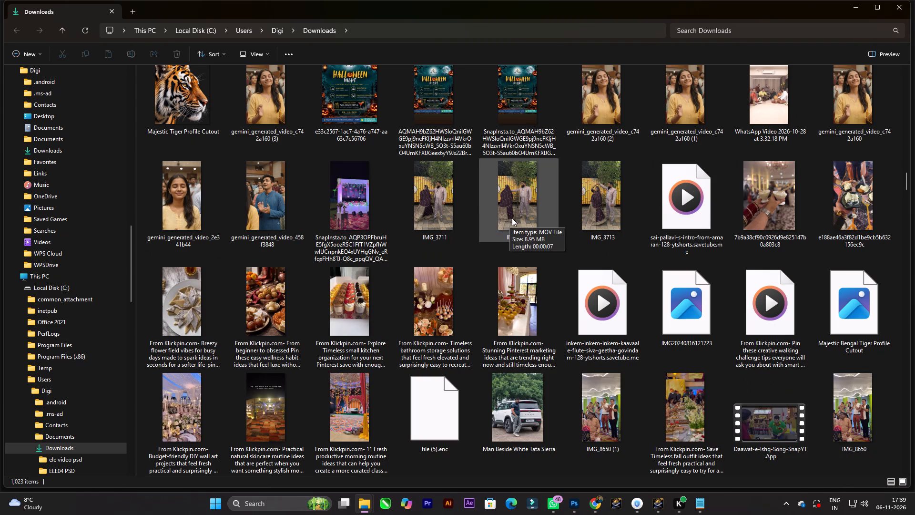
scroll(527, 195, "down", 1)
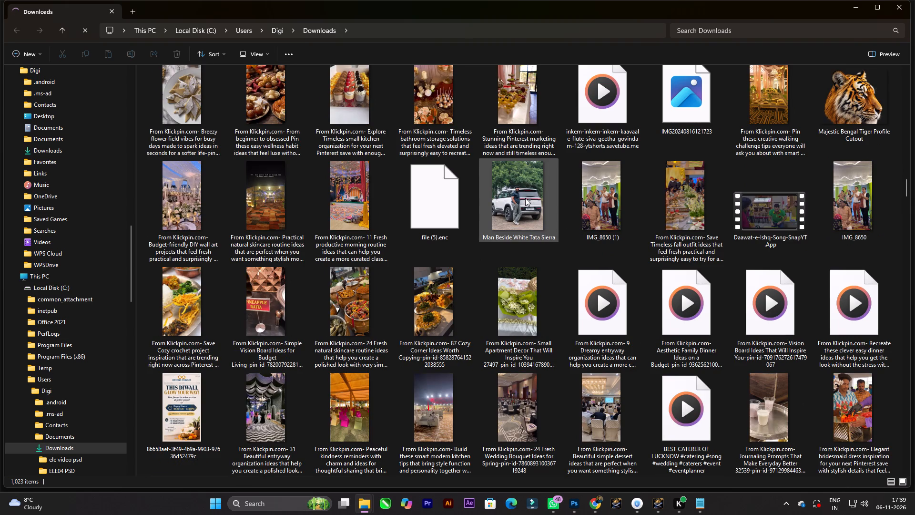
scroll(525, 196, "down", 1)
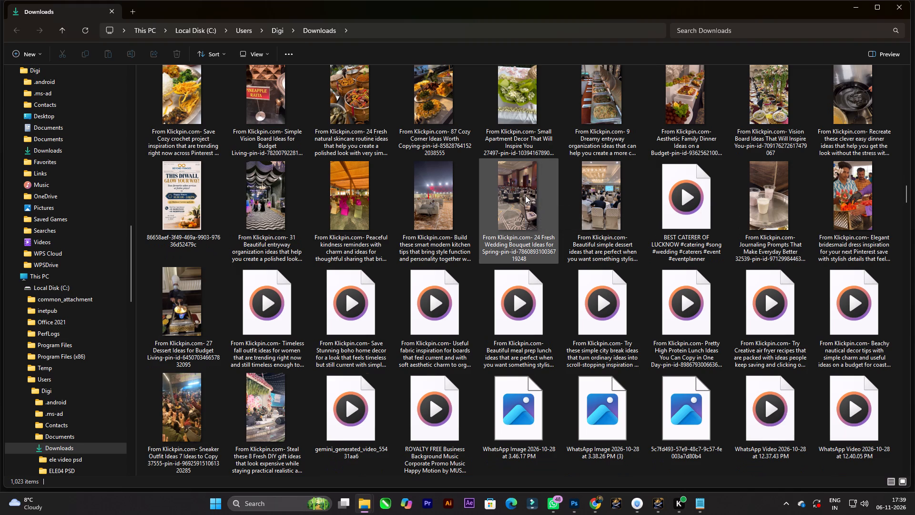
scroll(524, 196, "down", 1)
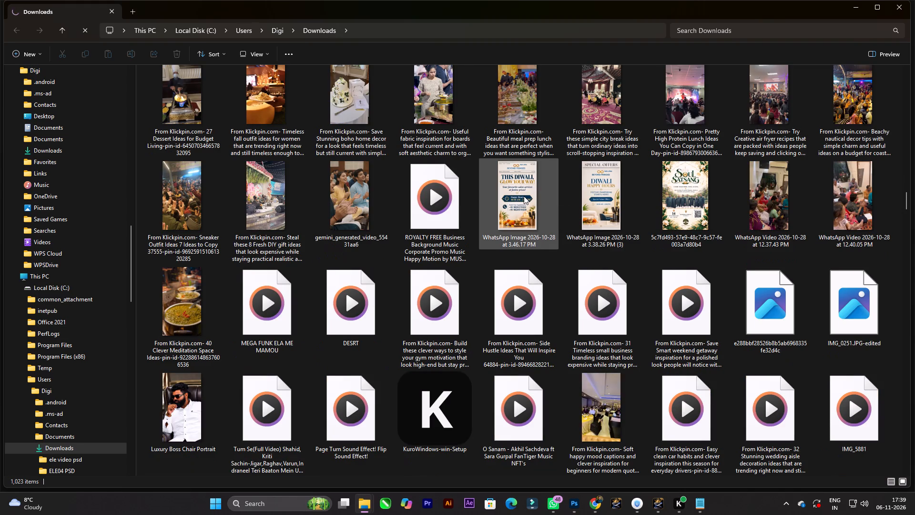
scroll(524, 196, "down", 1)
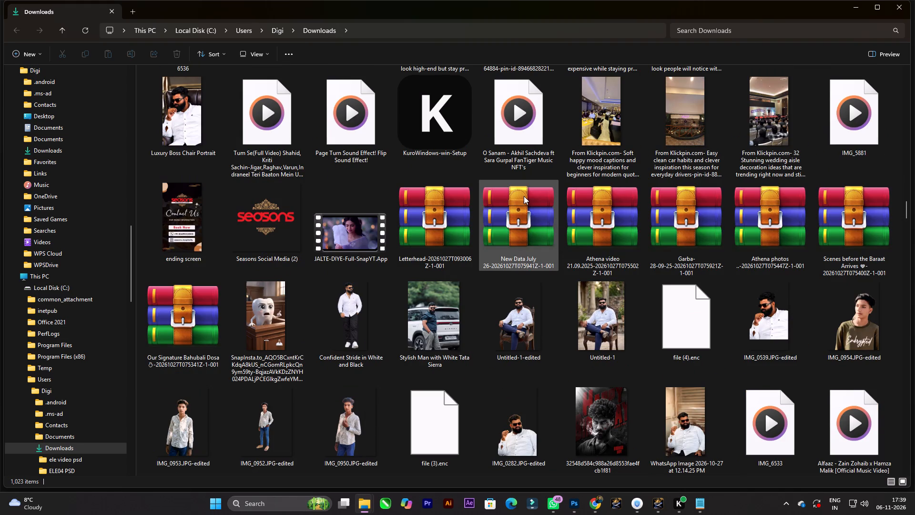
Delete the run of files in Downloads from "Confident Stride in White and Black" through IMG_6533.
left_click(360, 298)
left_click(735, 461, "shift")
key("Delete")
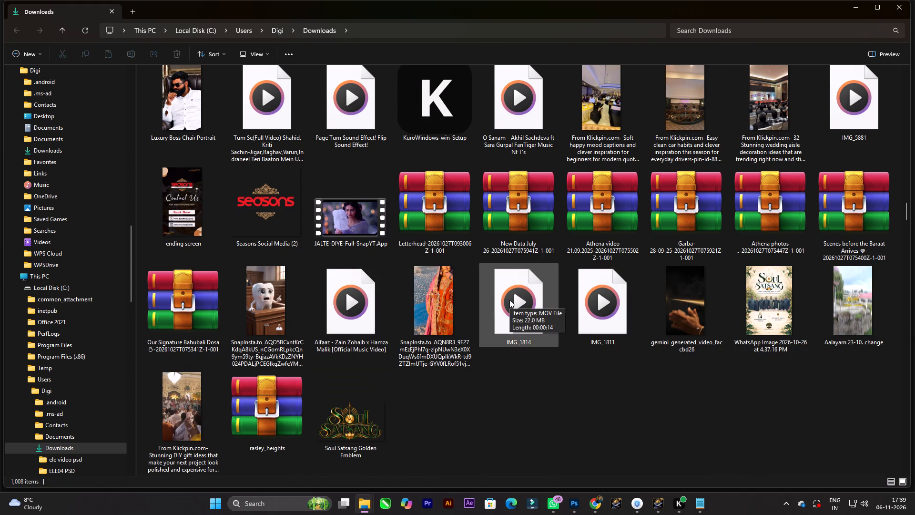
Add the Soul Satsang event poster image from Downloads to the main video track, directly after the Vrindavan clip.
scroll(721, 311, "down", 1)
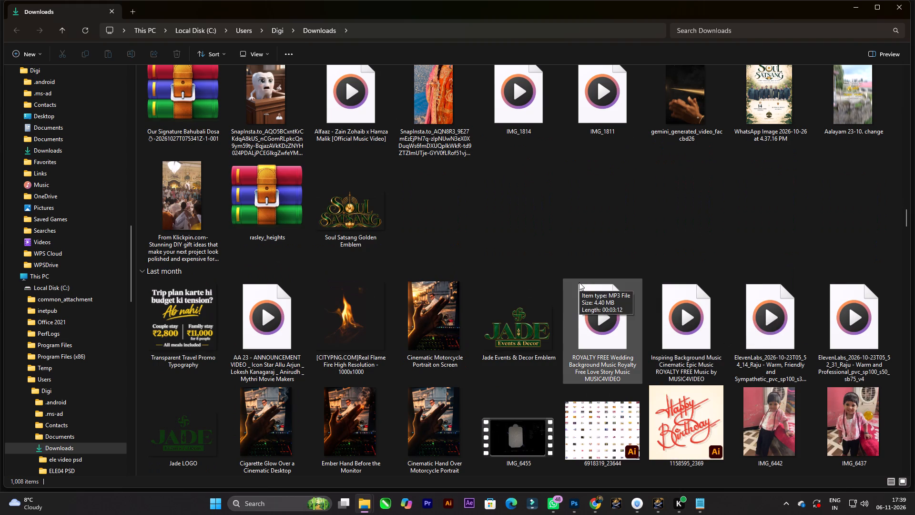
scroll(579, 282, "up", 3)
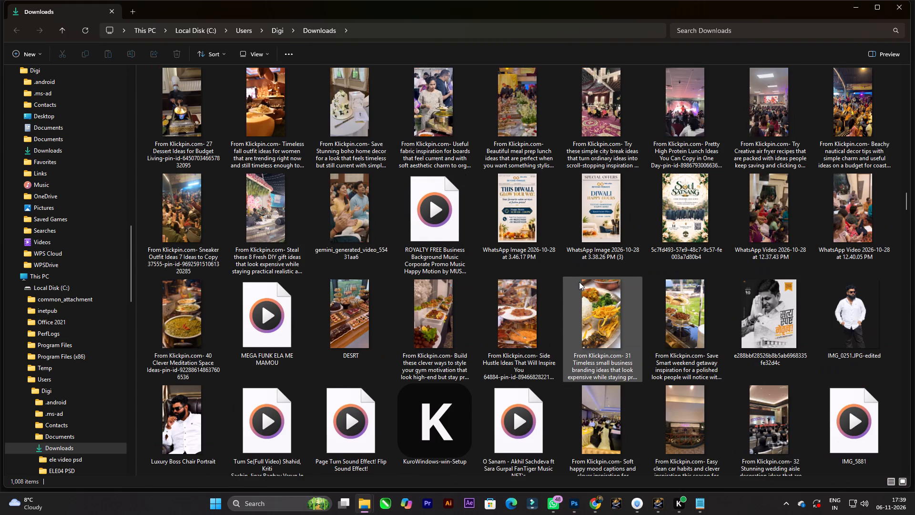
left_click_drag(694, 210, 434, 154)
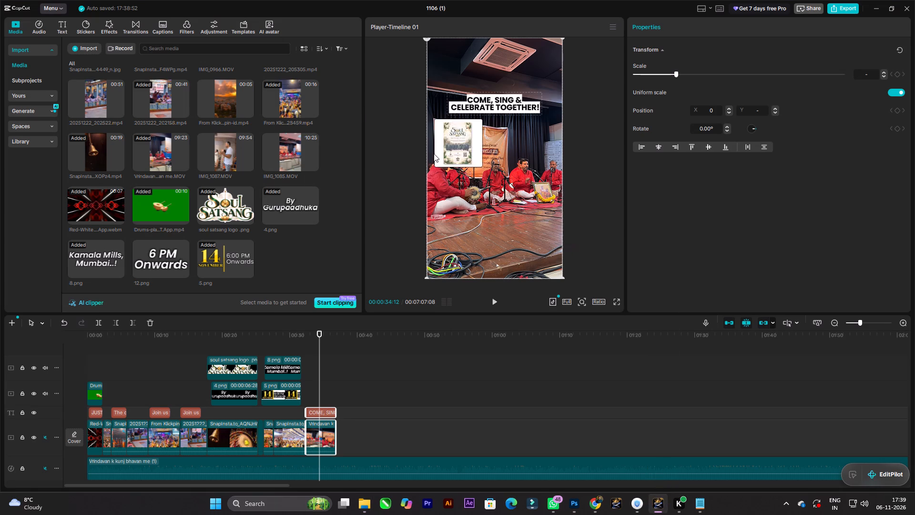
left_click_drag(434, 154, 369, 443)
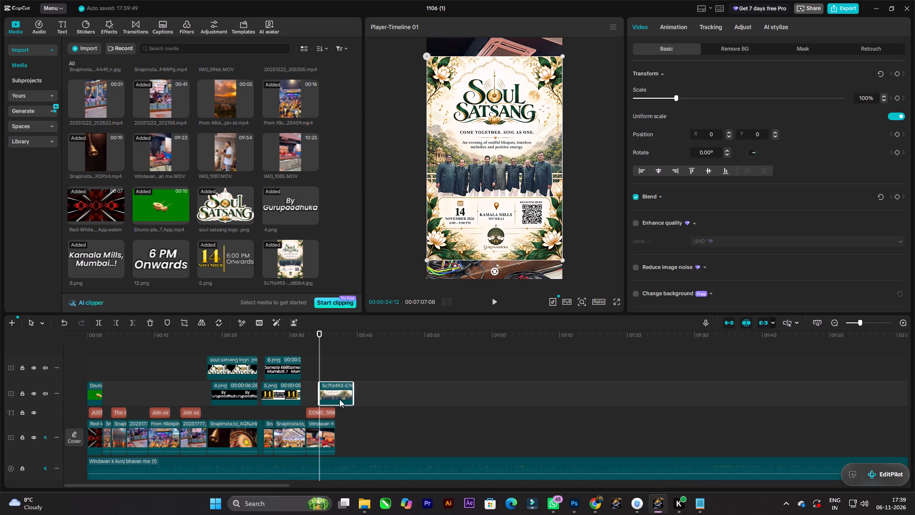
left_click_drag(339, 398, 363, 435)
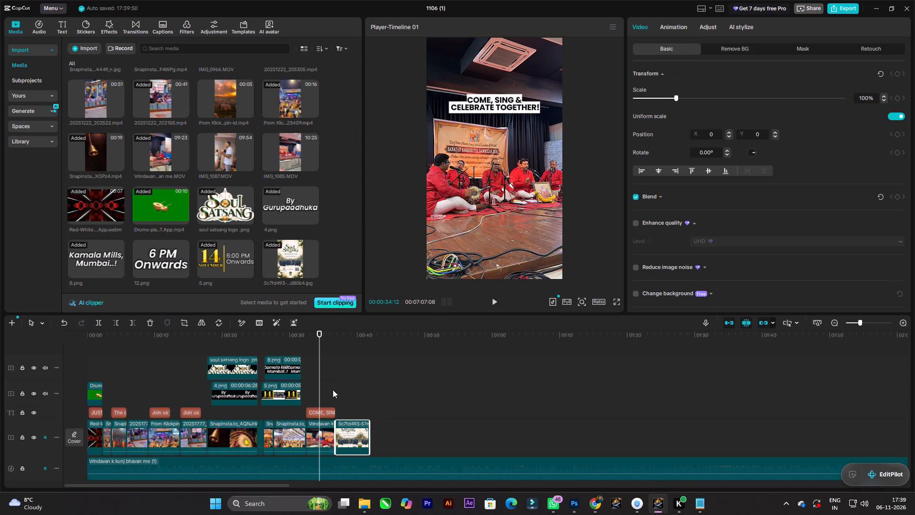
Play from the Vrindavan clip into the poster and enlarge the poster until it fills the vertical frame.
key("space")
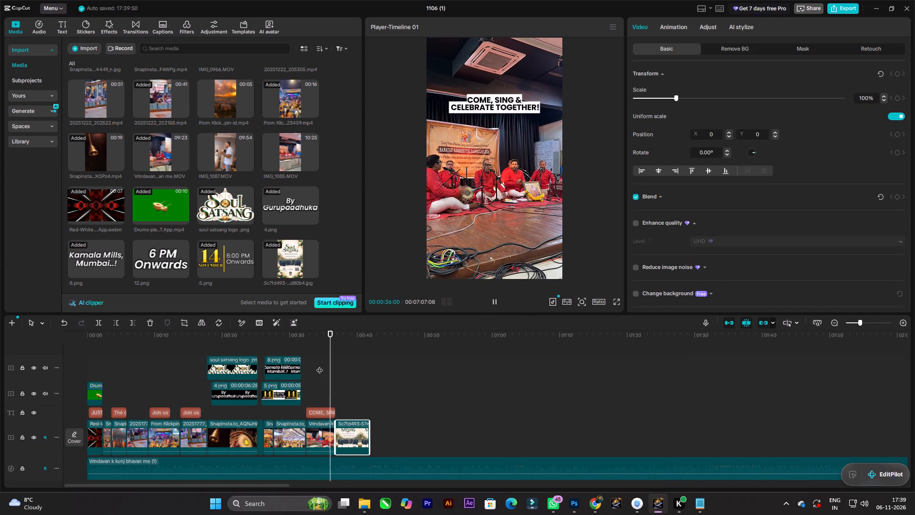
key("space")
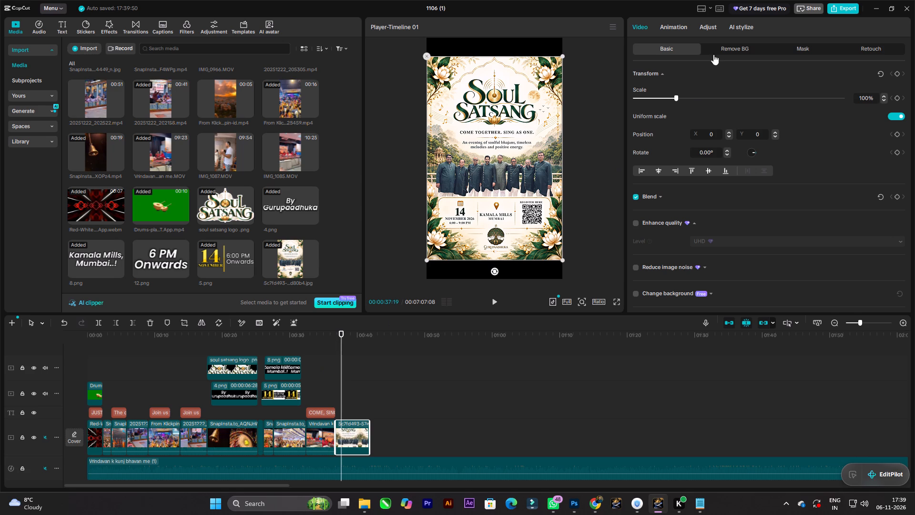
left_click_drag(677, 98, 683, 97)
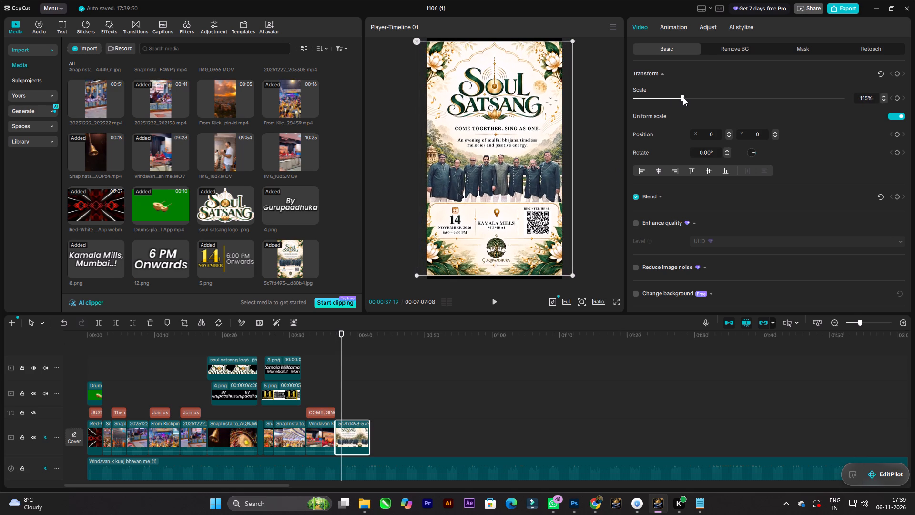
left_click_drag(683, 97, 684, 97)
left_click(595, 129)
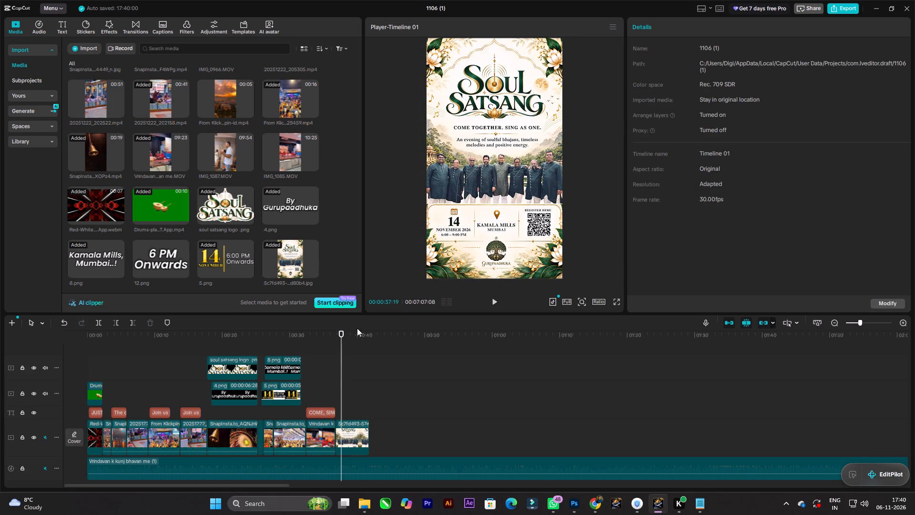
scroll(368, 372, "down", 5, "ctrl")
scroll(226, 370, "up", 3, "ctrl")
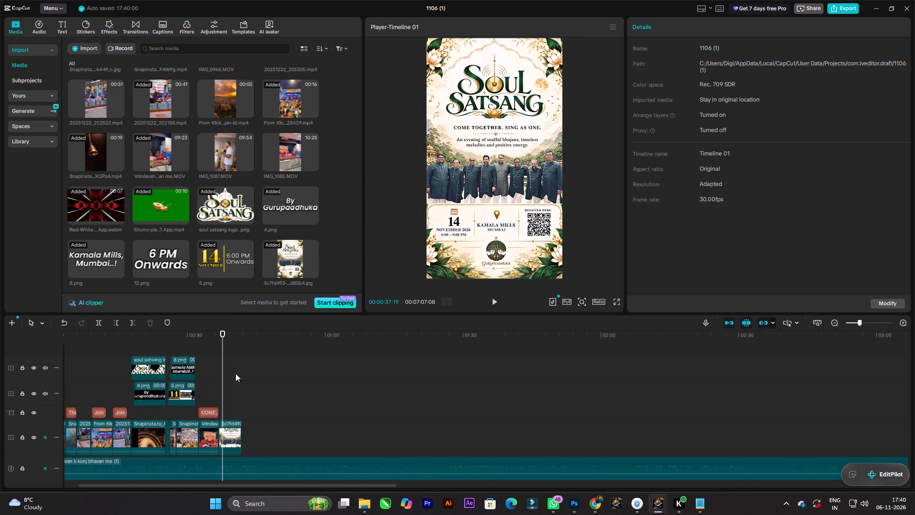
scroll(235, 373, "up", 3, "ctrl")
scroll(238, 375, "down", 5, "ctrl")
Switch to Chrome, skip the ad in the YouTube tab and pause the "Oh Sahib" video.
left_click(593, 505)
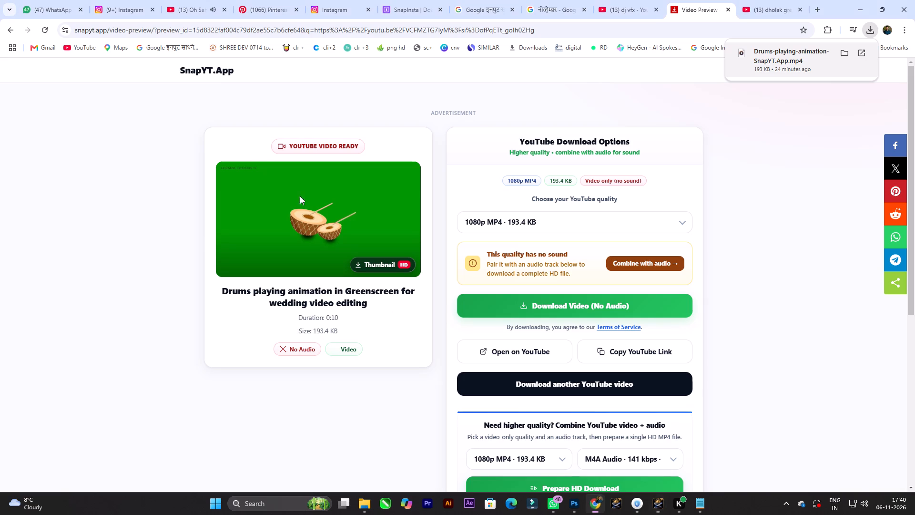
left_click(176, 0)
left_click(296, 240)
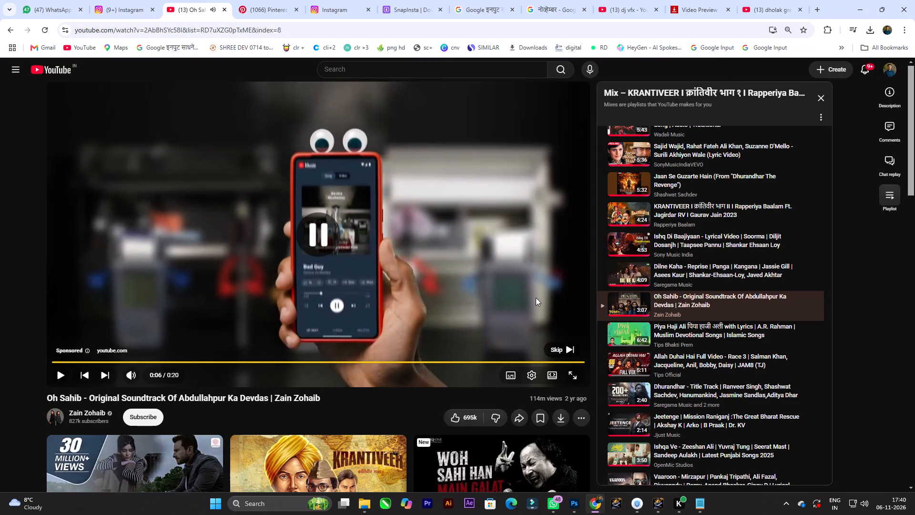
left_click(553, 349)
left_click(440, 278)
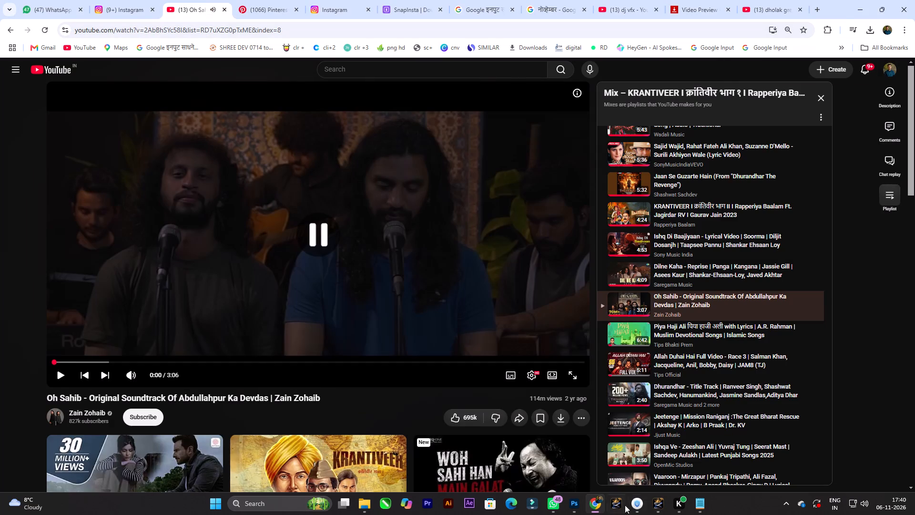
Return to CapCut, unmute the Vrindavan audio track and bring the playhead back from the poster's end to the start of the timeline.
left_click(658, 506)
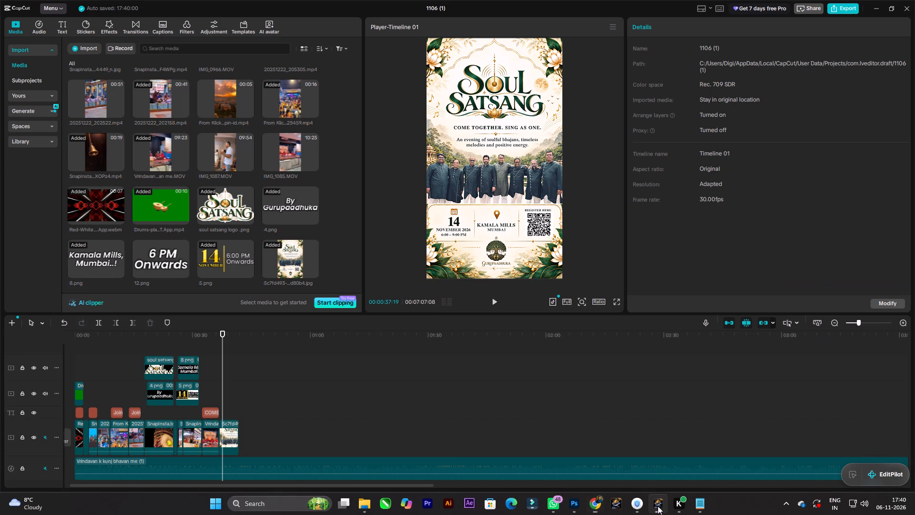
scroll(231, 414, "up", 9, "ctrl")
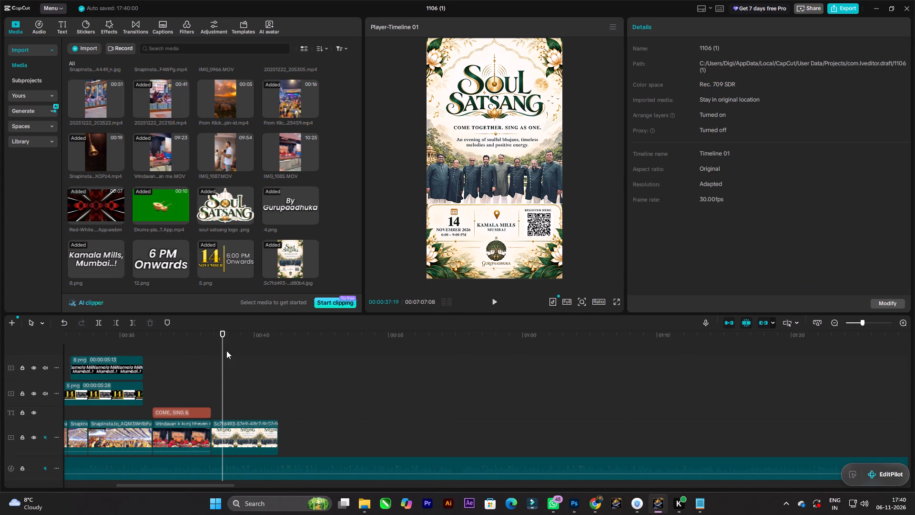
left_click_drag(223, 349, 278, 350)
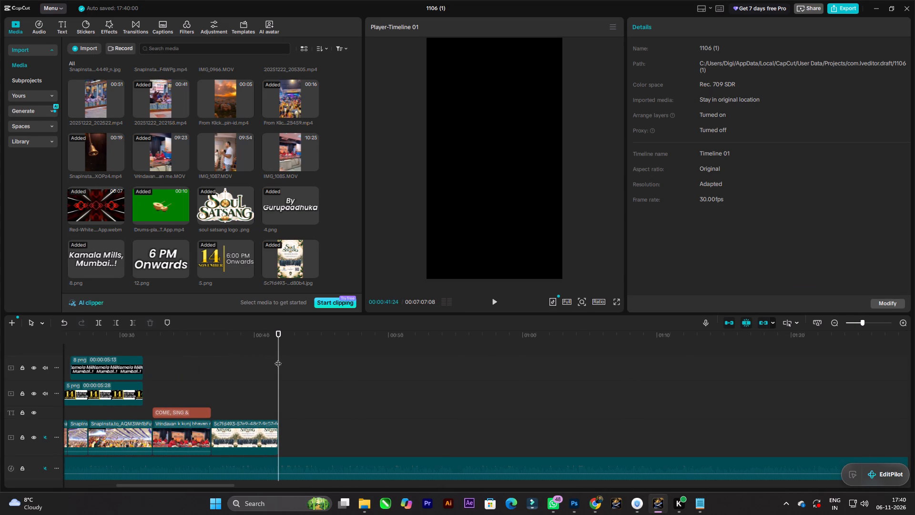
scroll(278, 377, "up", 4, "ctrl")
left_click(283, 461)
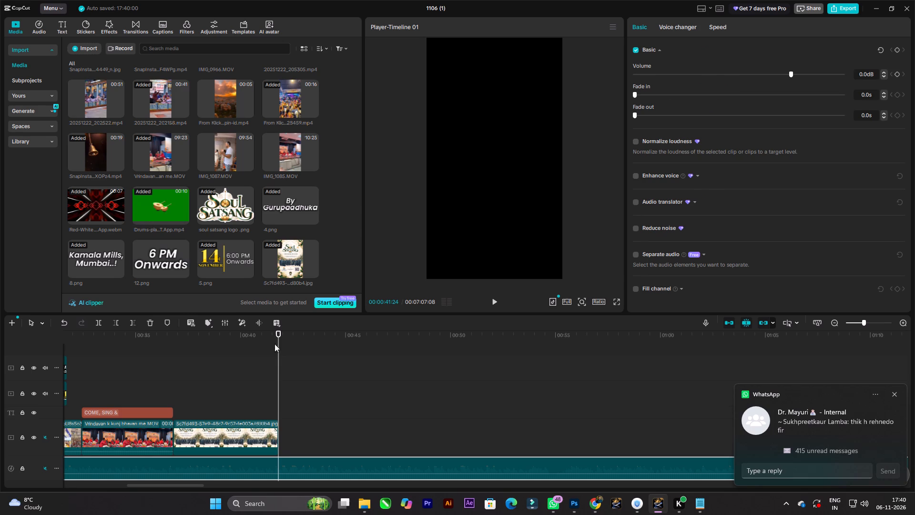
left_click(46, 467)
left_click_drag(279, 338, 0, 297)
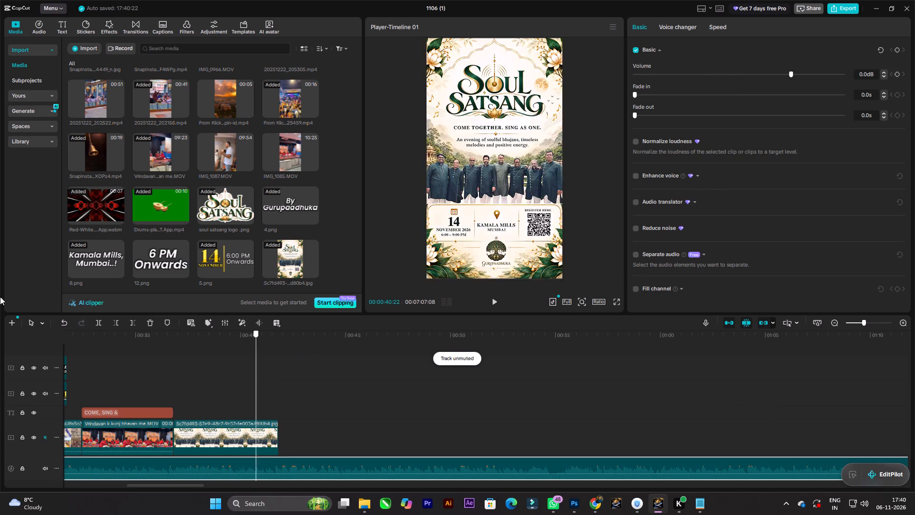
left_click_drag(0, 297, 5, 271)
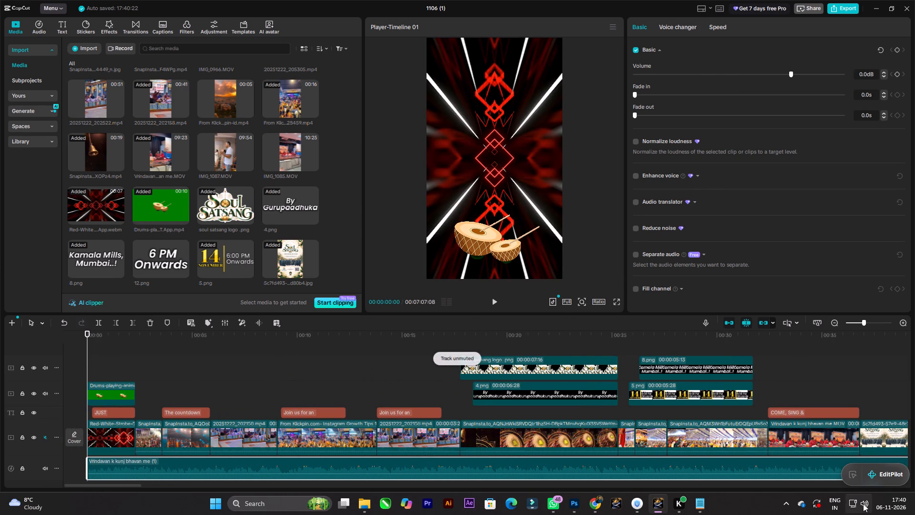
Set the system sound volume to 35.
left_click(864, 504)
left_click_drag(823, 444, 804, 444)
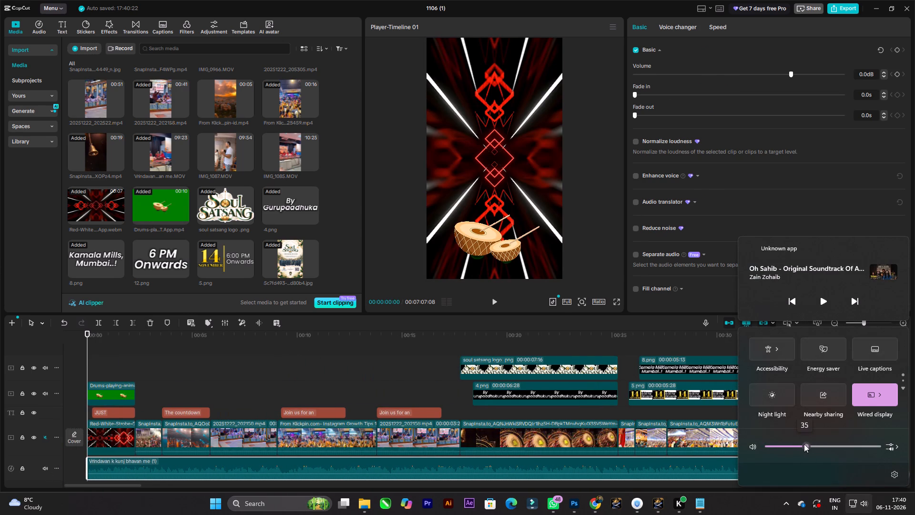
Fine-tune and close the system volume control, play the timeline full screen from the start into the temple clip, and return to the start.
left_click_drag(804, 444, 803, 443)
left_click(594, 237)
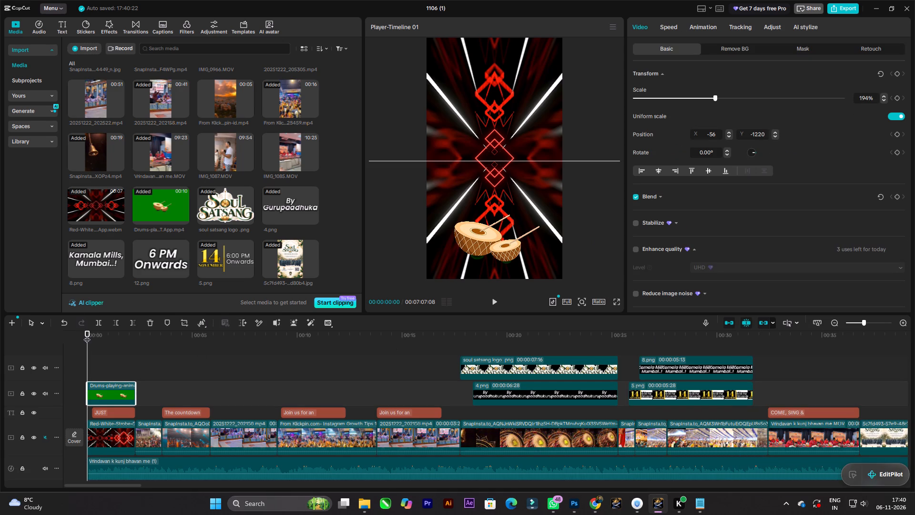
left_click_drag(87, 336, 50, 331)
left_click(614, 299)
key("space")
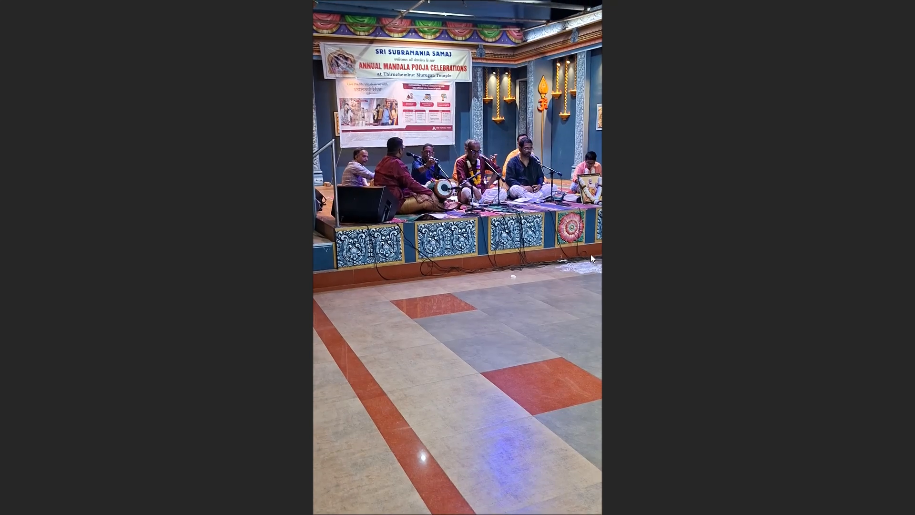
key("Escape")
key("space")
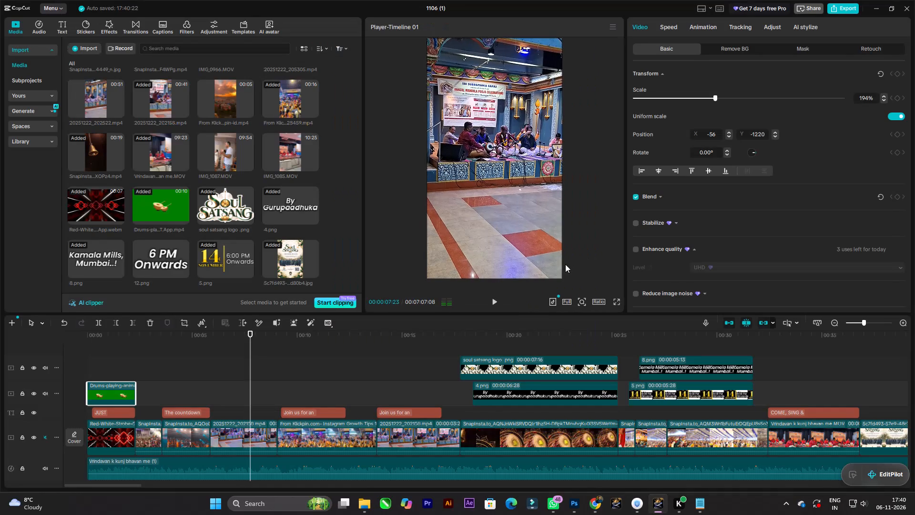
left_click_drag(253, 346, 0, 310)
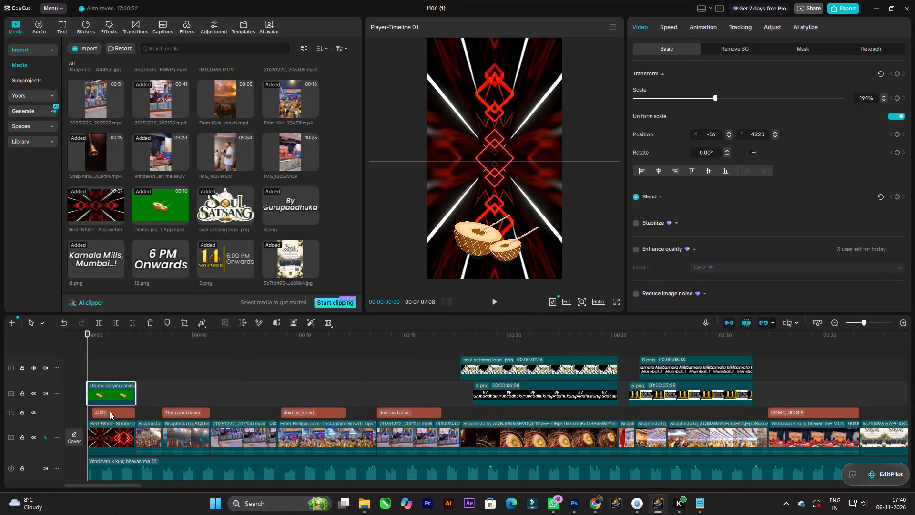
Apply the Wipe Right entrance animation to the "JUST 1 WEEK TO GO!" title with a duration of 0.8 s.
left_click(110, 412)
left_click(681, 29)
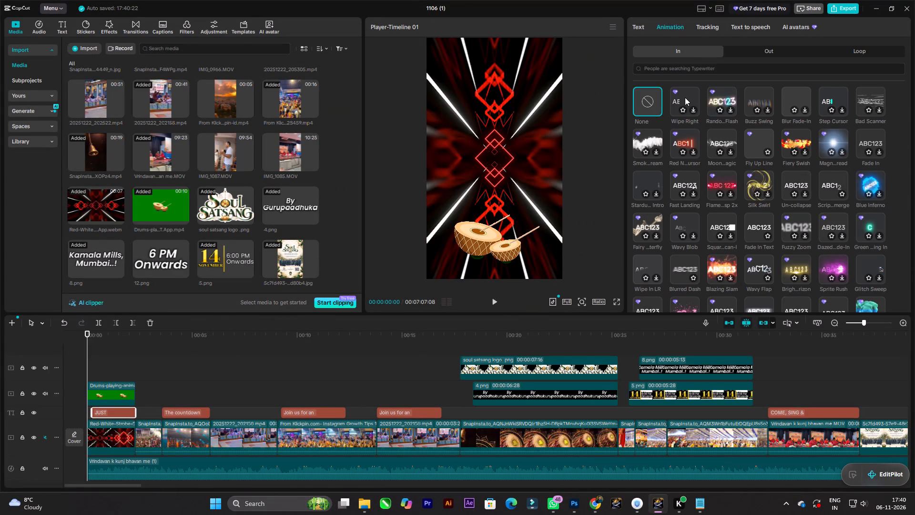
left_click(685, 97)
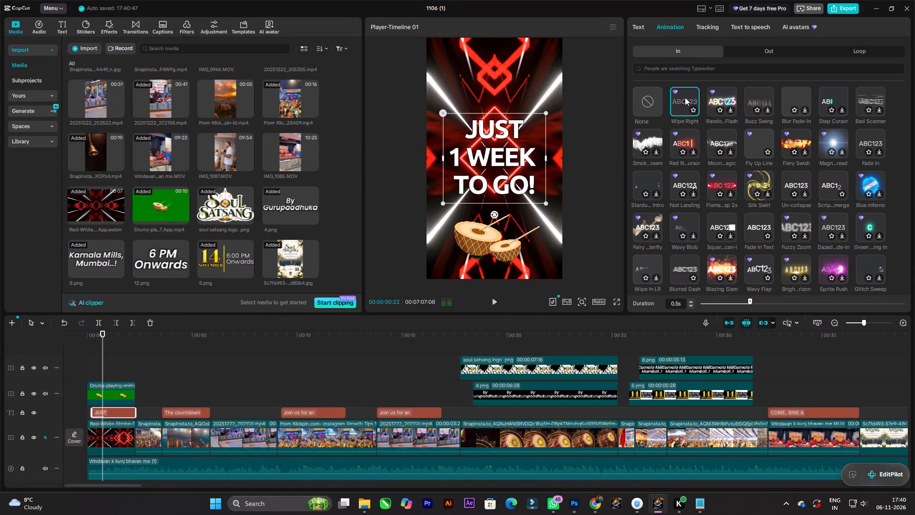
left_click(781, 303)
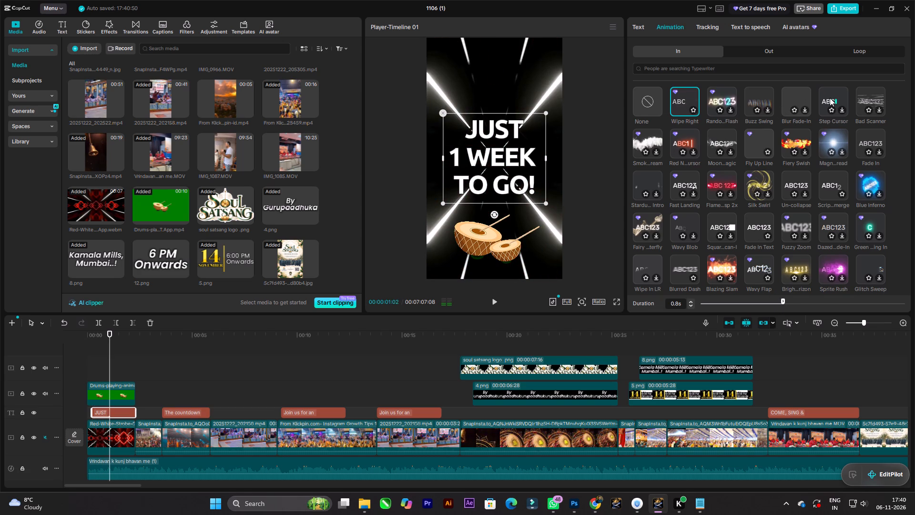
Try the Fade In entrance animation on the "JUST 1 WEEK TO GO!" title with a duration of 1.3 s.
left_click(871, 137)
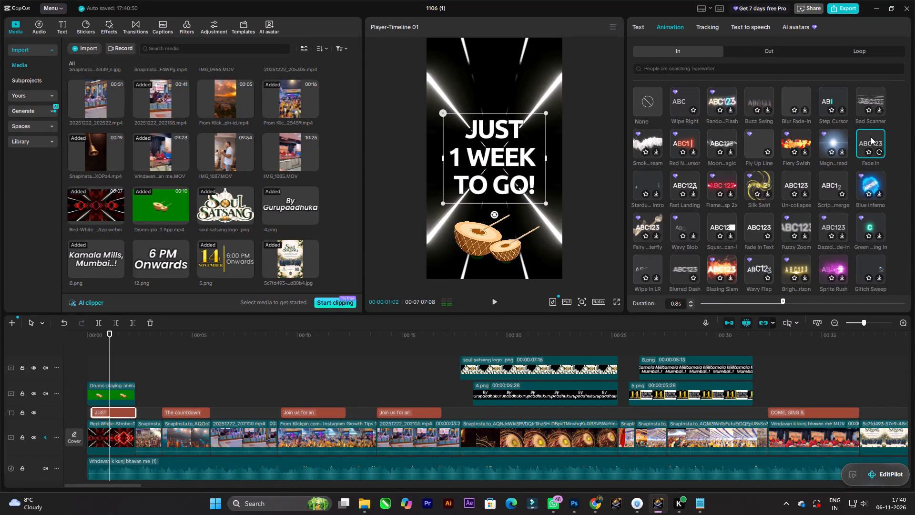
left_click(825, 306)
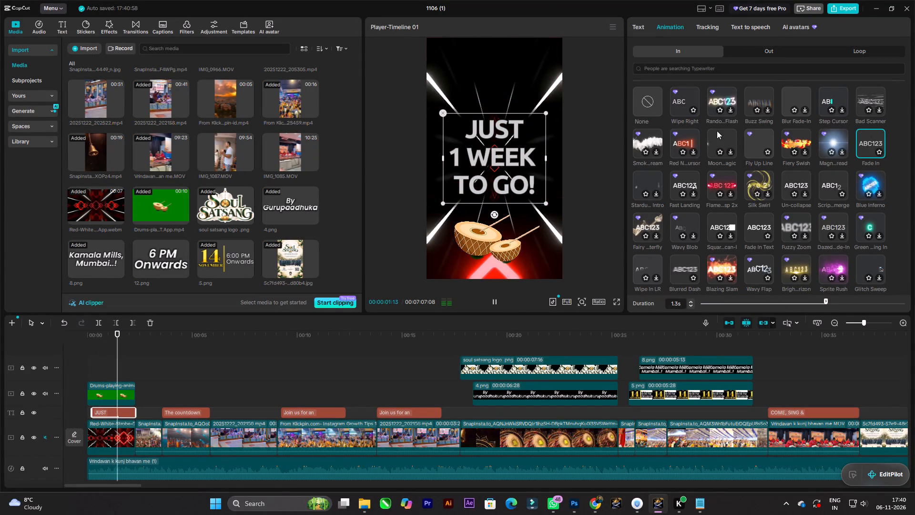
Search the entrance animations for "push up" and apply "Sho... Up" to the "JUST 1 WEEK TO GO!" title with a duration of 0.7 s.
left_click(722, 68)
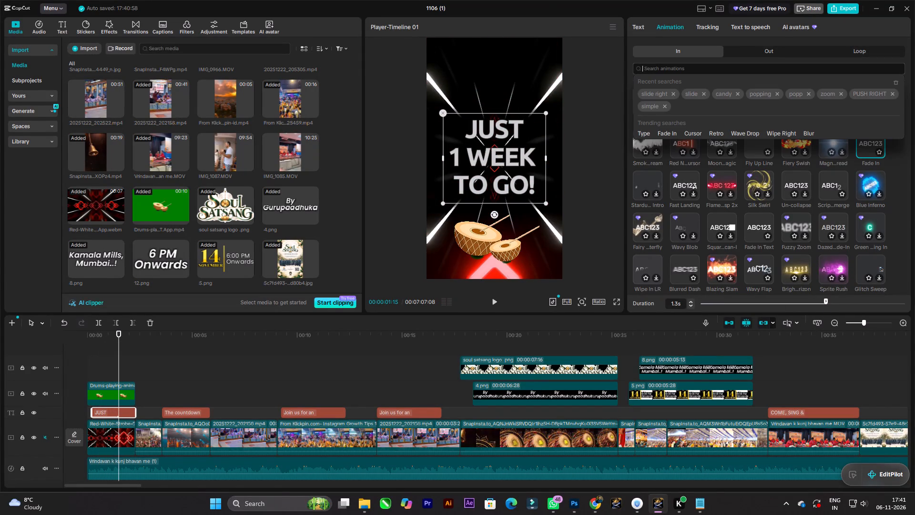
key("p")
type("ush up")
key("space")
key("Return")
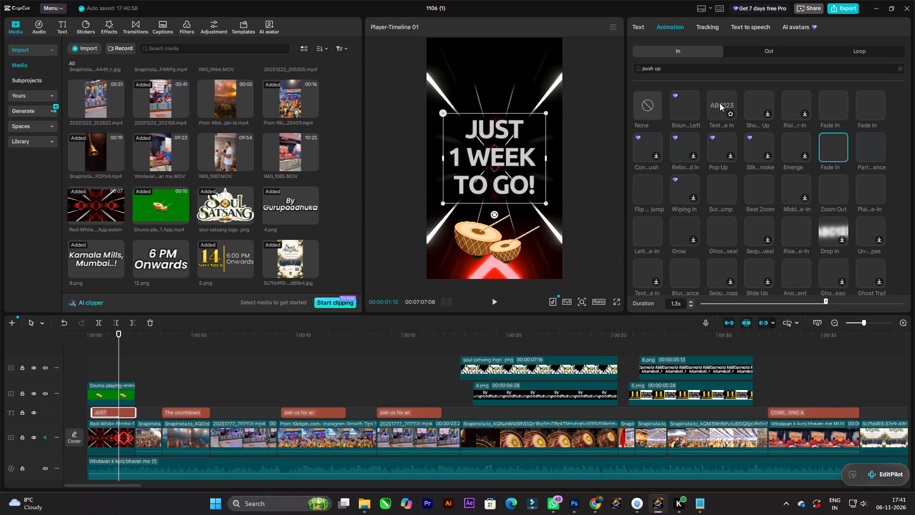
left_click(762, 103)
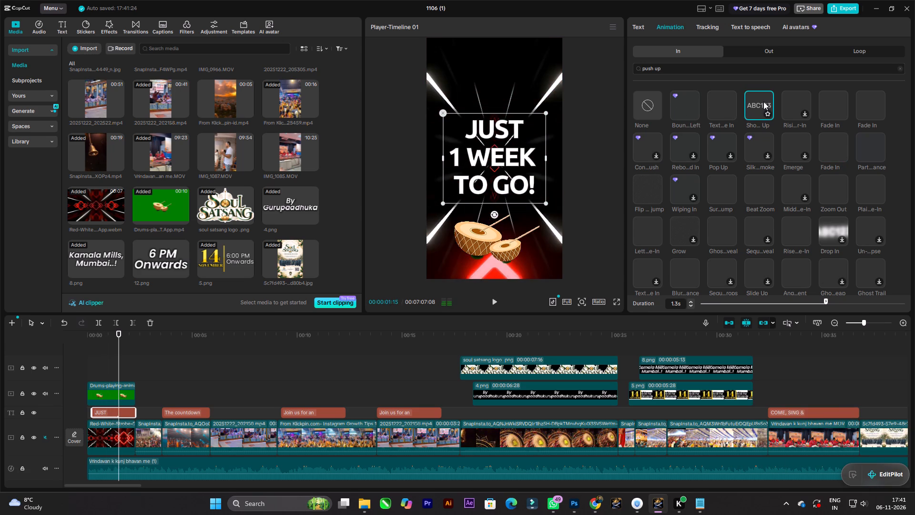
left_click(735, 303)
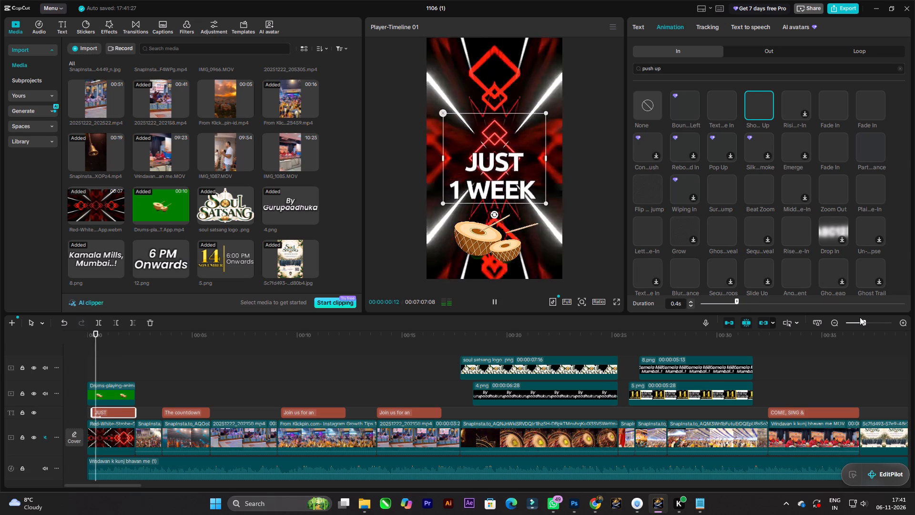
left_click(770, 304)
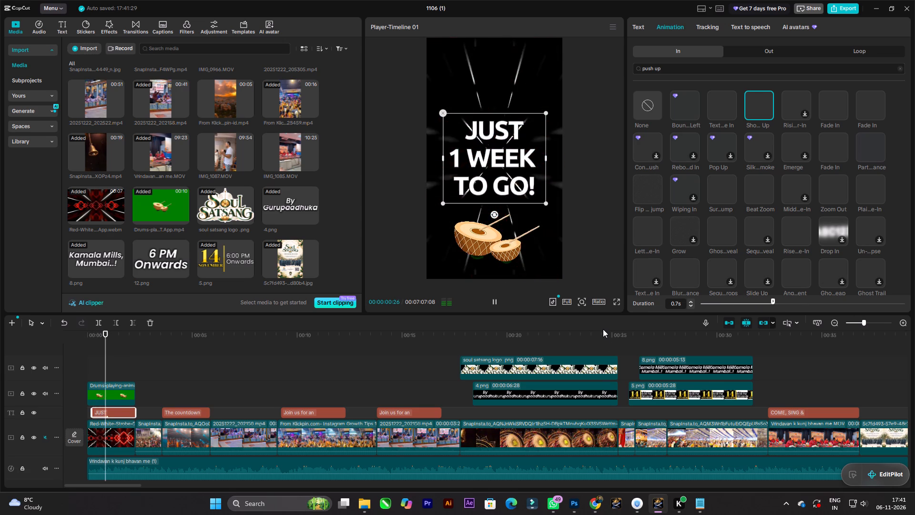
Replay the timeline from the start to check the title's entrance animation and the cut into the crowd clips.
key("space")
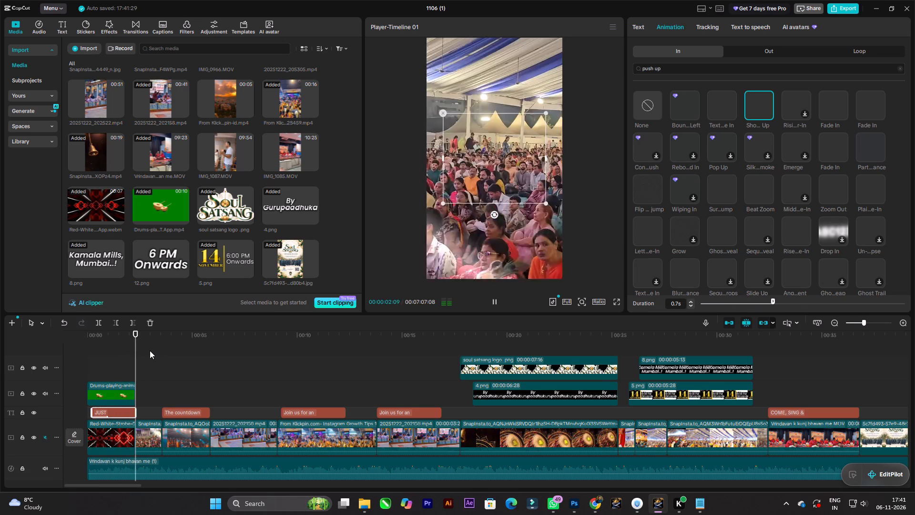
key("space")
left_click_drag(149, 340, 31, 339)
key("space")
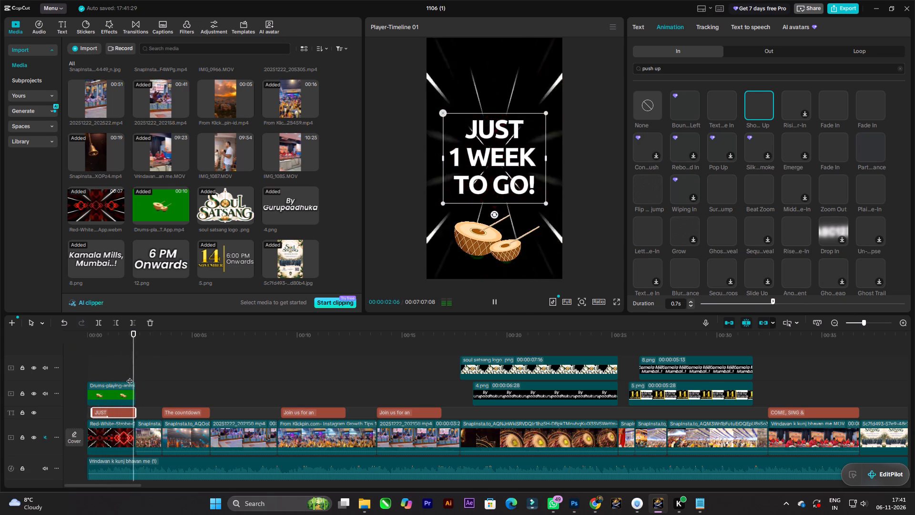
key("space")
Apply the "Risi…r-In" entrance animation to "The countdown has begun!" text with a 0.8 s duration, and play through to the next caption.
key("space")
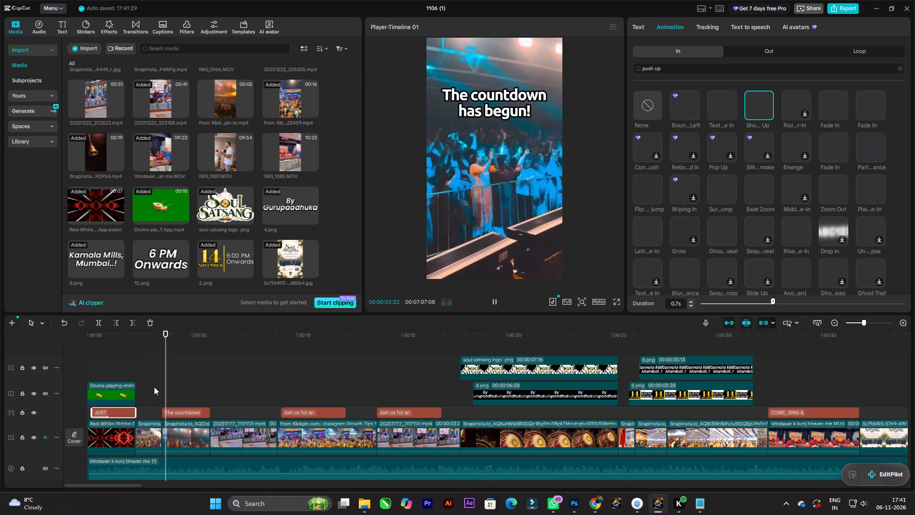
key("space")
left_click(196, 413)
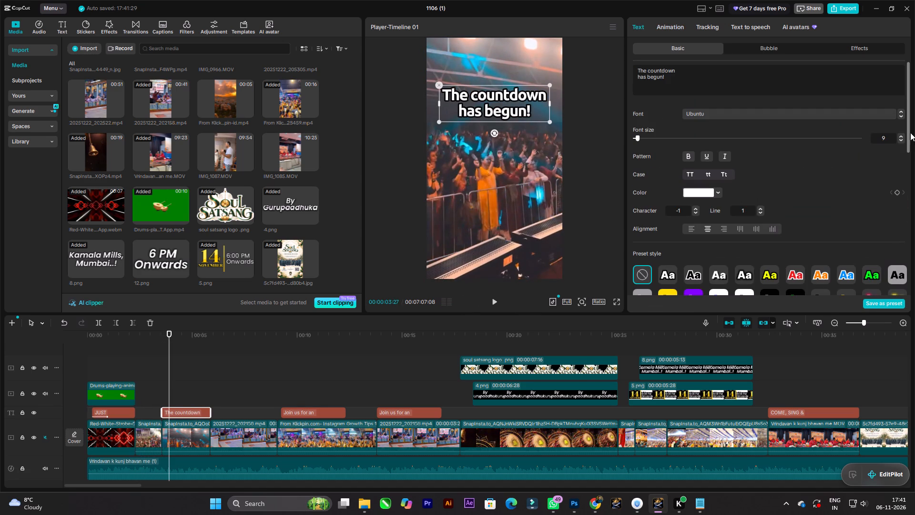
left_click(676, 27)
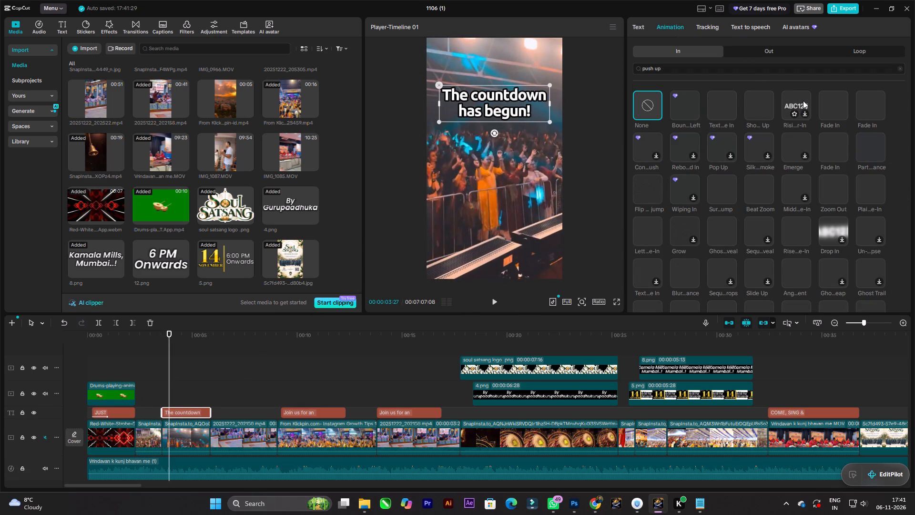
left_click(797, 99)
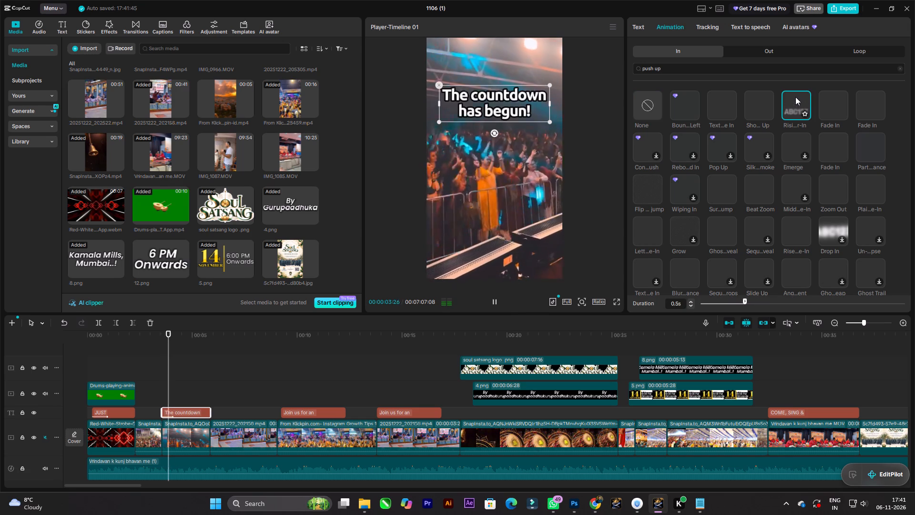
left_click(771, 300)
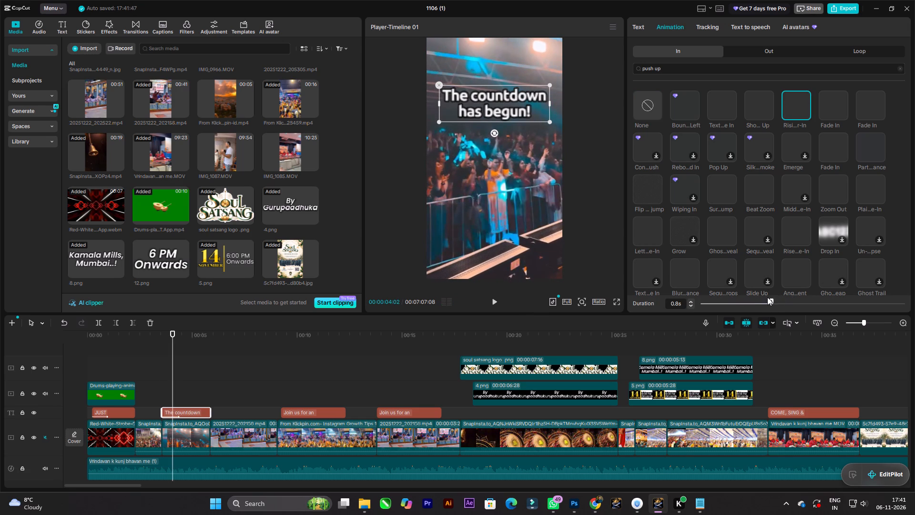
key("space")
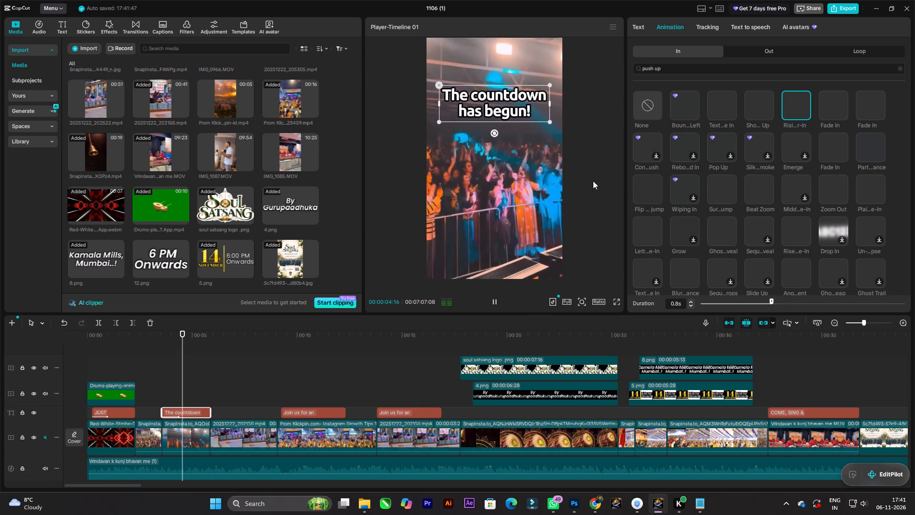
key("space")
left_click_drag(189, 345, 150, 336)
left_click_drag(189, 338, 155, 338)
key("space")
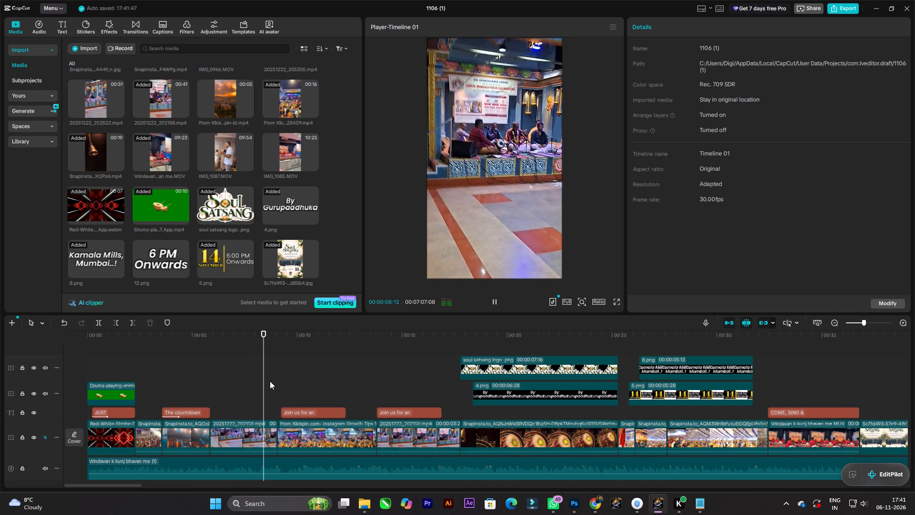
key("space")
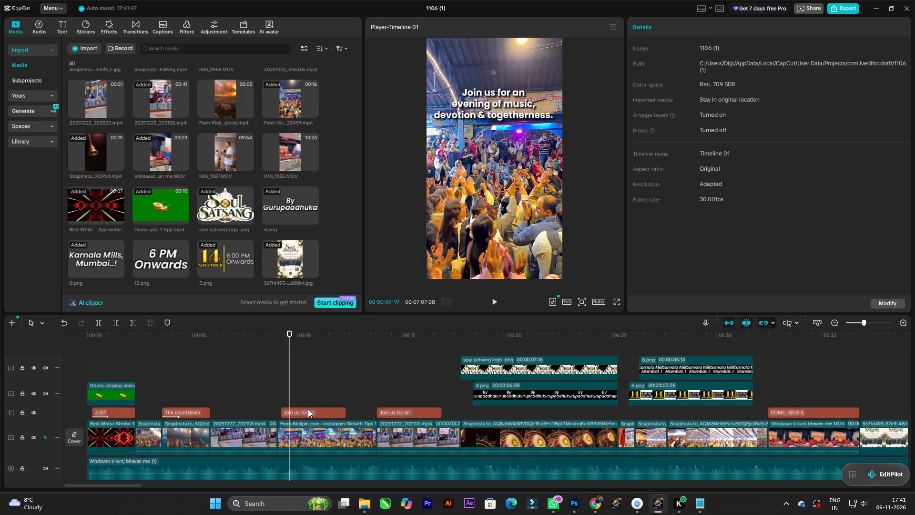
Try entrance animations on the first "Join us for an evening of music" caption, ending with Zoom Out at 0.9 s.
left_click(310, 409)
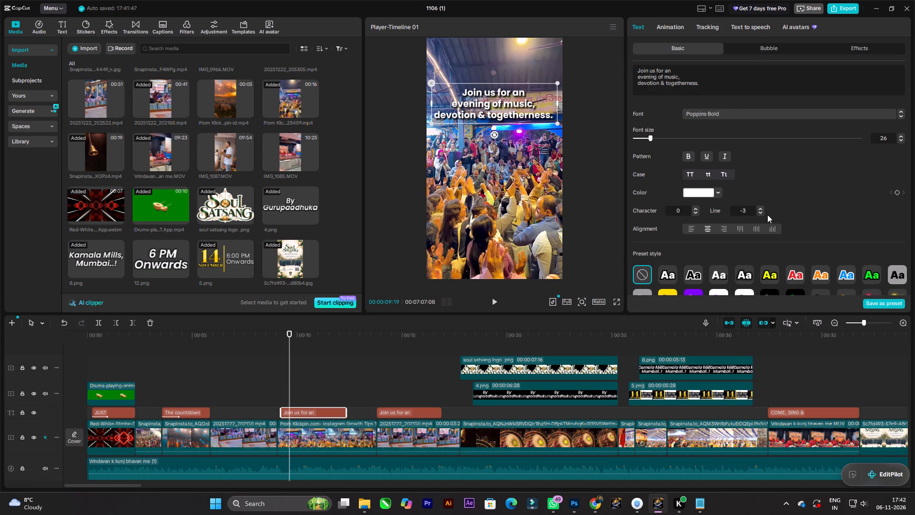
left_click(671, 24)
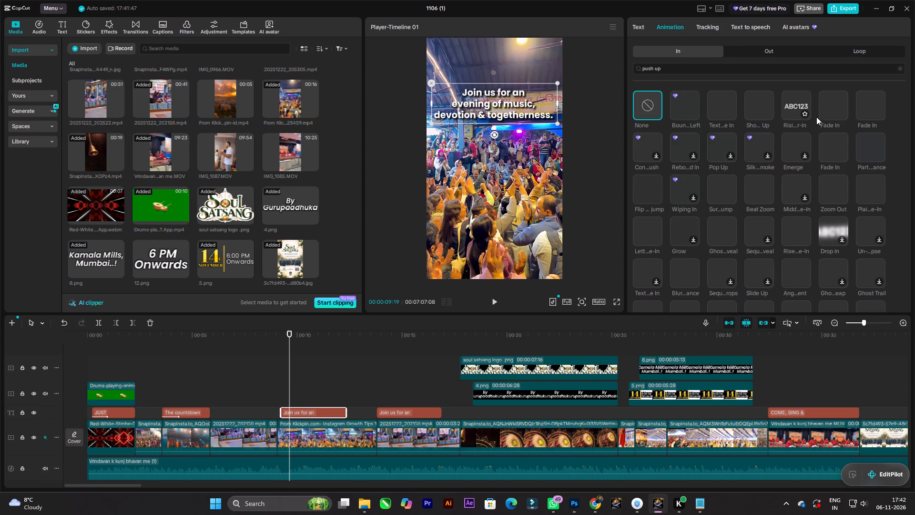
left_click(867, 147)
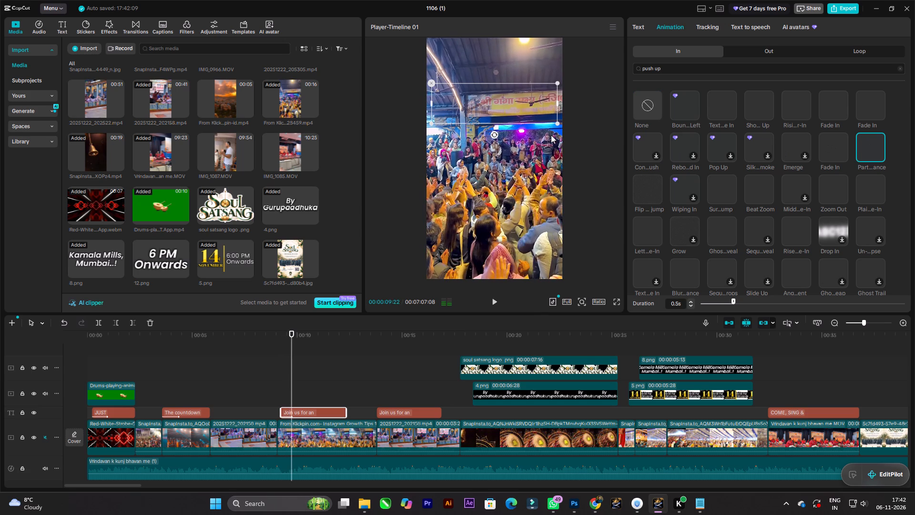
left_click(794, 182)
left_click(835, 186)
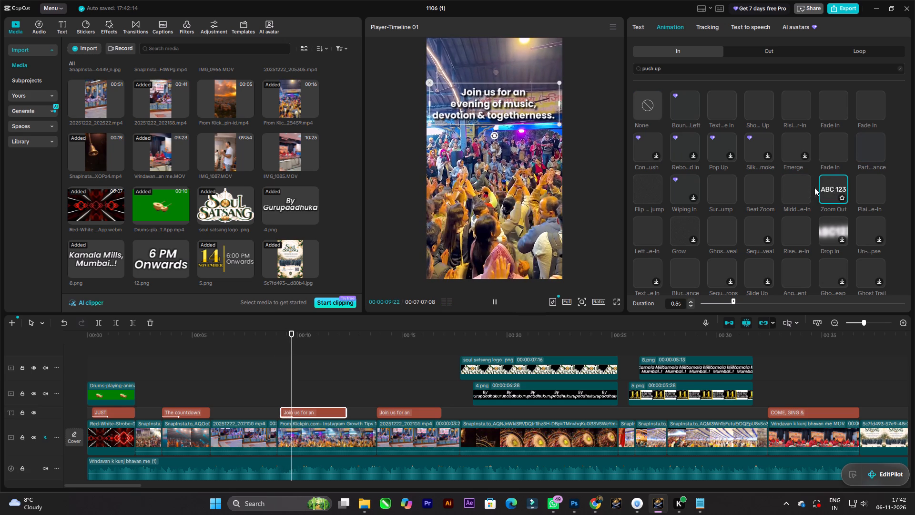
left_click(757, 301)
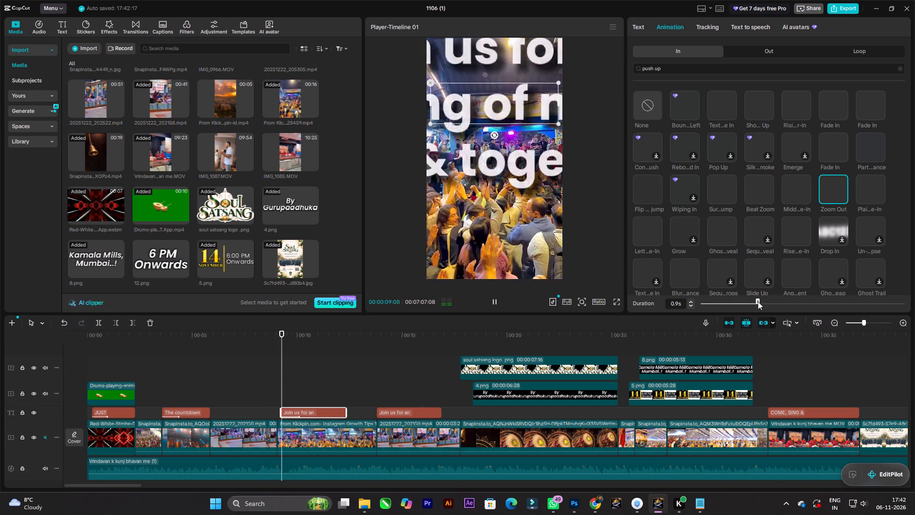
Apply the "Ghos…veal" entrance animation to the first "Join us for an evening of music" caption at 1.6 s and preview the caption.
left_click(719, 227)
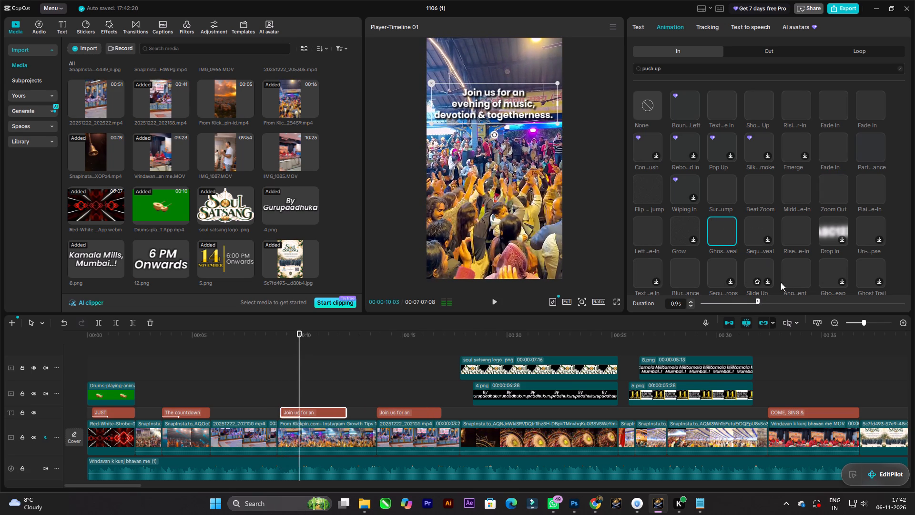
left_click(803, 303)
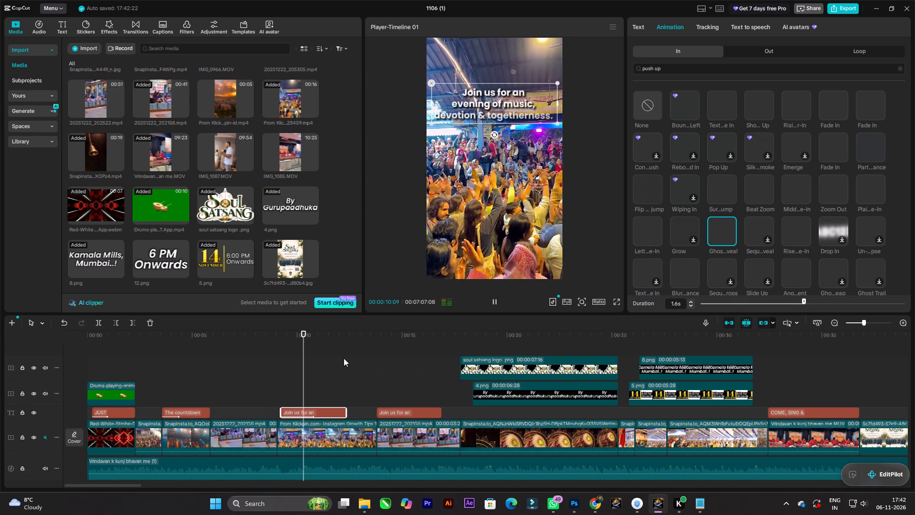
left_click(325, 355)
left_click_drag(326, 355, 264, 351)
key("space")
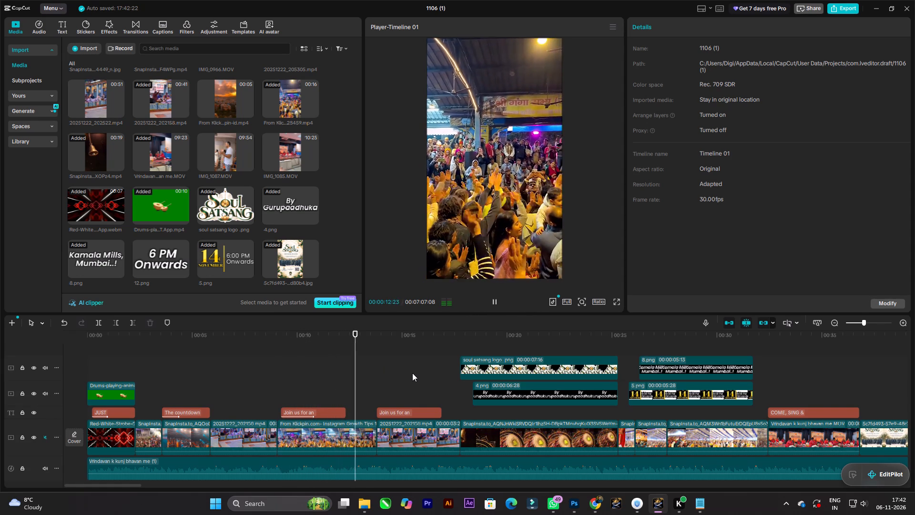
key("space")
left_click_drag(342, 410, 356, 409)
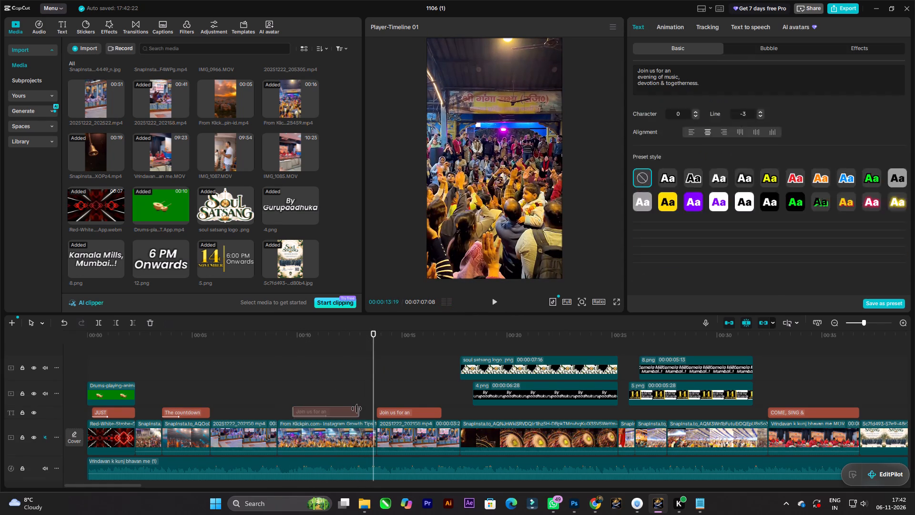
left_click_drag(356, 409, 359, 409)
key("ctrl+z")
Extend the end of the first "Join us for an" caption to about 00:00:13:10 and play through to the following caption.
left_click_drag(346, 410, 359, 409)
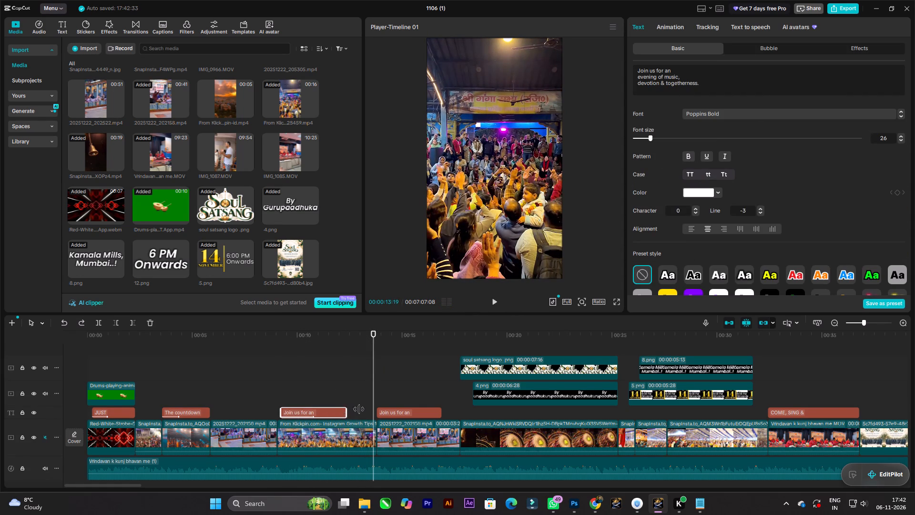
left_click_drag(359, 409, 366, 409)
left_click_drag(374, 390, 278, 388)
key("space")
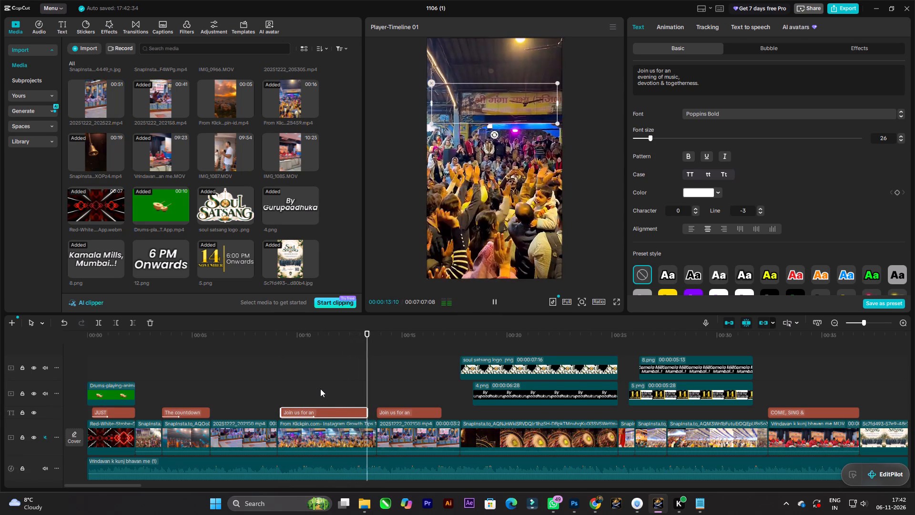
key("space")
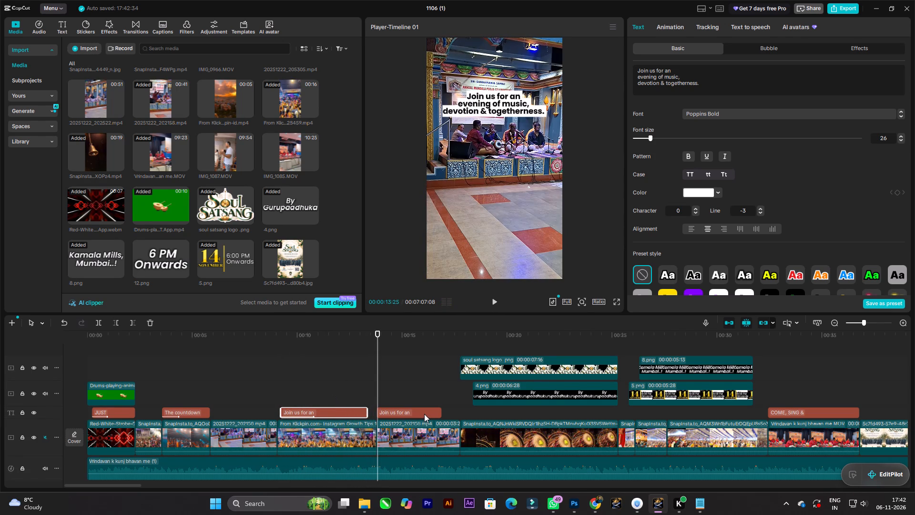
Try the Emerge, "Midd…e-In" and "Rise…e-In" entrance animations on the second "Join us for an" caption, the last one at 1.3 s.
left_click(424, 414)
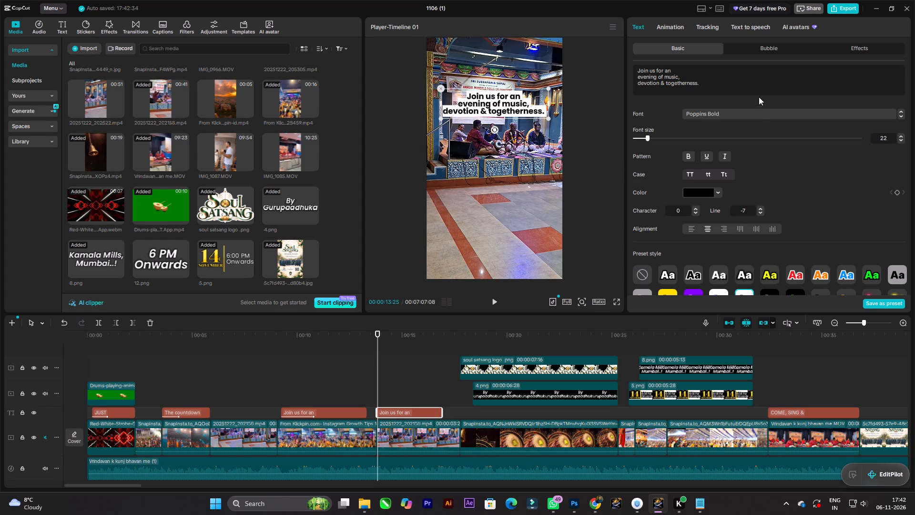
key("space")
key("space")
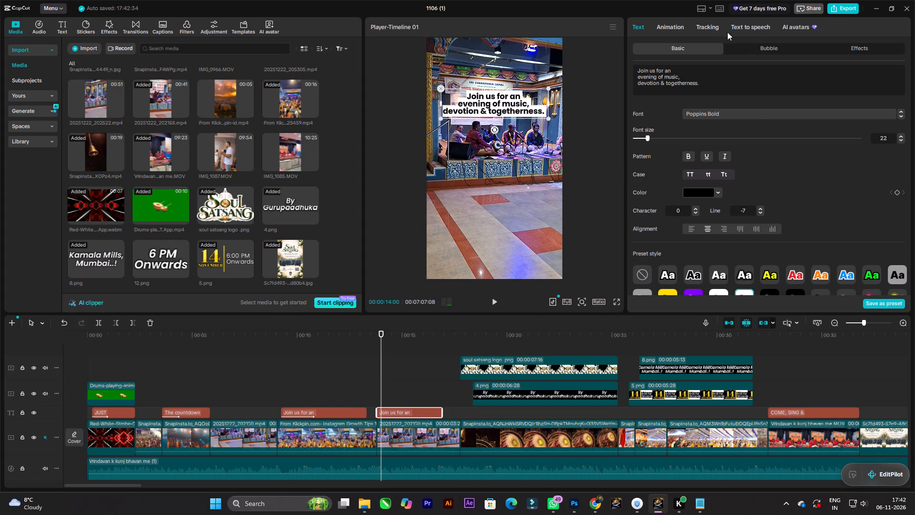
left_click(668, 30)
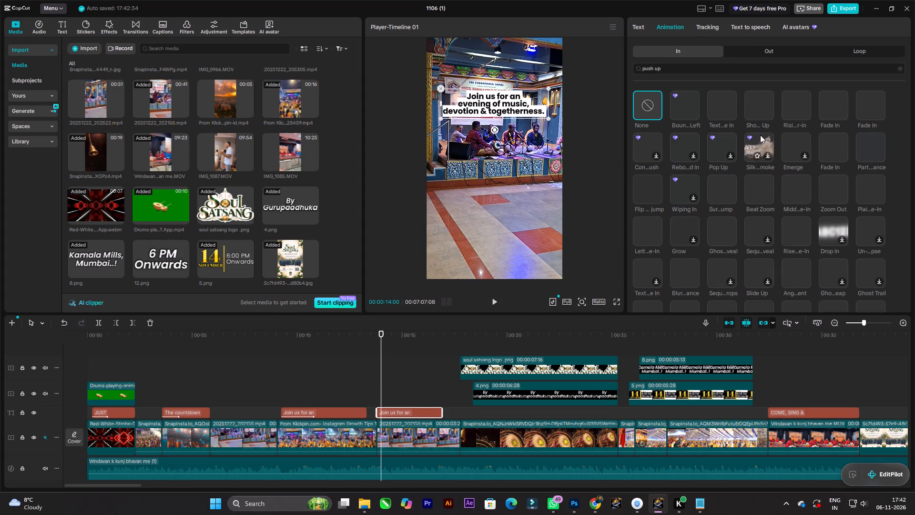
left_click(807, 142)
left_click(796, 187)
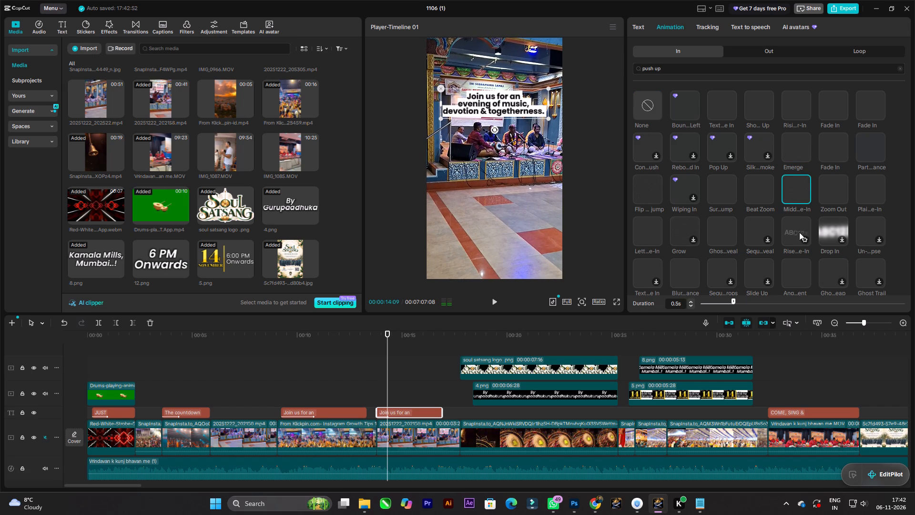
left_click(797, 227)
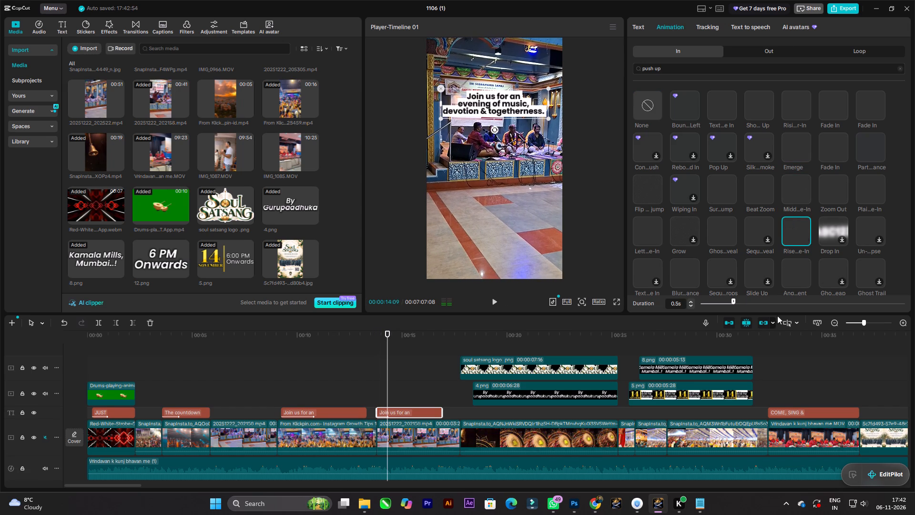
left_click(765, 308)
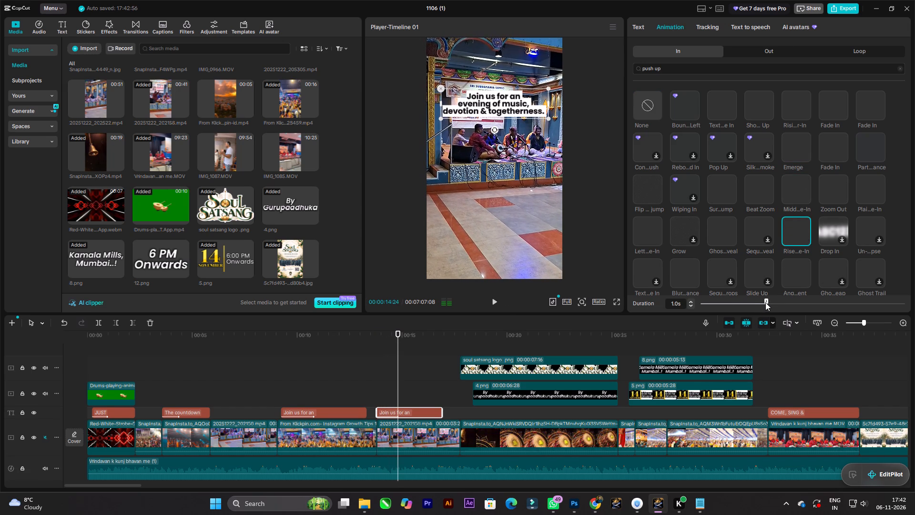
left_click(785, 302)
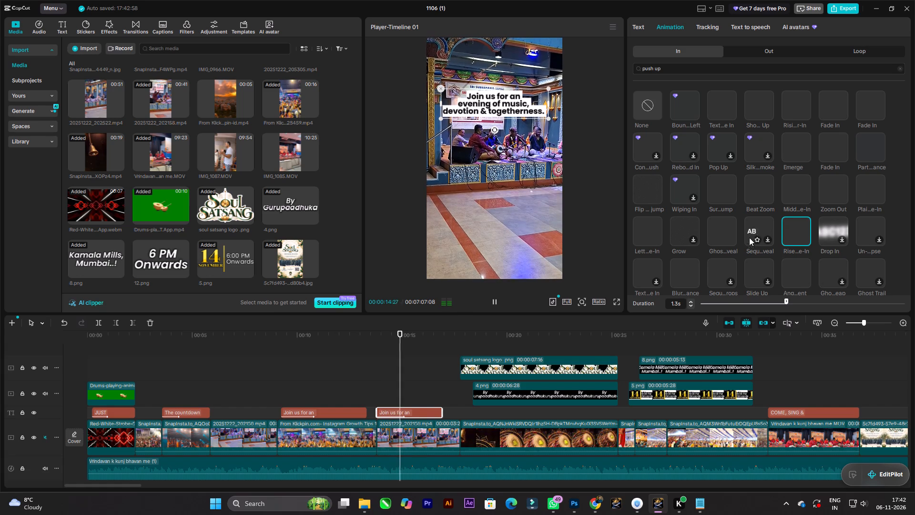
Try the Slide Up and "Ang…ent" entrance animations on the second "Join us for an" caption, set the duration to 1.7 s, and preview it.
left_click(753, 264)
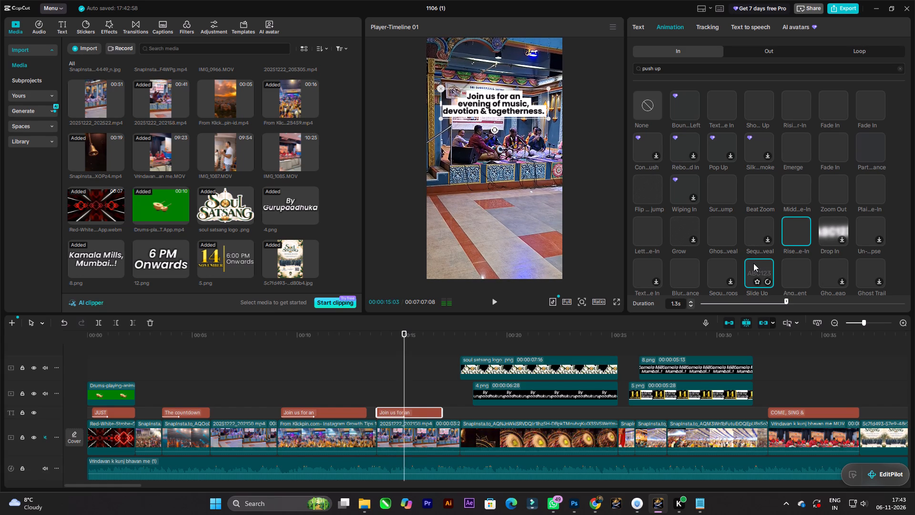
left_click(794, 266)
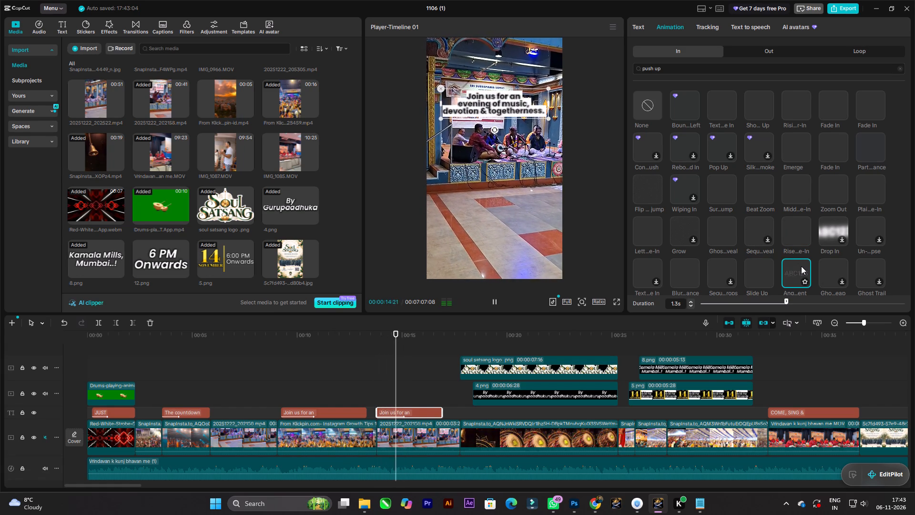
left_click(812, 305)
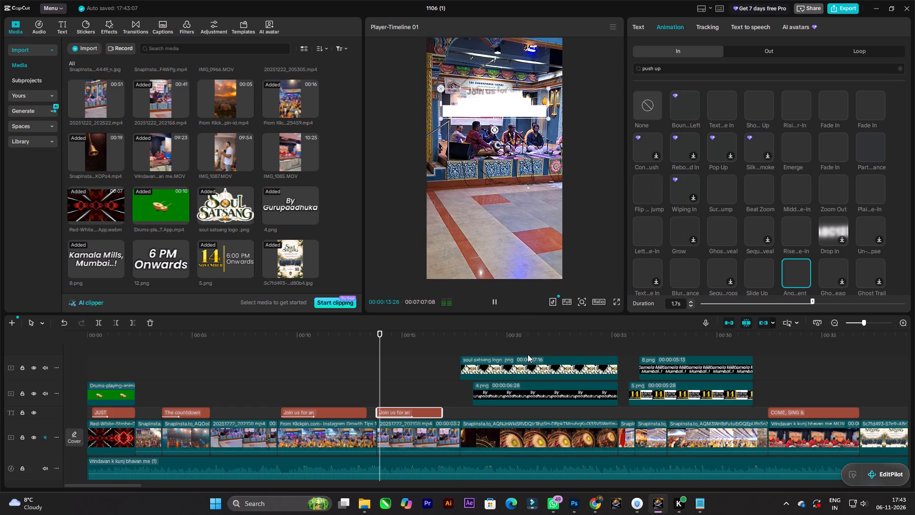
left_click(407, 360)
left_click_drag(410, 360, 386, 361)
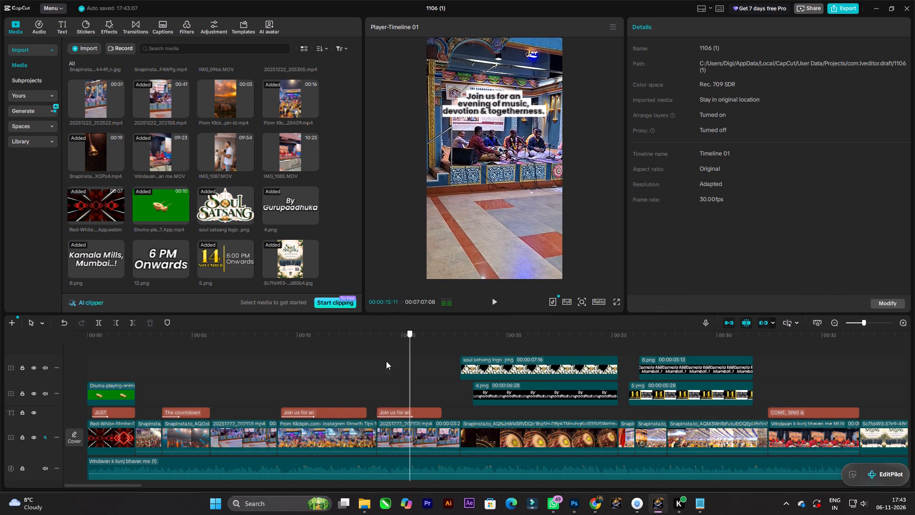
left_click_drag(386, 361, 363, 361)
key("space")
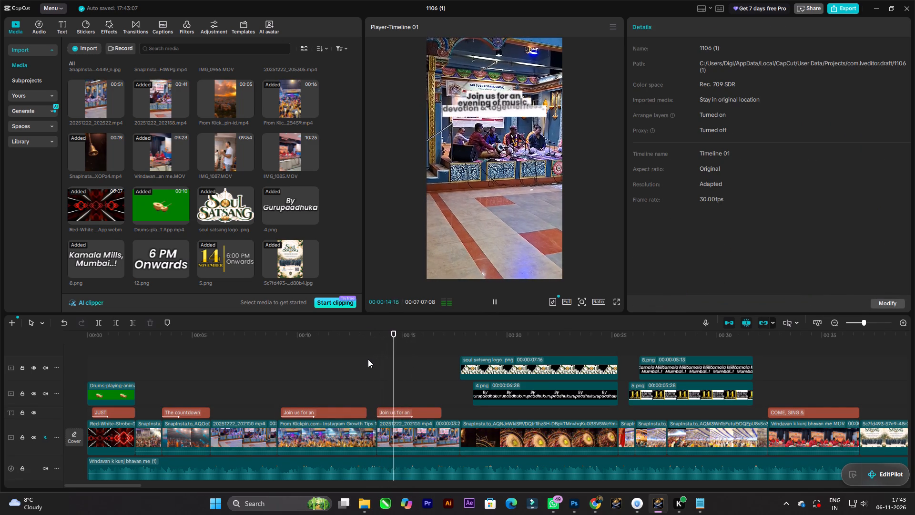
key("space")
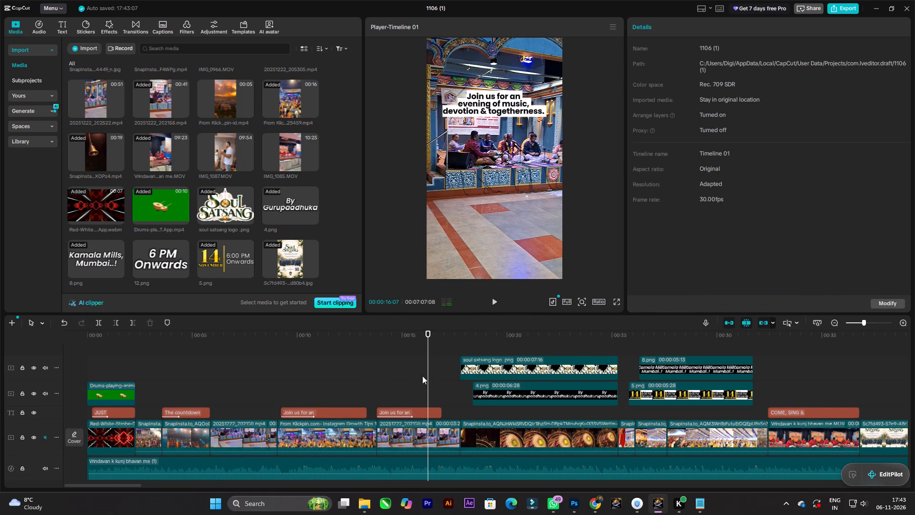
Apply the "Sho… Up" entrance animation to the second "Join us for an" caption and play through to the Soul Satsang logo.
left_click(396, 412)
left_click(682, 28)
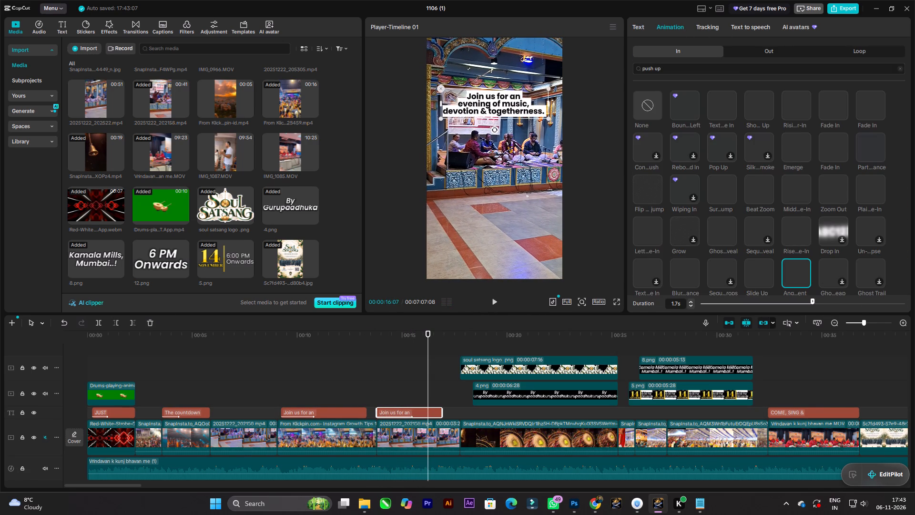
left_click(758, 97)
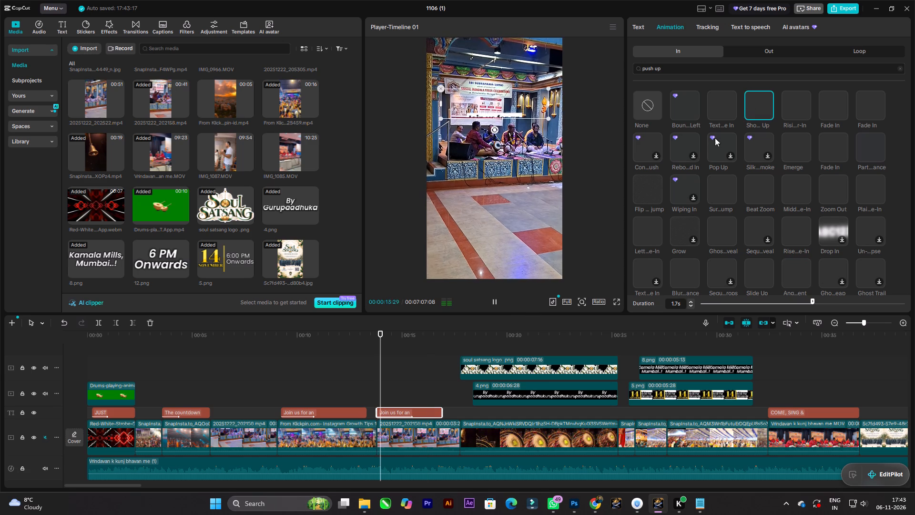
key("space")
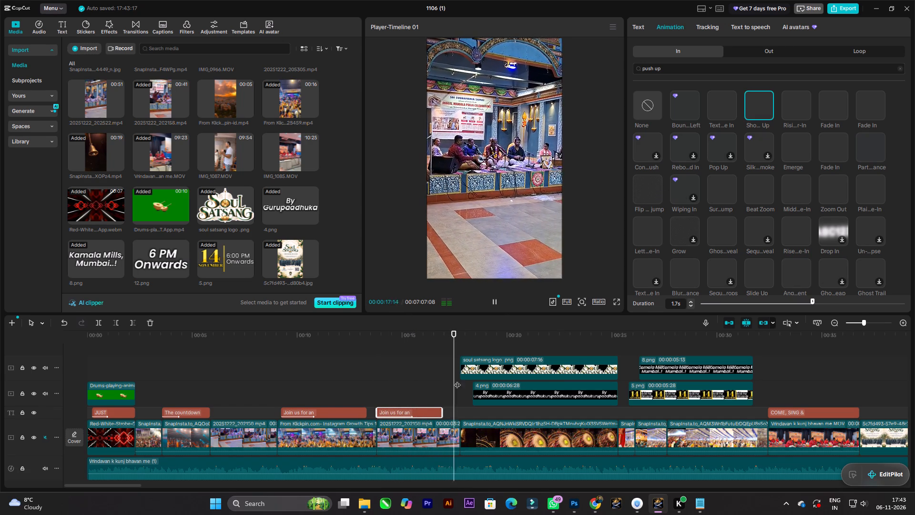
key("space")
Apply the Zoom 1 combo animation to the Soul Satsang logo clip and preview it from before the logo's start.
left_click(494, 369)
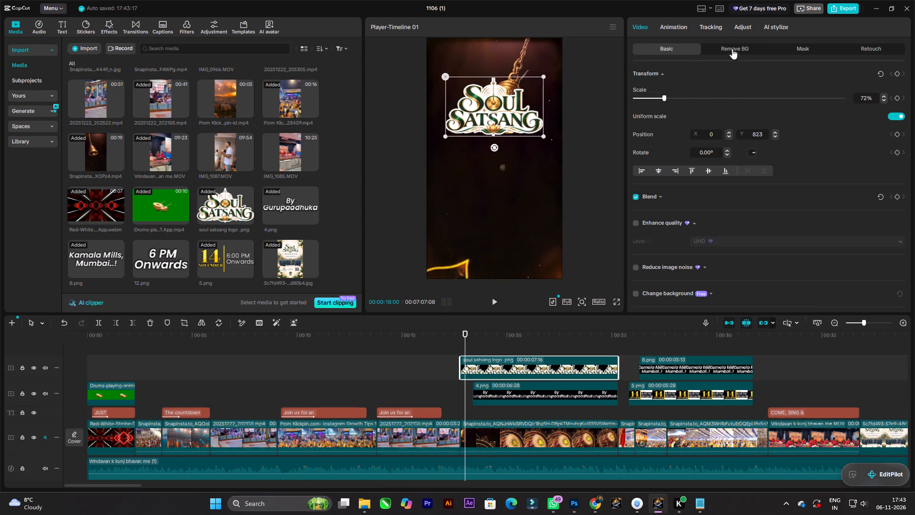
left_click(681, 33)
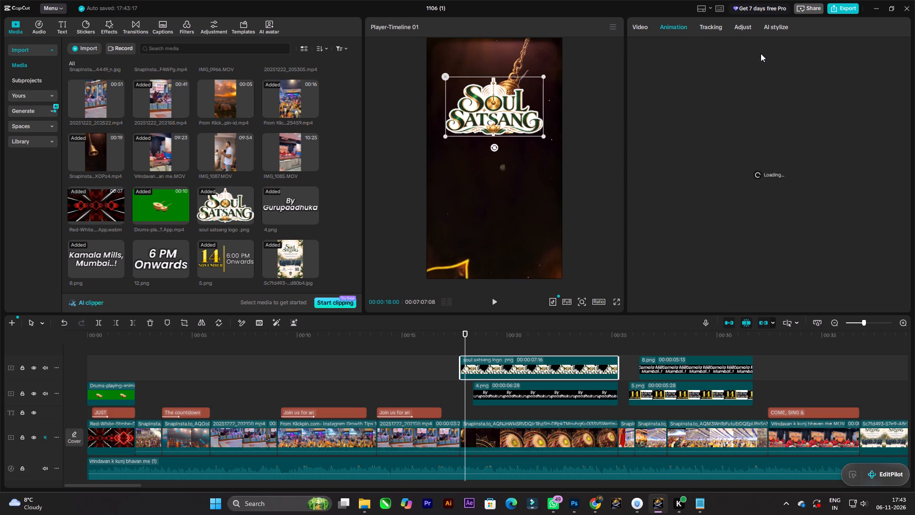
left_click(863, 43)
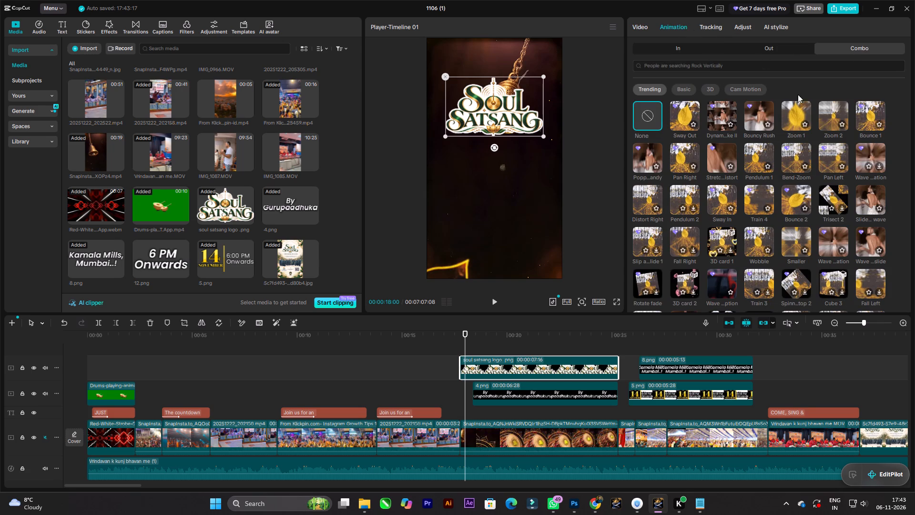
left_click(800, 118)
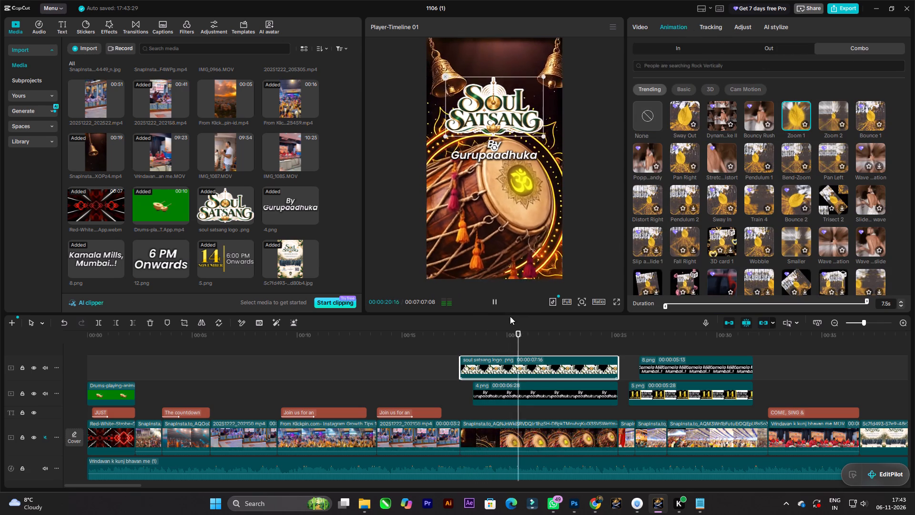
key("space")
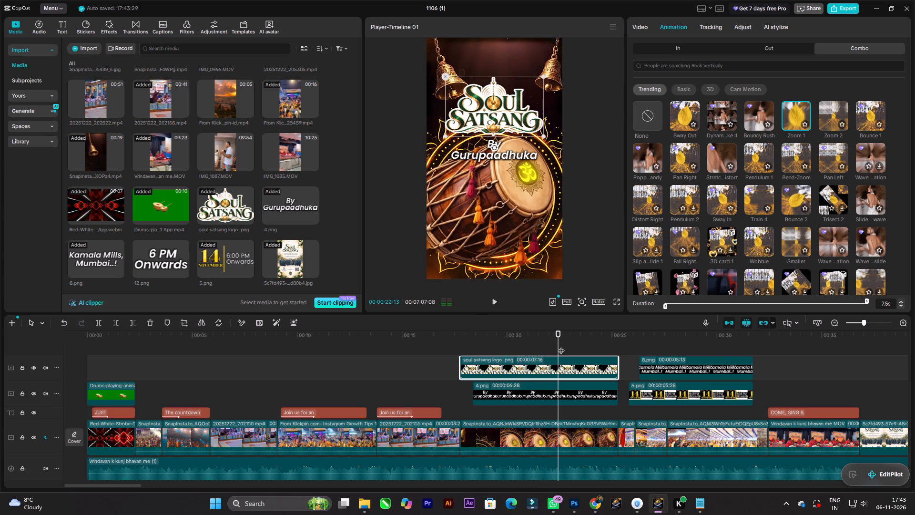
left_click_drag(557, 334, 457, 331)
key("space")
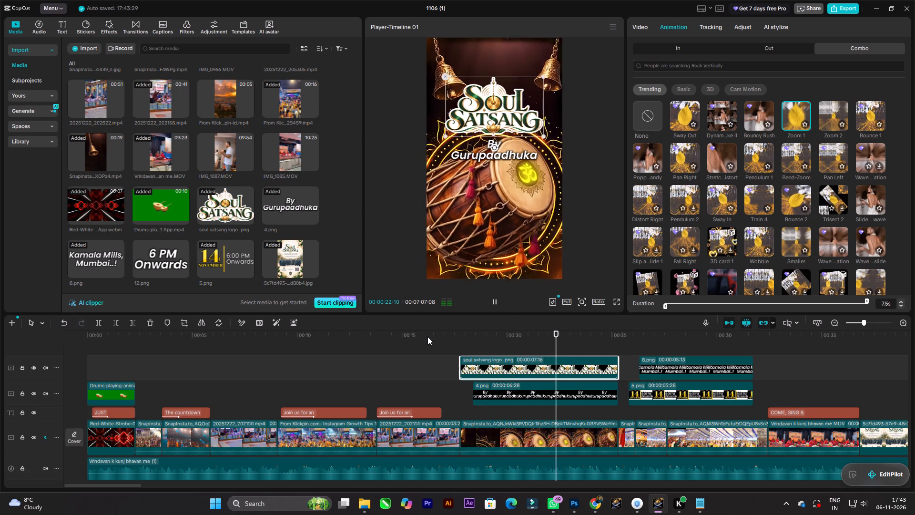
key("space")
key("space")
key("space")
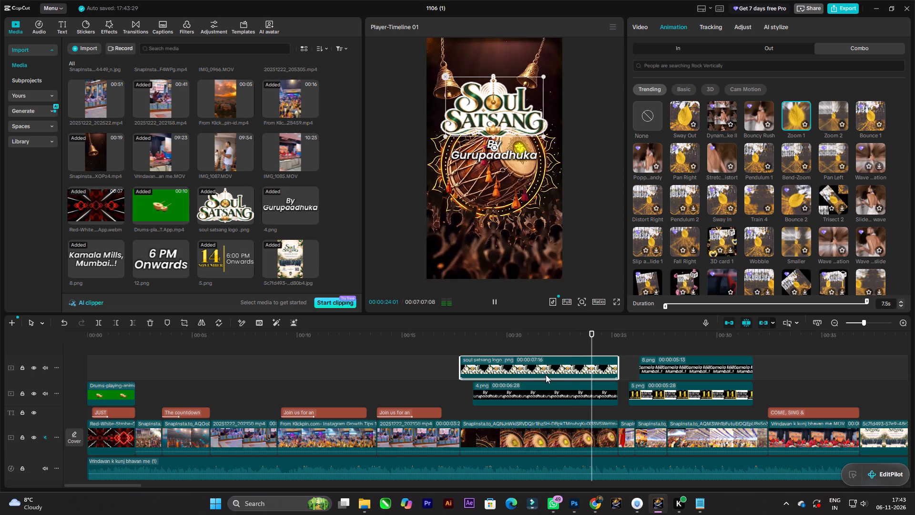
Try combo animations on the "By Gurupaadhuka" image clip, ending with Pendulum 1, and play it through to the date graphic.
left_click(547, 389)
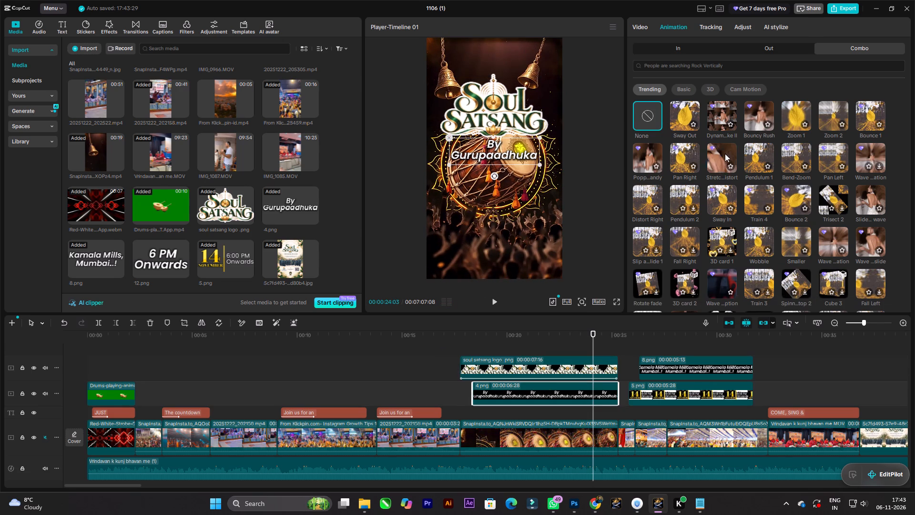
left_click(724, 154)
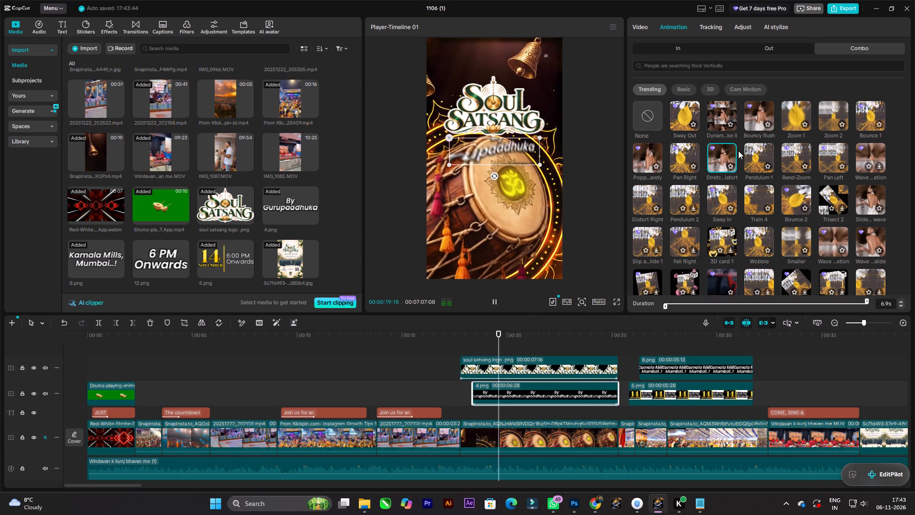
left_click(763, 156)
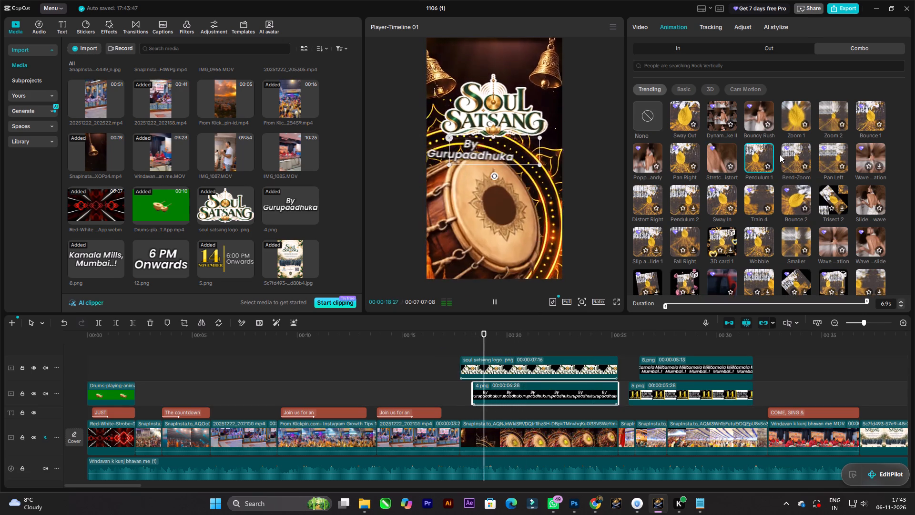
key("space")
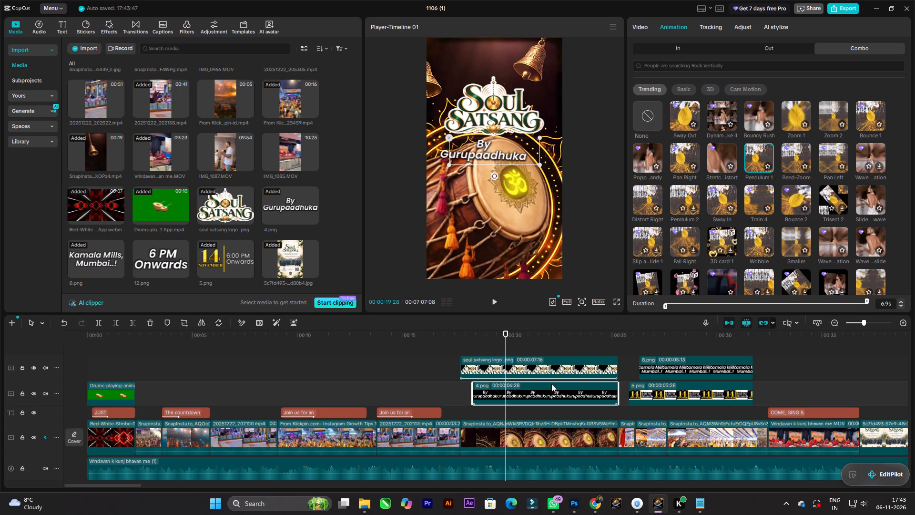
left_click_drag(507, 333, 451, 331)
key("space")
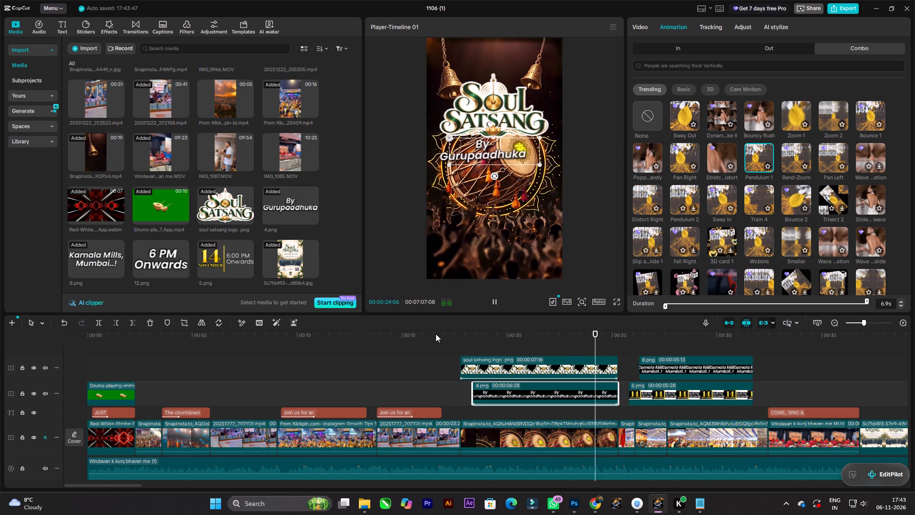
key("space")
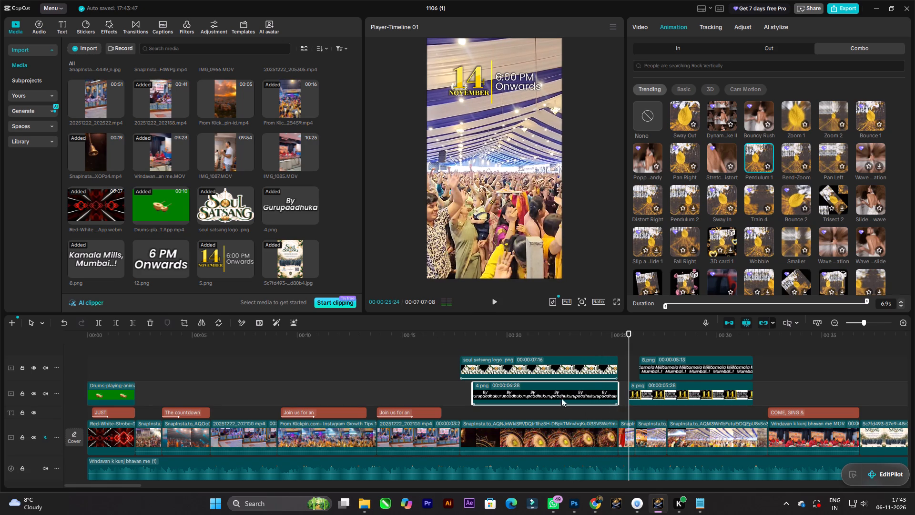
Nudge the "By Gurupaadhuka" image slightly right and down under the logo in the frame, and replay the logo section.
left_click_drag(629, 338, 580, 333)
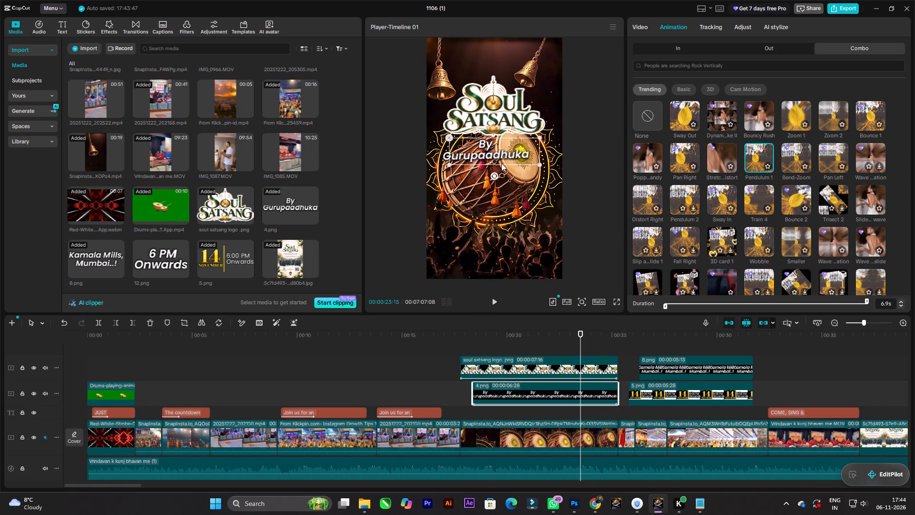
left_click_drag(495, 158, 499, 161)
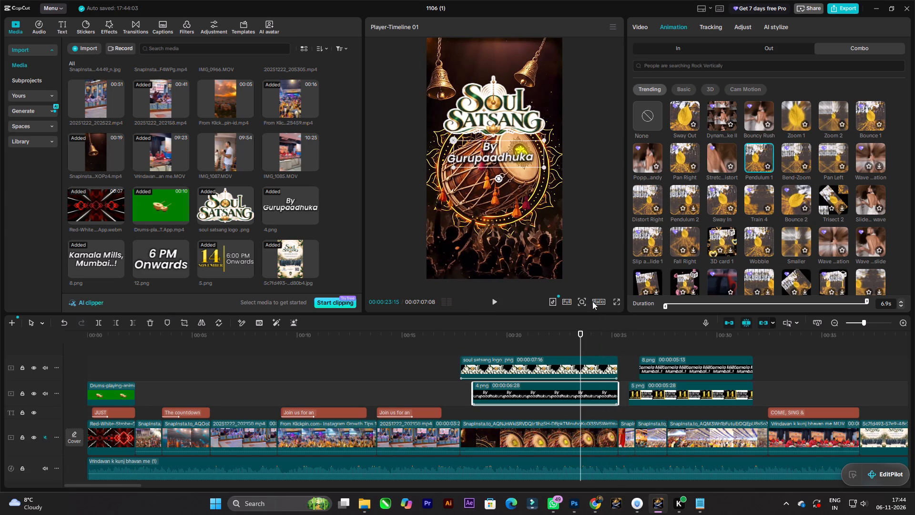
left_click_drag(581, 337, 411, 326)
key("space")
key("space")
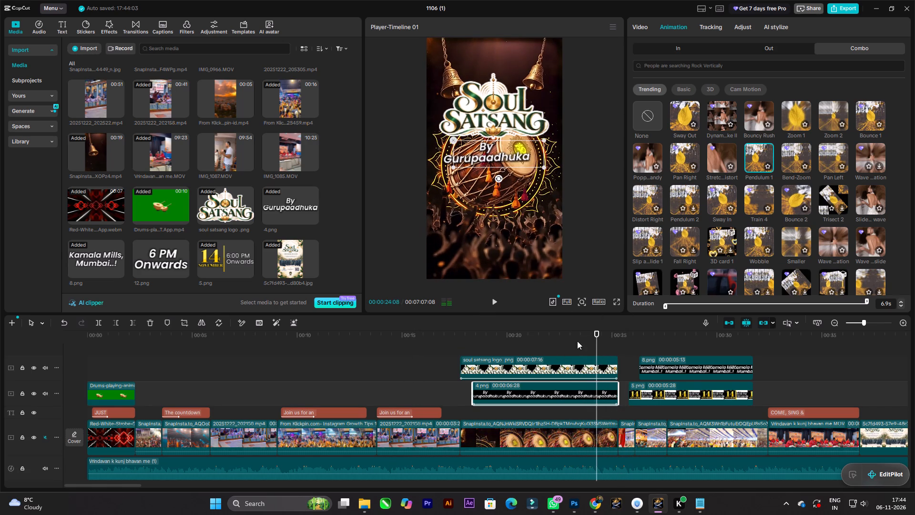
left_click_drag(599, 336, 436, 310)
key("space")
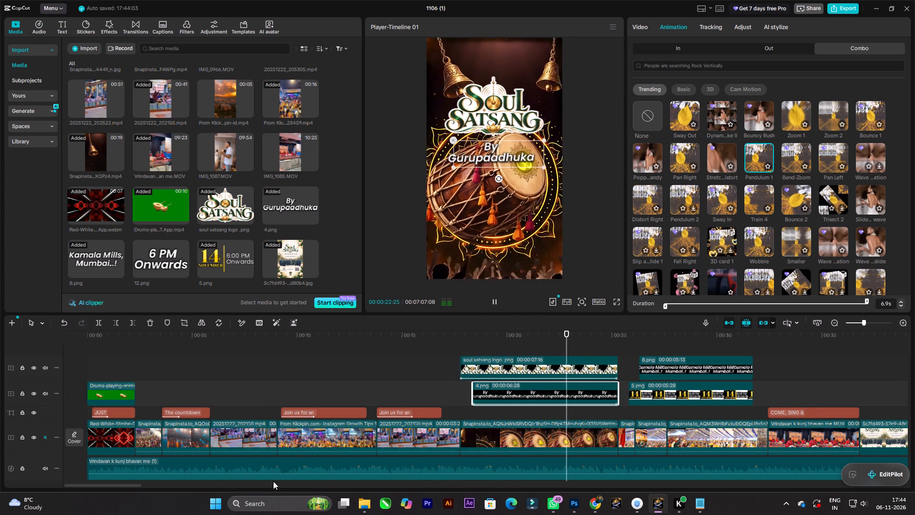
key("space")
left_click_drag(132, 485, 152, 486)
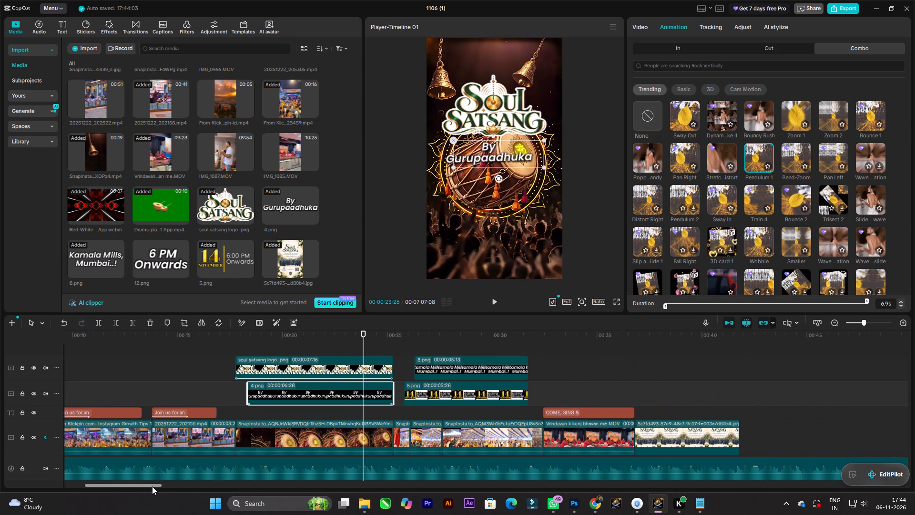
Play the logo section through to the start of the "14 November" date graphic.
key("space")
key("space")
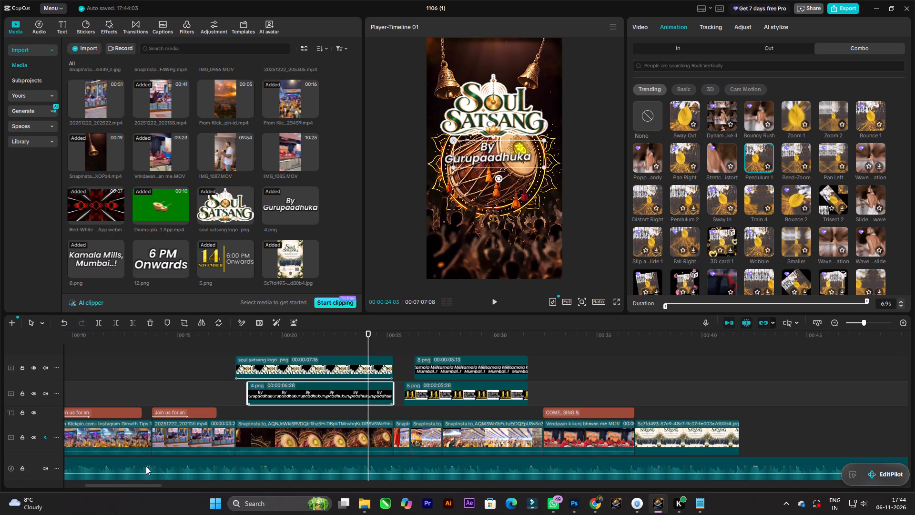
key("space")
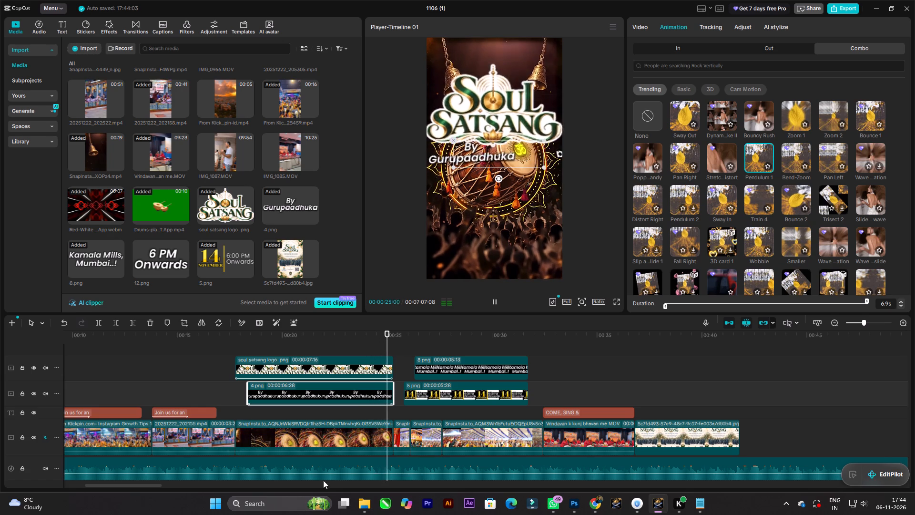
key("space")
key("space")
key("space")
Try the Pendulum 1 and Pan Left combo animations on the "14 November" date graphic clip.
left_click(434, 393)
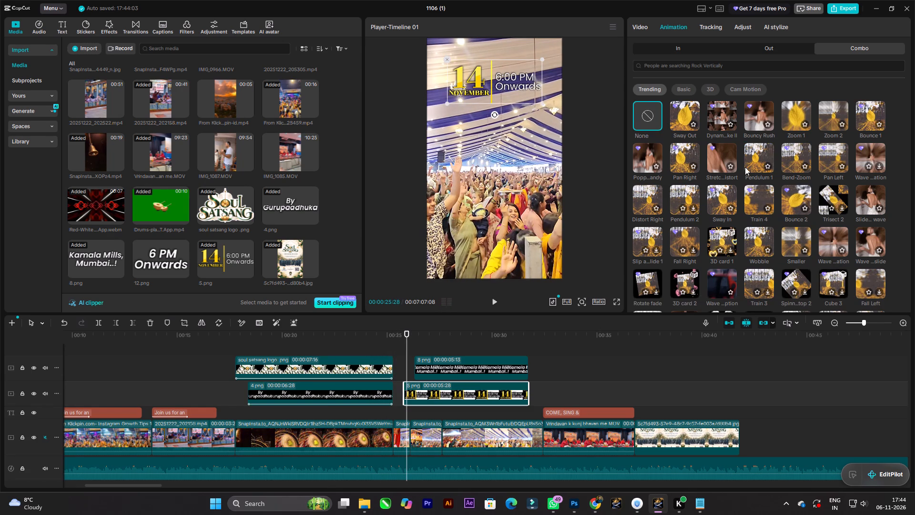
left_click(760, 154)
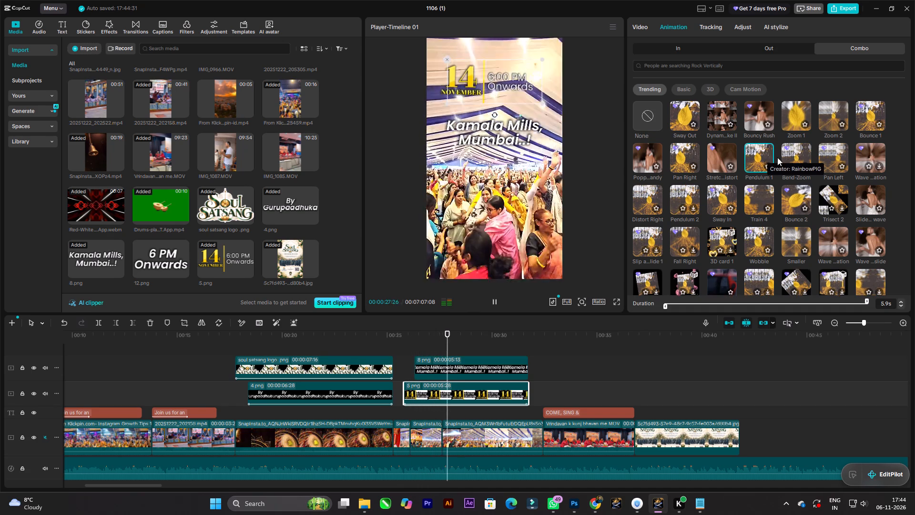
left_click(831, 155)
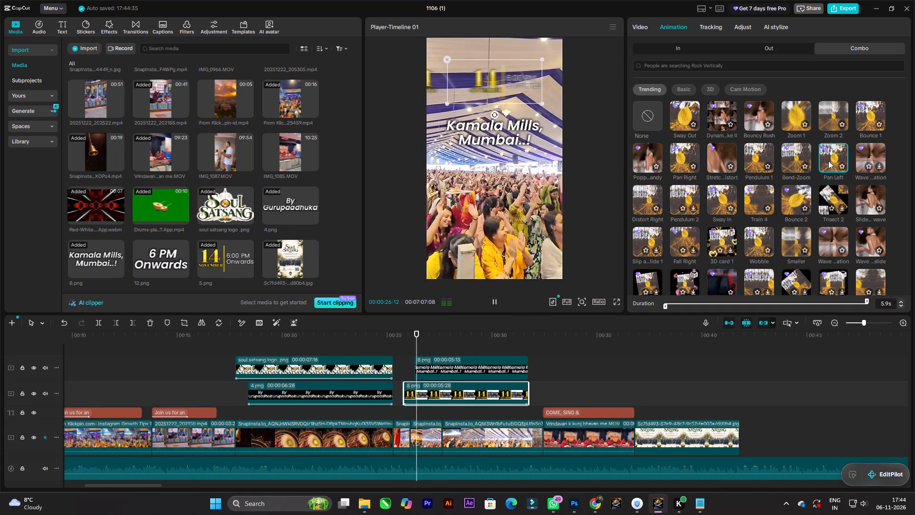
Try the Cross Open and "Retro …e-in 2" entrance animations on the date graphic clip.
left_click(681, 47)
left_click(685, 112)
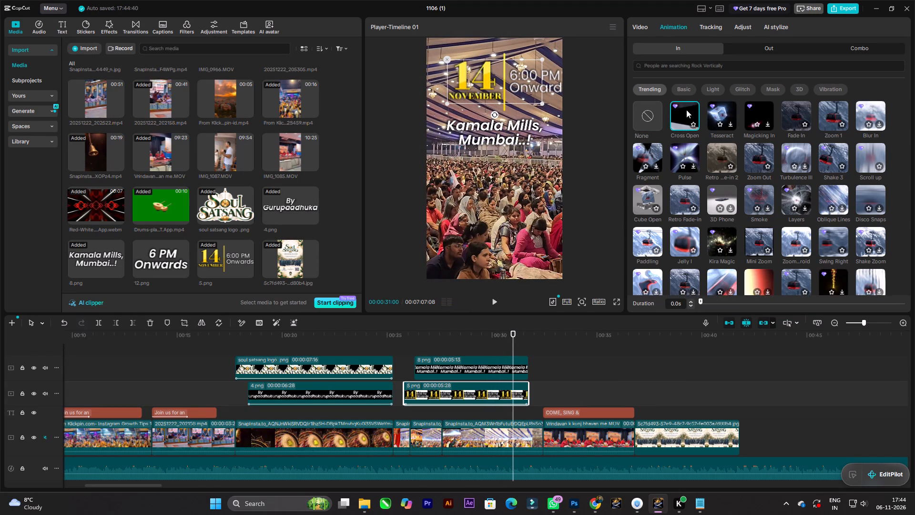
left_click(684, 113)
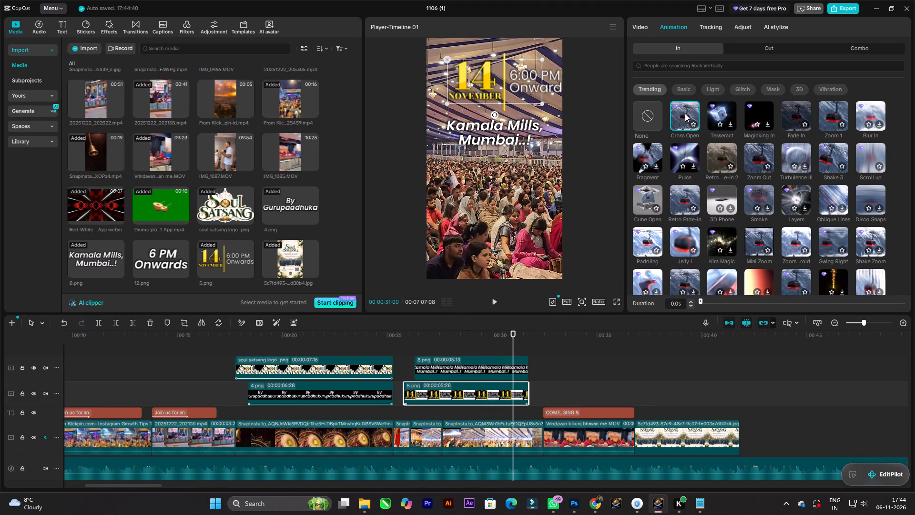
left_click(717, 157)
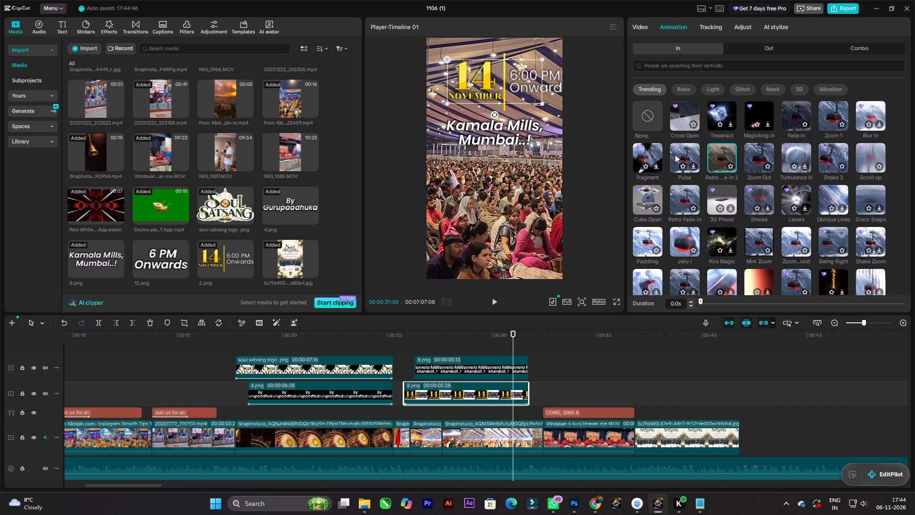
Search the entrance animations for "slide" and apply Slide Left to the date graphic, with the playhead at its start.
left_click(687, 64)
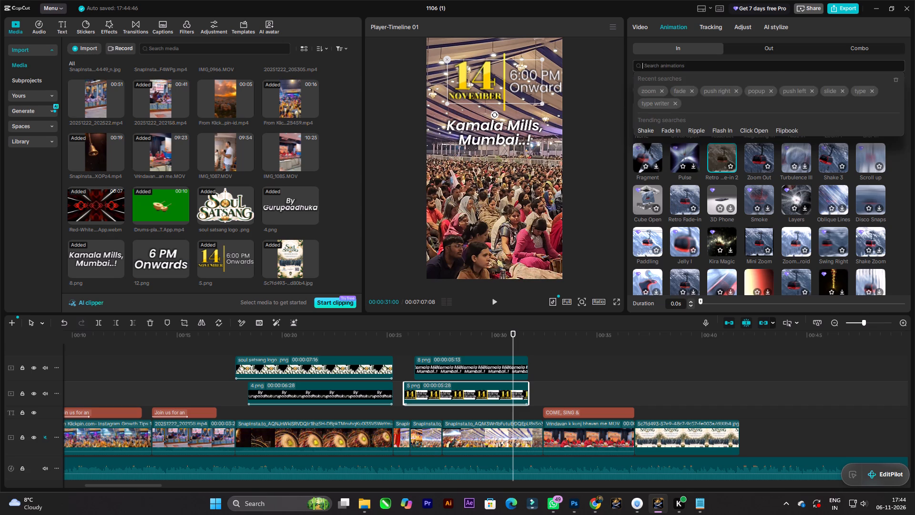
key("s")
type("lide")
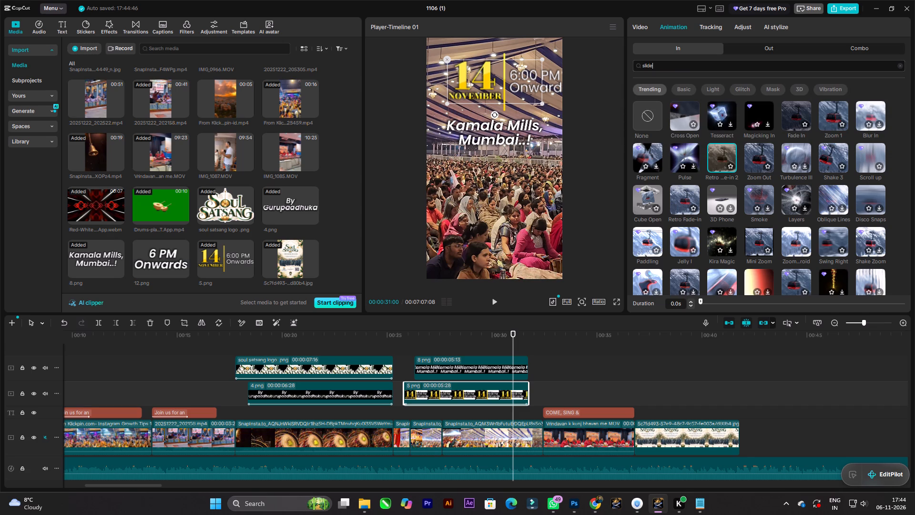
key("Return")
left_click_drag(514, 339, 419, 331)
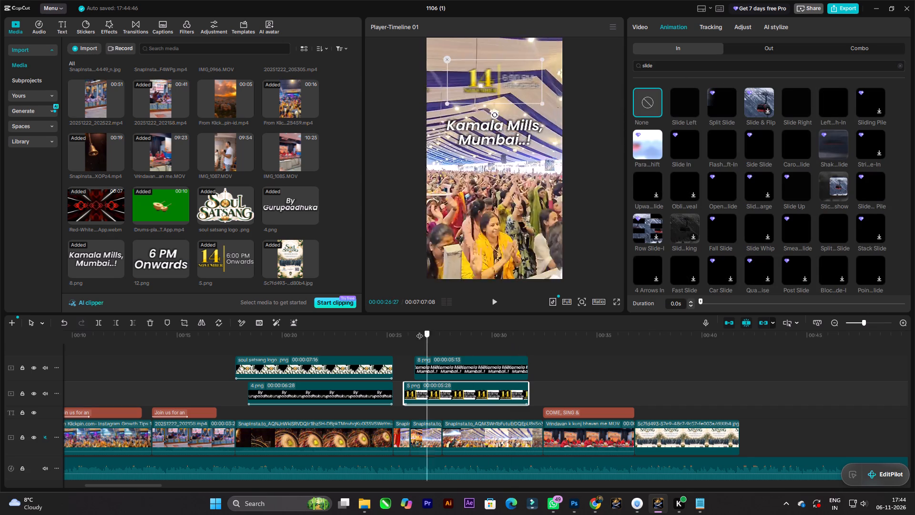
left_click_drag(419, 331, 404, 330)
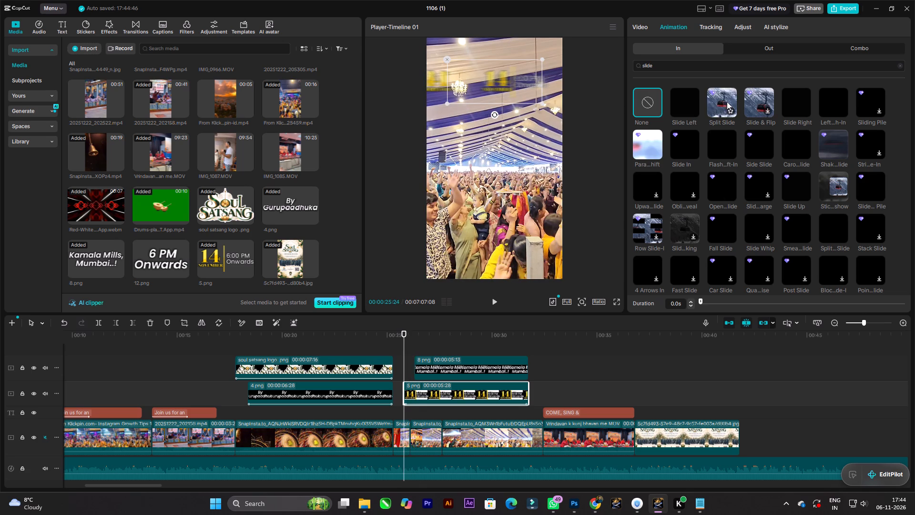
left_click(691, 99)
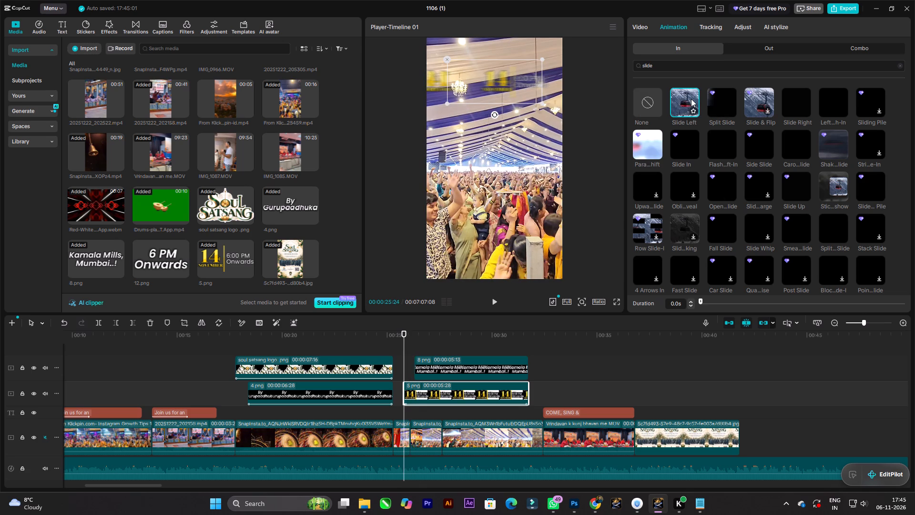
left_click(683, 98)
Replay the timeline from the end of the logo section into the date graphic to check its animation.
left_click(606, 360)
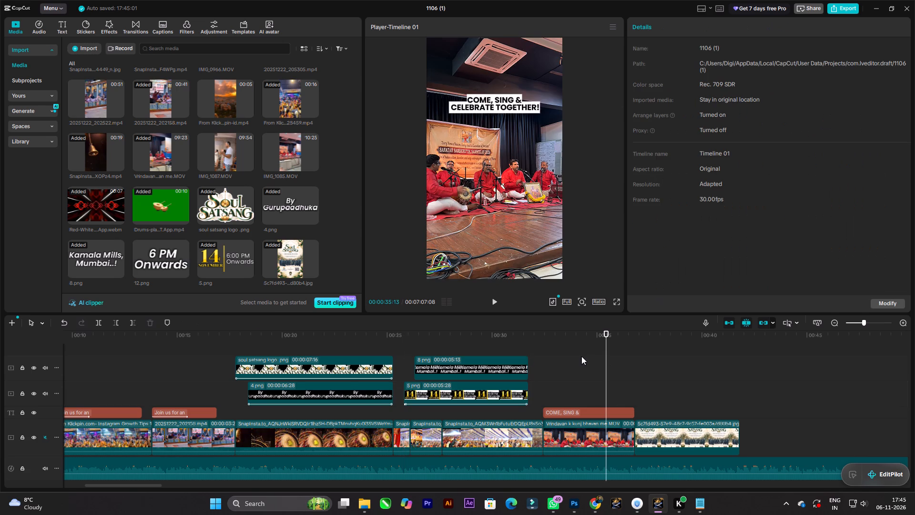
left_click_drag(605, 340, 379, 335)
key("space")
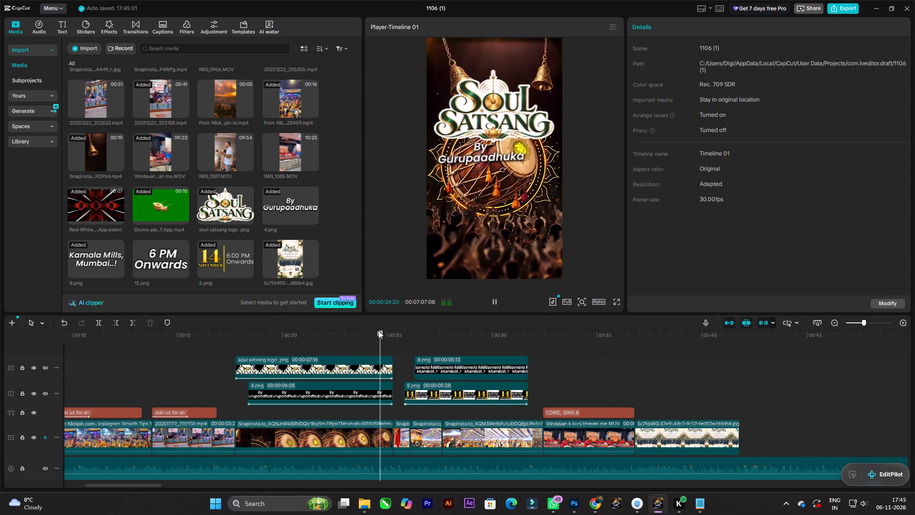
key("space")
key("space")
key("space")
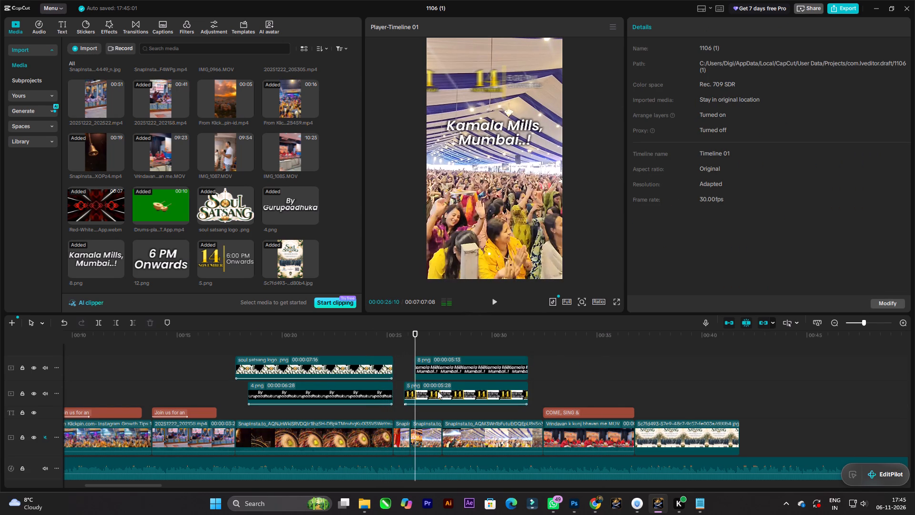
key("space")
key("space")
key("space")
key("space")
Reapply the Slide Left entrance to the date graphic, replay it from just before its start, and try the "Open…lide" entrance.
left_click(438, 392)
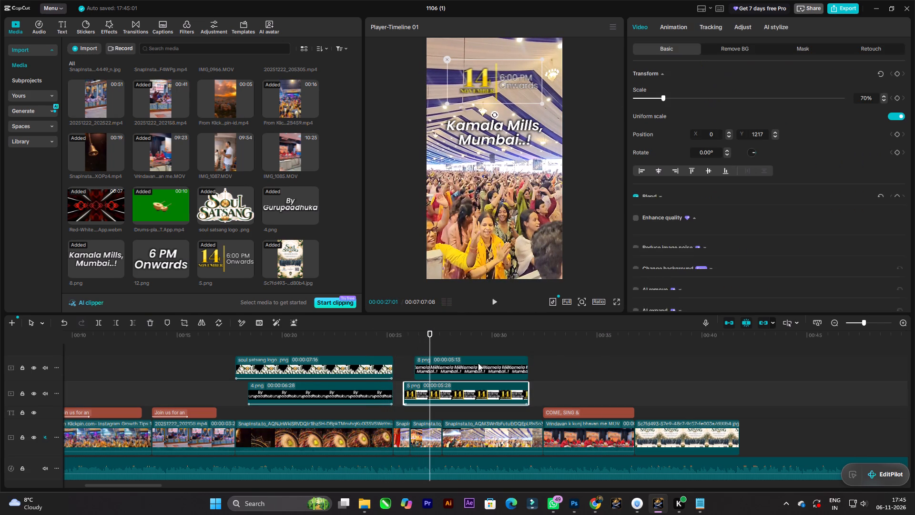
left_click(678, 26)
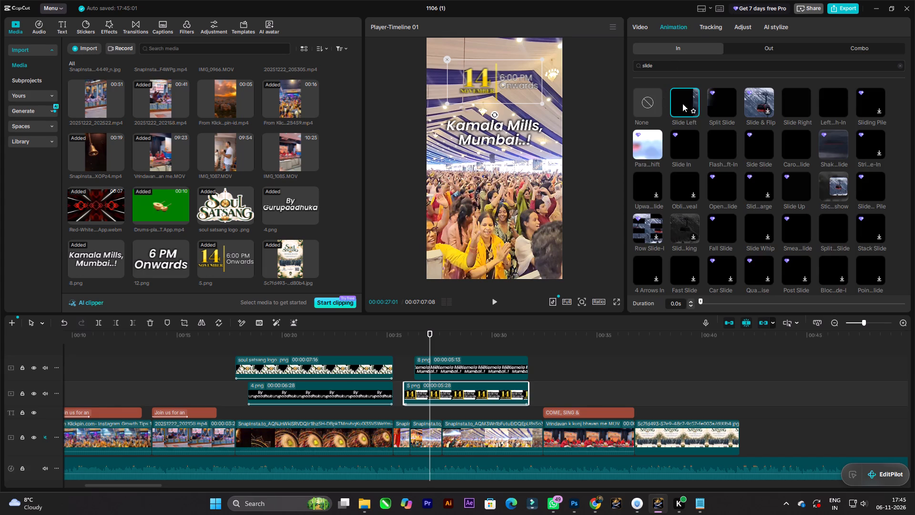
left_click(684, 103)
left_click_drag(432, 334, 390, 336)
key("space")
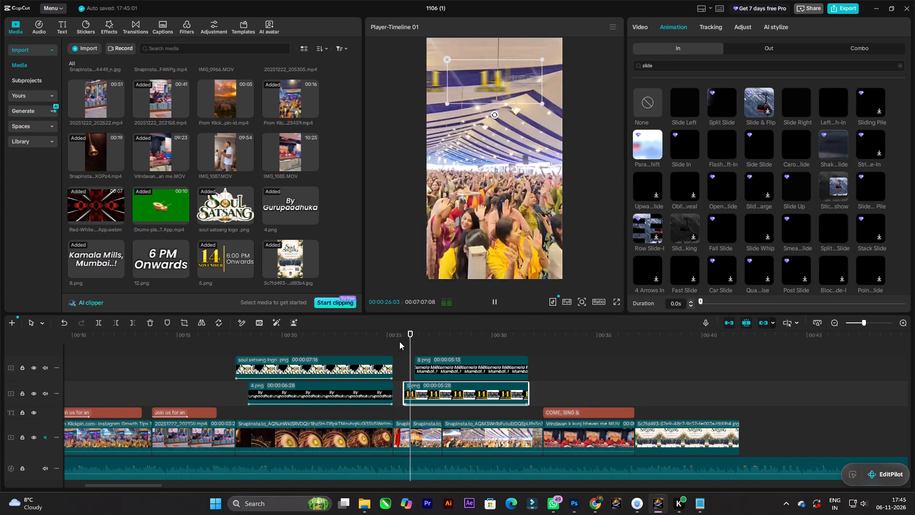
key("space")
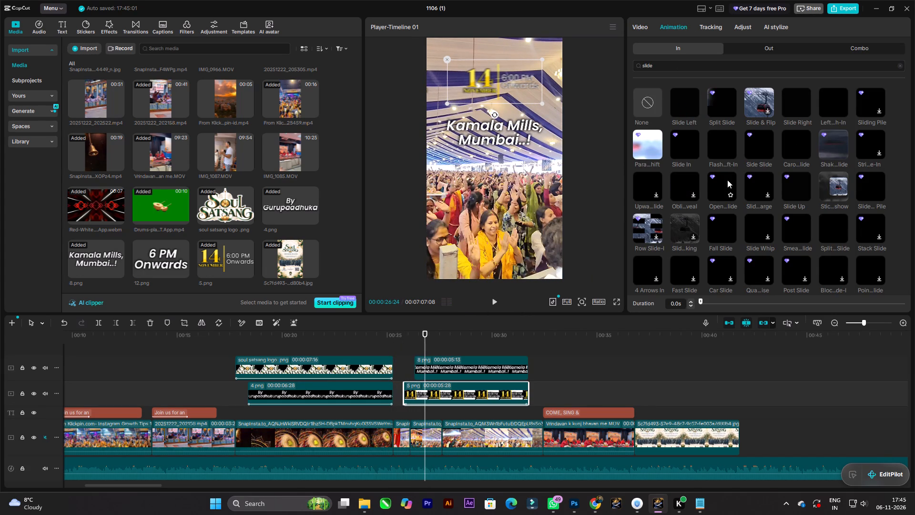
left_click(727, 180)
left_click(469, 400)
Remove the combo animation from the date graphic by setting it to None.
left_click(877, 42)
left_click(871, 46)
left_click(648, 108)
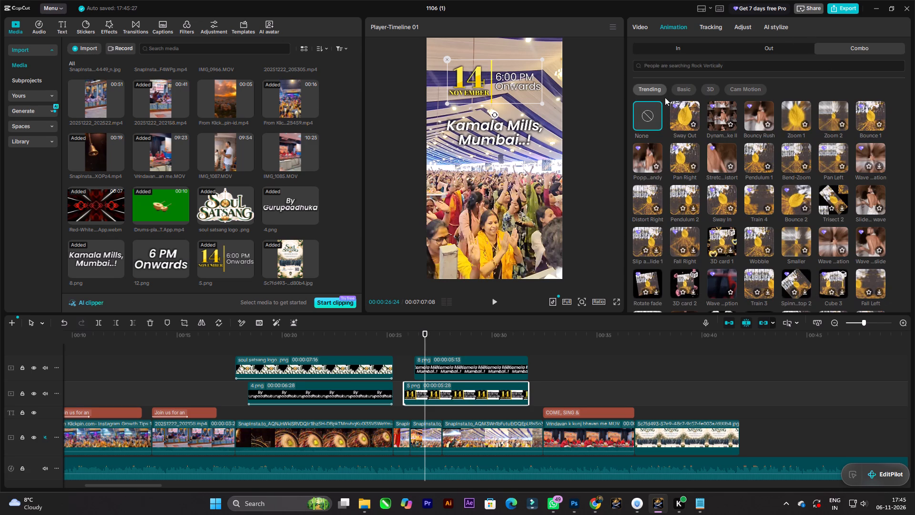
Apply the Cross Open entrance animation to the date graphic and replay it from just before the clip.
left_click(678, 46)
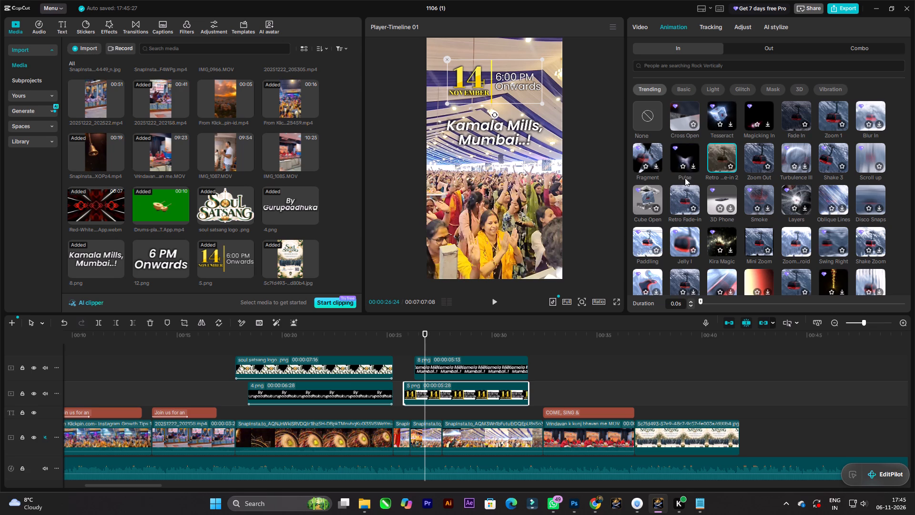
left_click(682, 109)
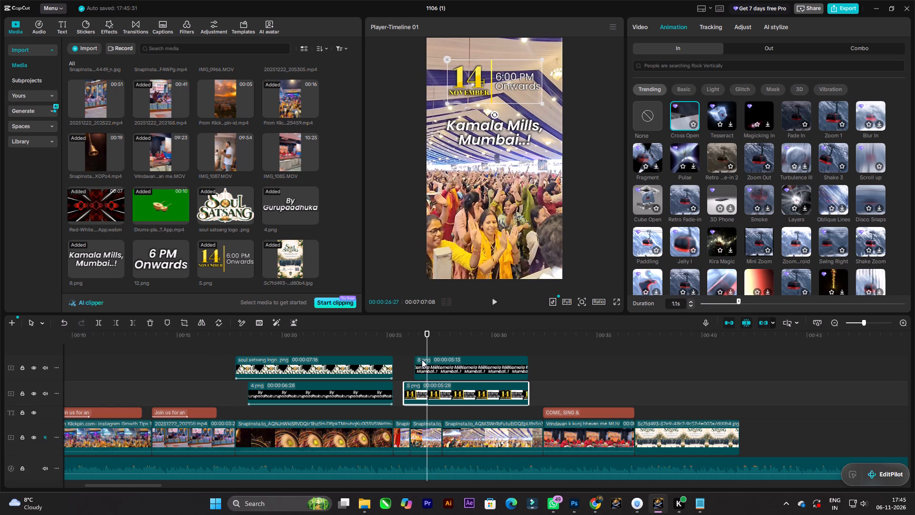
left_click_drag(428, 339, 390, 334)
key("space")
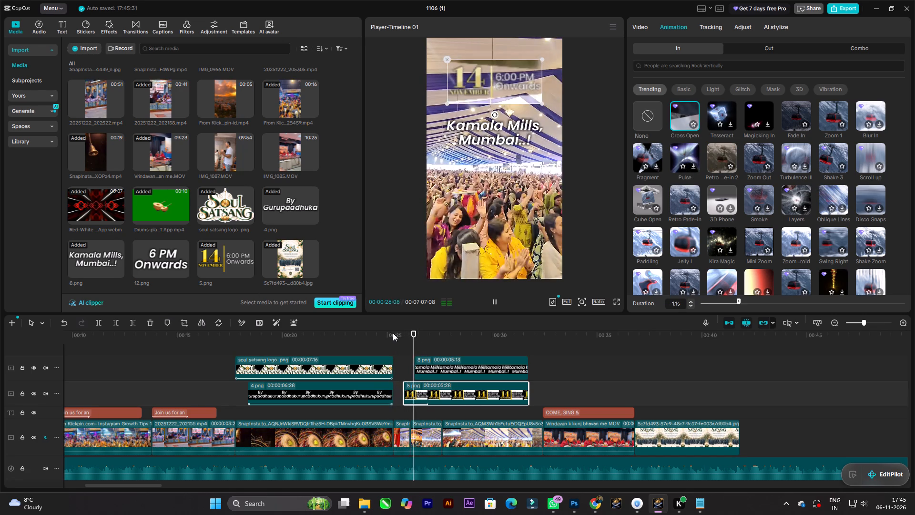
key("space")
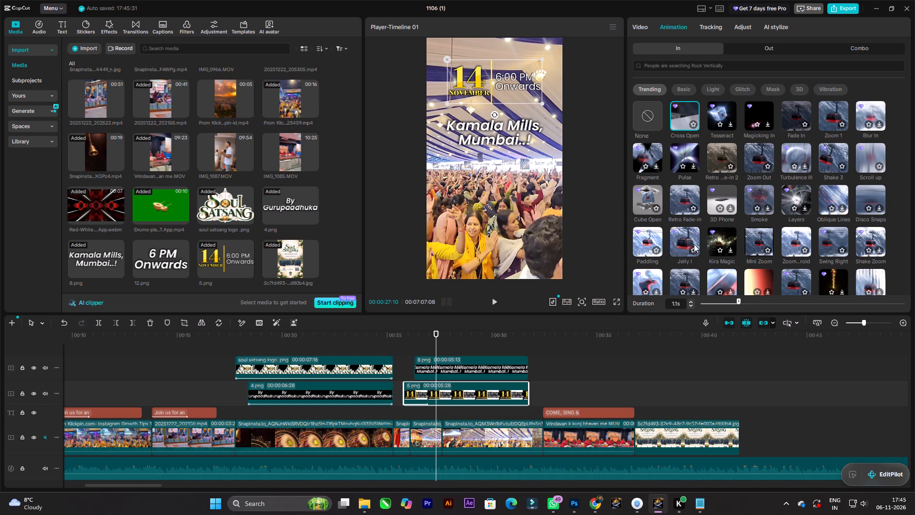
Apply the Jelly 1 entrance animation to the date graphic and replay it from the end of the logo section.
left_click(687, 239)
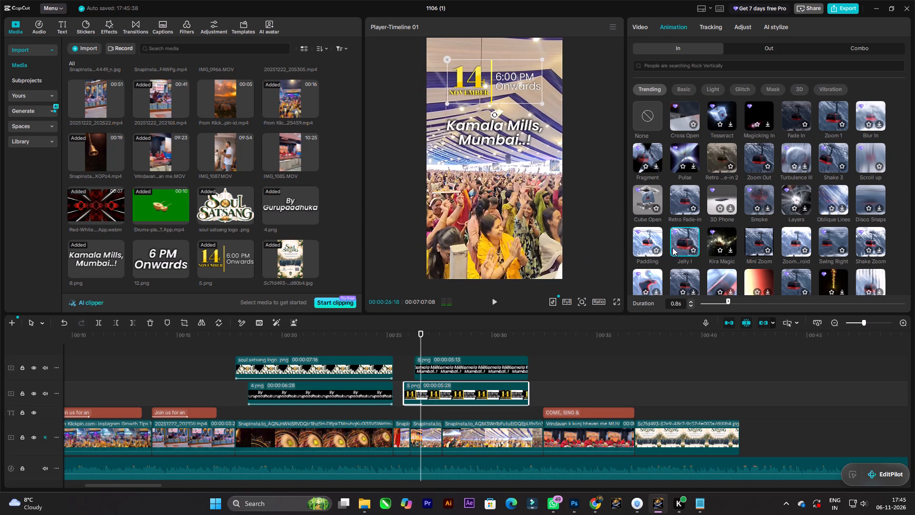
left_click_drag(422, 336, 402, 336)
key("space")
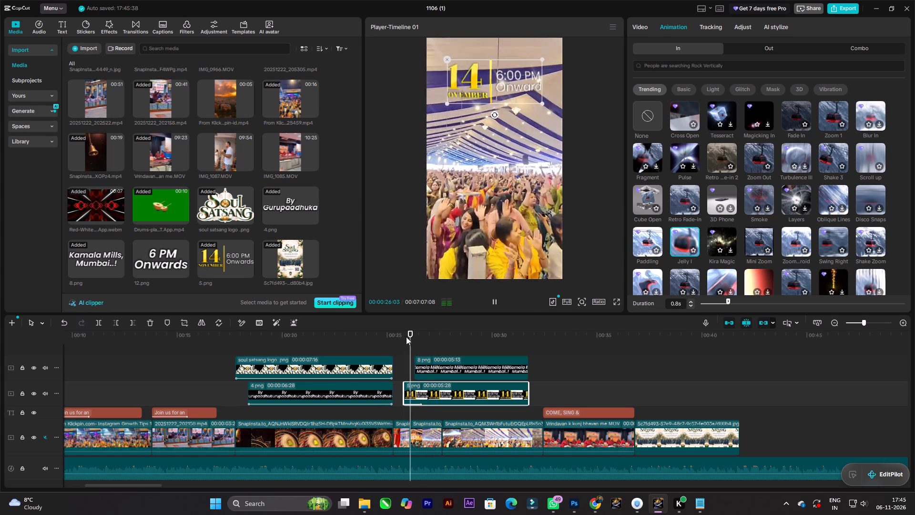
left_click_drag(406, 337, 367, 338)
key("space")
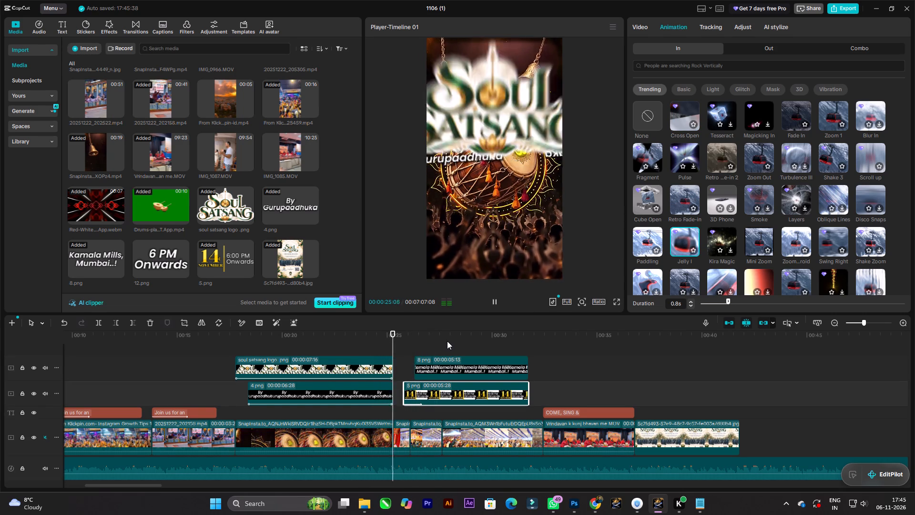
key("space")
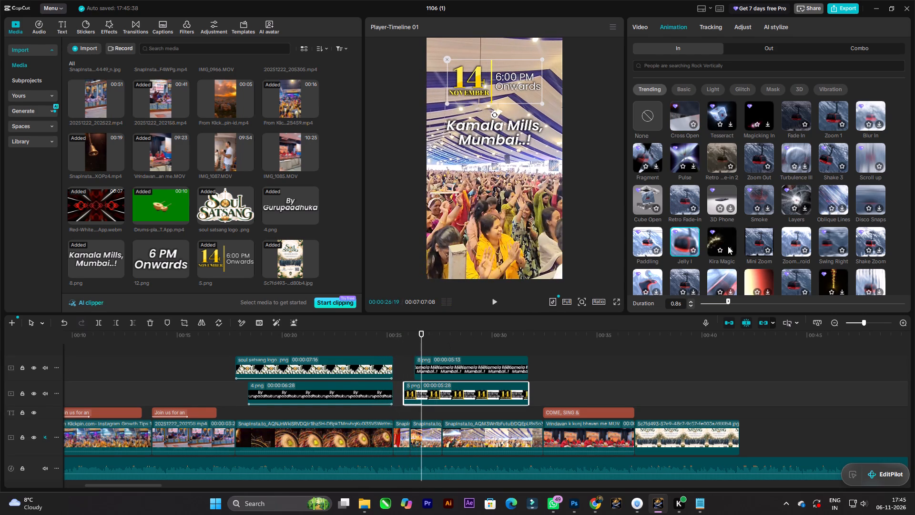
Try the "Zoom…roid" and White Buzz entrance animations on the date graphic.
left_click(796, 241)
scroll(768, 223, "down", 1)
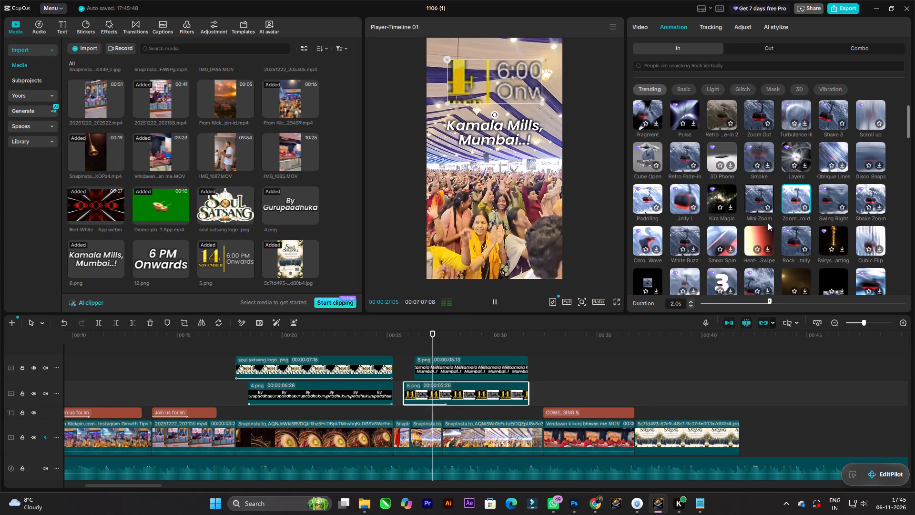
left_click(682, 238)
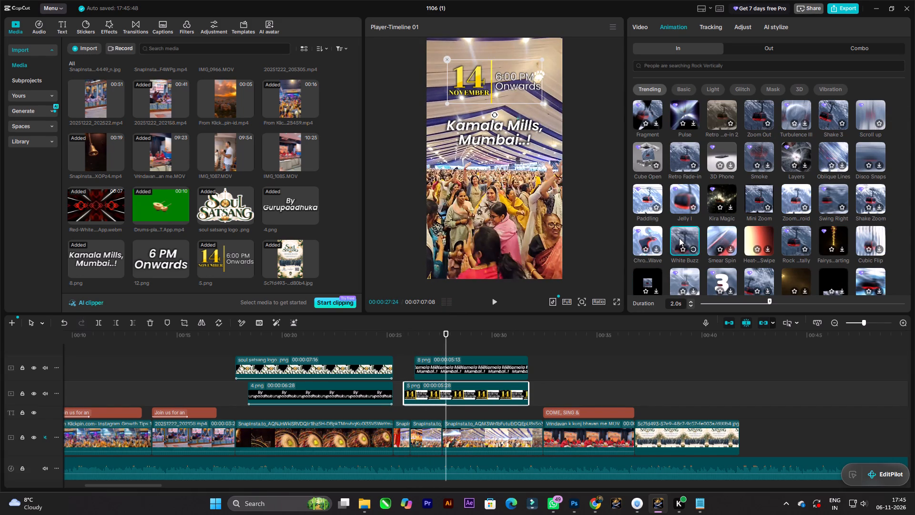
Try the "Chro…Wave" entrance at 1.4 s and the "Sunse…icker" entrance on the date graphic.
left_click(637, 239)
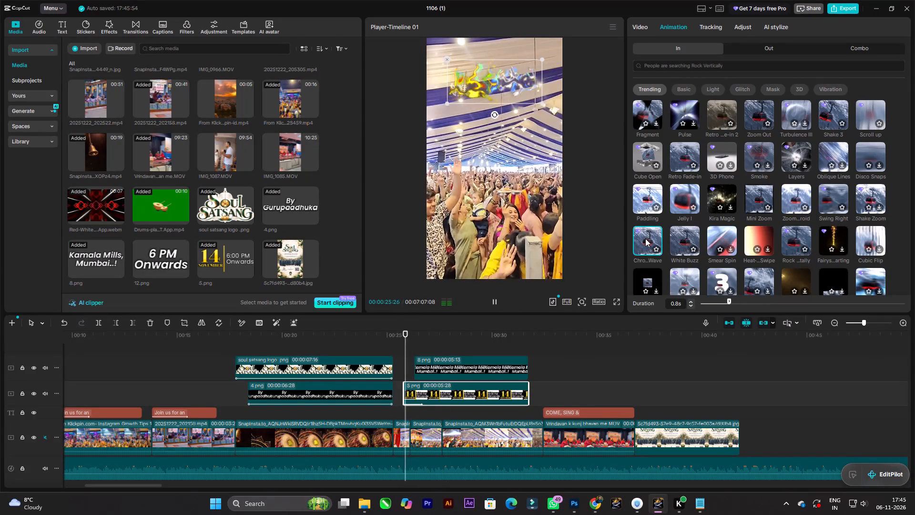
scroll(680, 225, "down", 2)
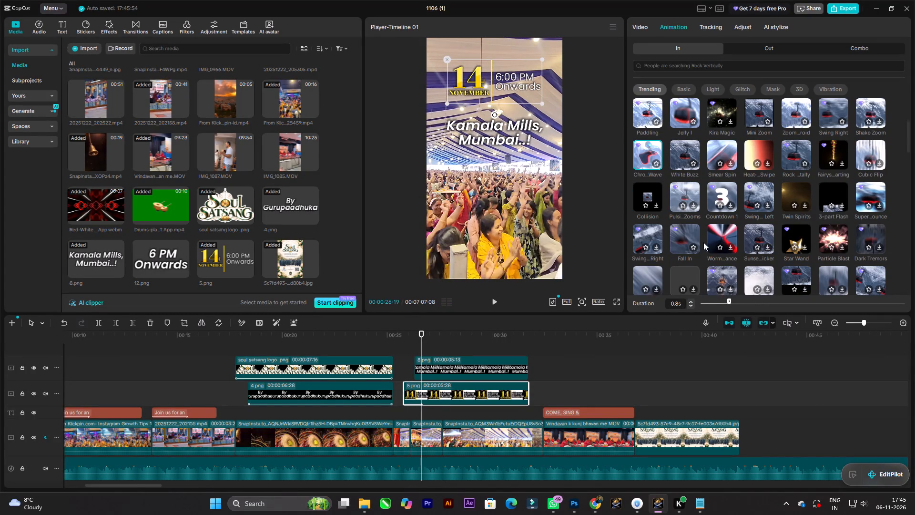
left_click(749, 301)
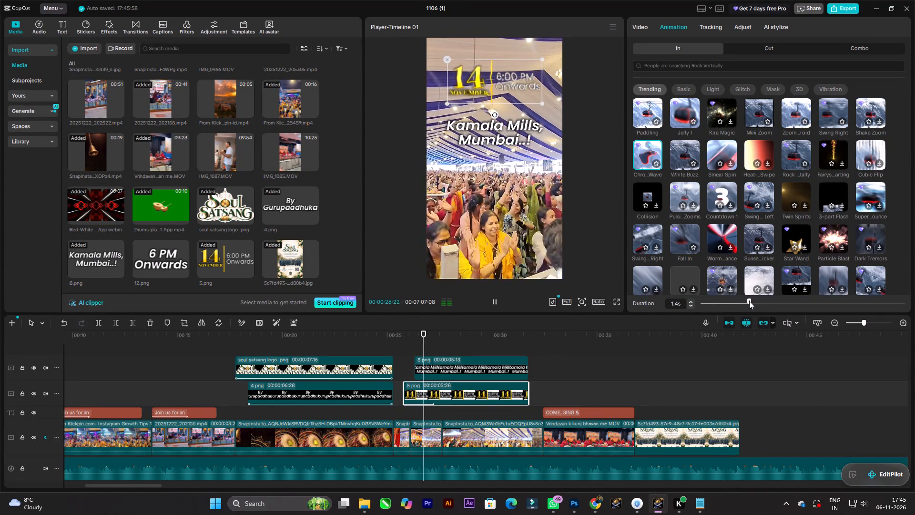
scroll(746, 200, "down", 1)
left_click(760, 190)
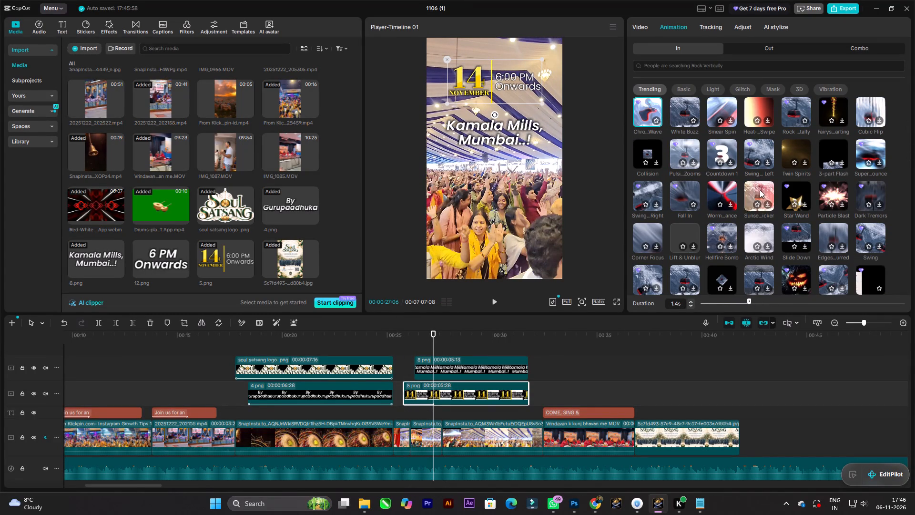
Apply the Slide Down entrance to the date graphic, set its duration to 2.0 s, and play it back.
left_click(801, 230)
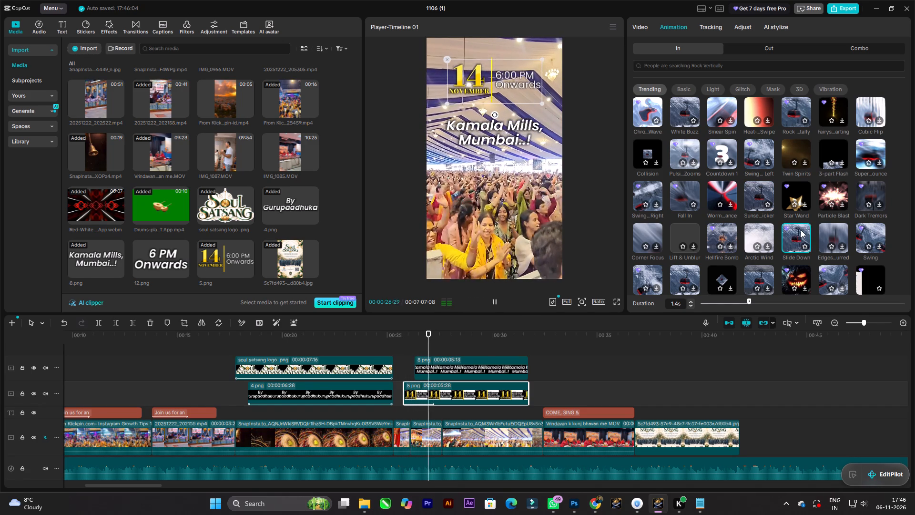
left_click(767, 302)
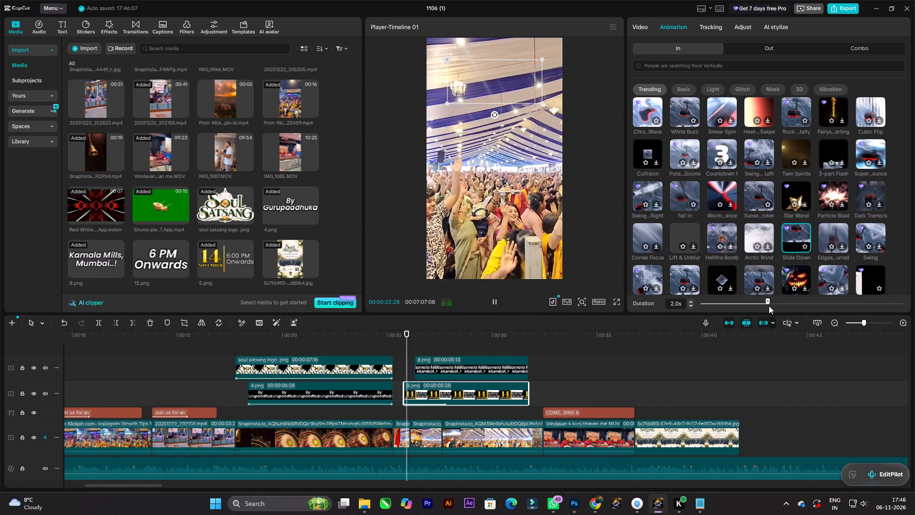
key("space")
key("space")
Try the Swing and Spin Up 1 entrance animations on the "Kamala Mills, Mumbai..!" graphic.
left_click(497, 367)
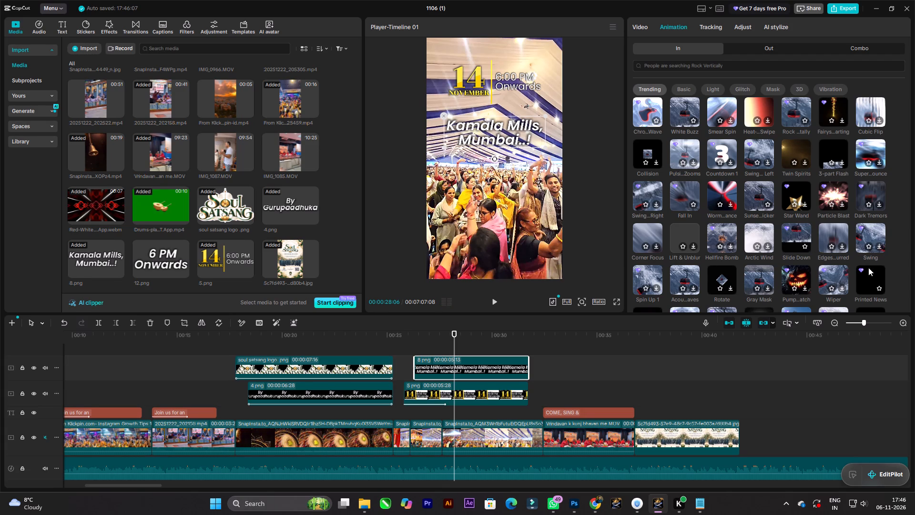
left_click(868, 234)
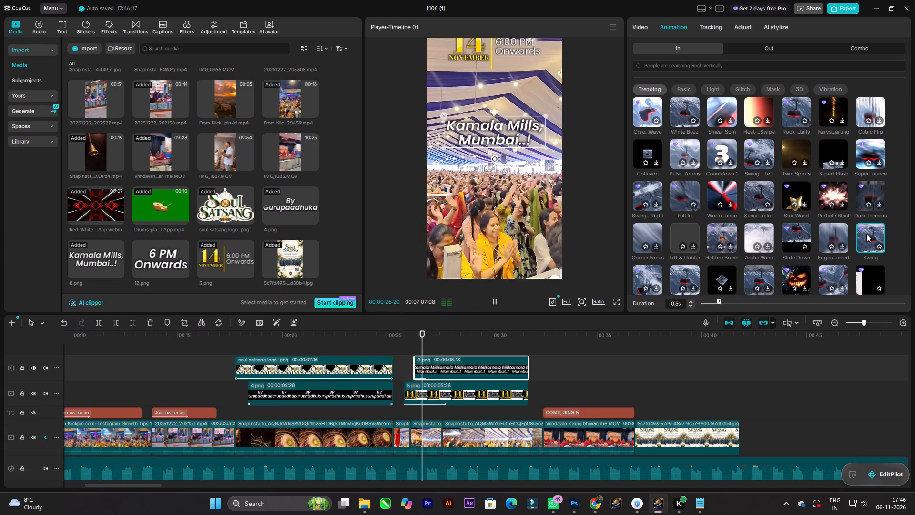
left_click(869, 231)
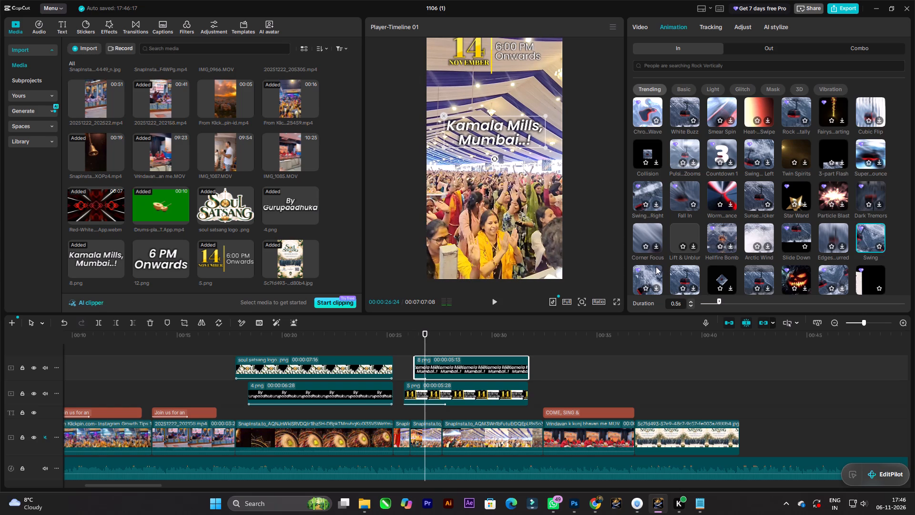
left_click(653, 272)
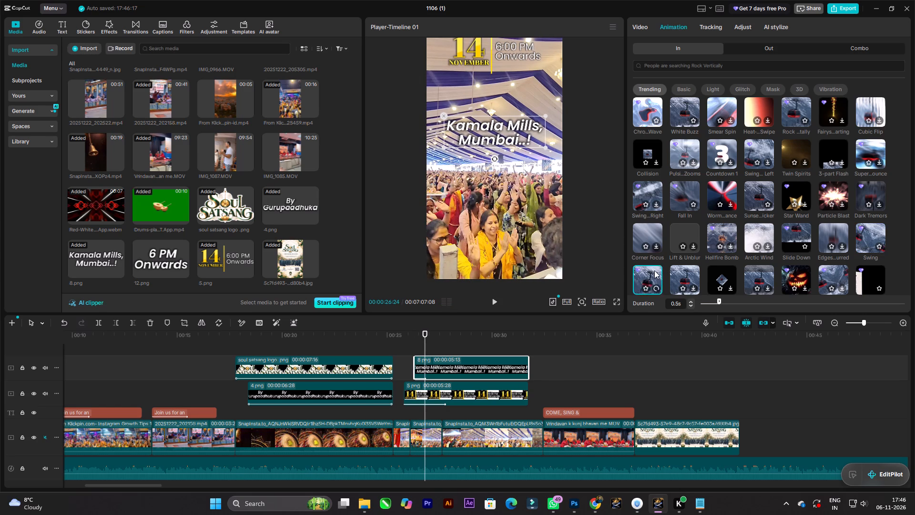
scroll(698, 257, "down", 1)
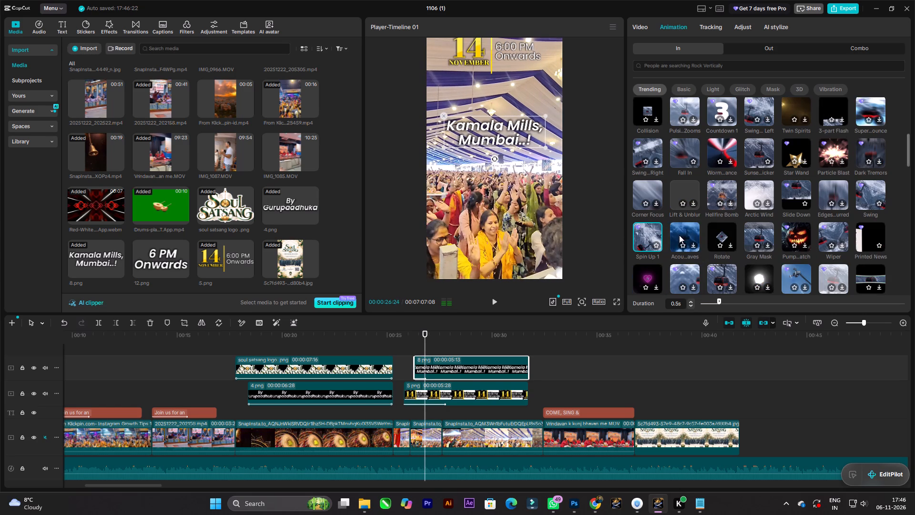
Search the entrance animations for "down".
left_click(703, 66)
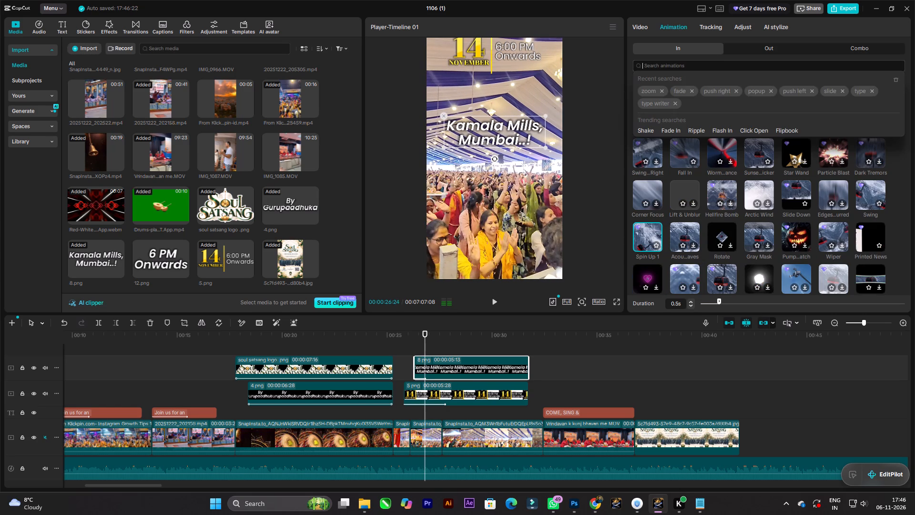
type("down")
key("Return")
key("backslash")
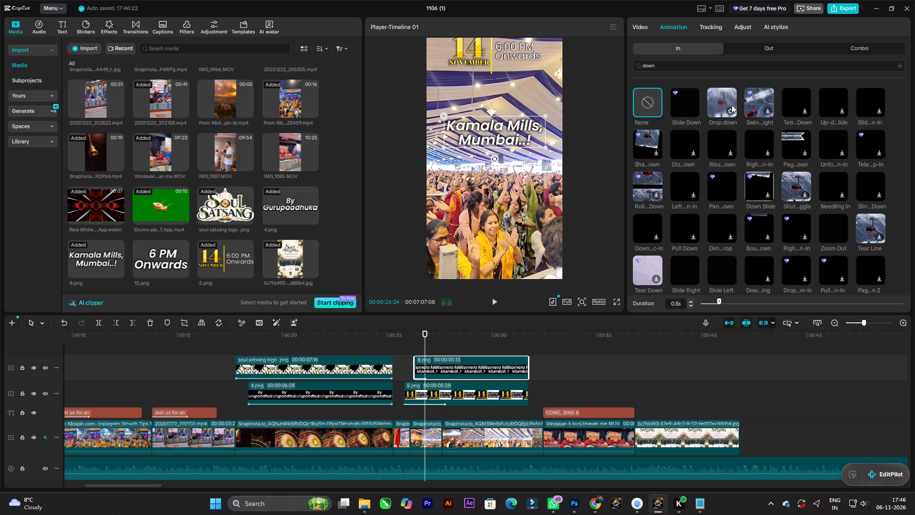
Search the entrance animations for "up".
left_click_drag(670, 68, 635, 57)
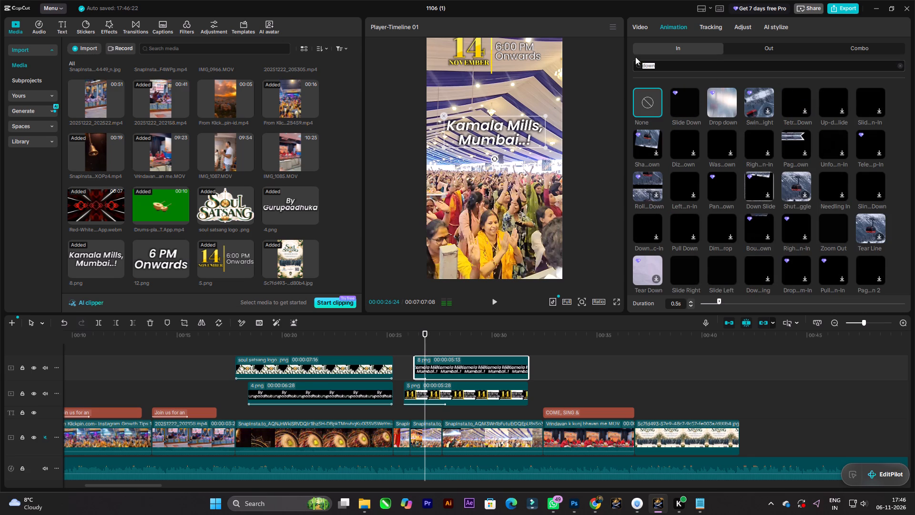
type("up")
key("Return")
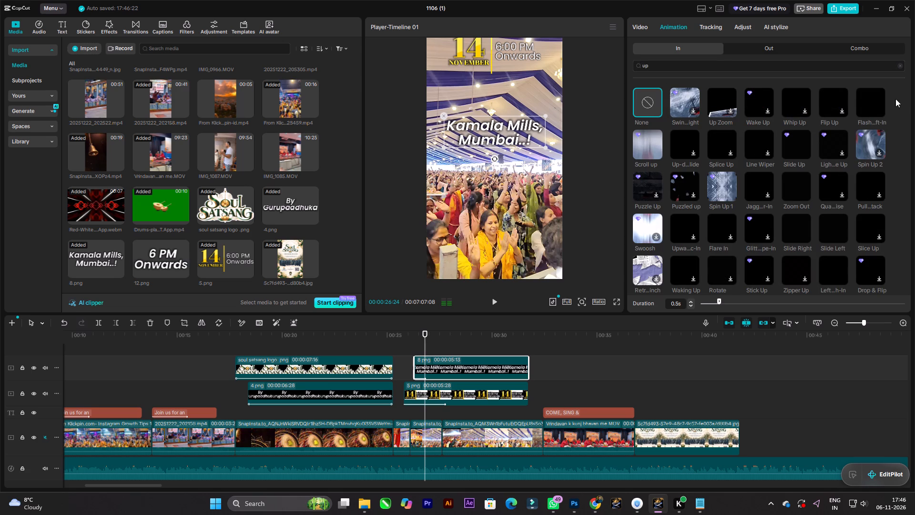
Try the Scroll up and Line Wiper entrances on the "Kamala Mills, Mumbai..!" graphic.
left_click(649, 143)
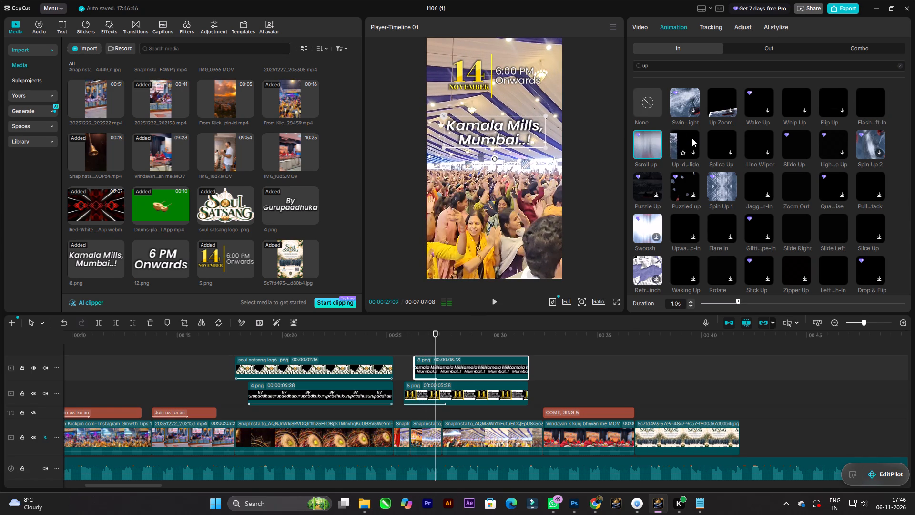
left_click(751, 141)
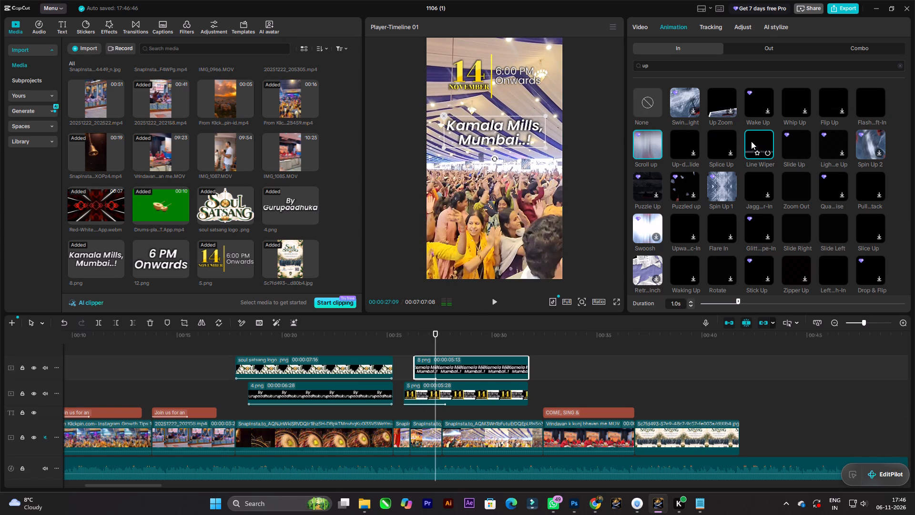
Apply the Slide Up entrance to the "Kamala Mills, Mumbai..!" graphic at 1.2 s and replay from before the date graphic.
left_click(797, 143)
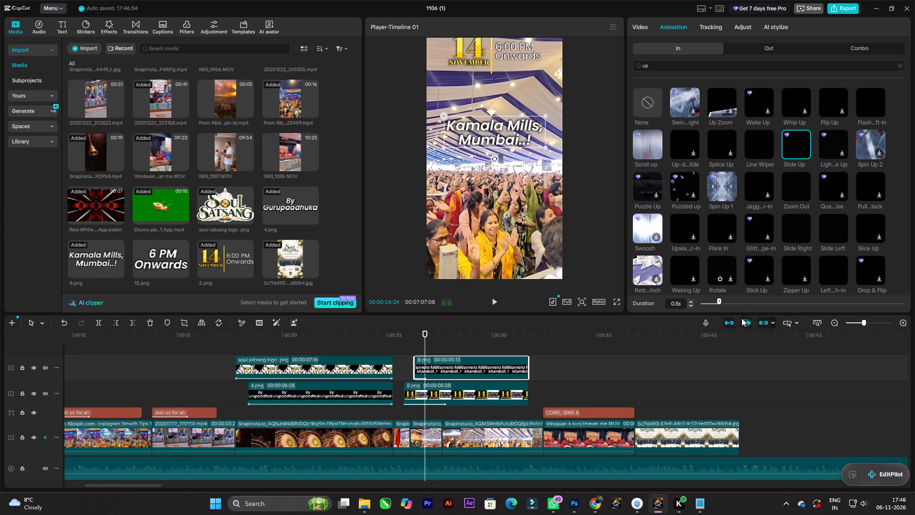
left_click(744, 301)
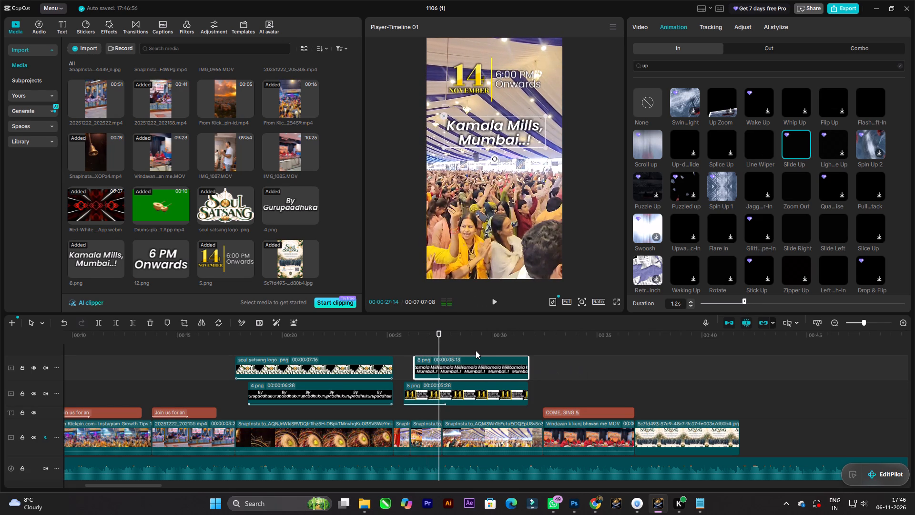
left_click(437, 344)
left_click_drag(438, 338, 387, 332)
key("space")
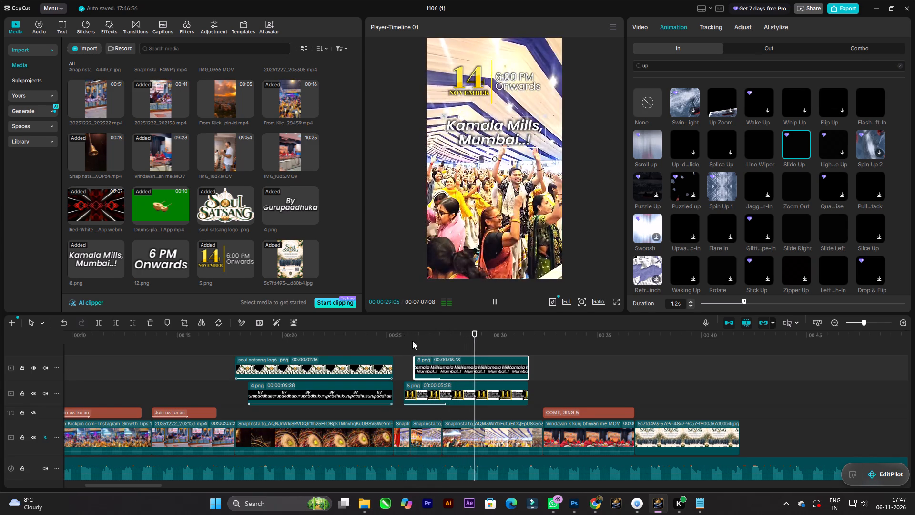
scroll(449, 365, "down", 3, "ctrl")
scroll(549, 376, "up", 4, "ctrl")
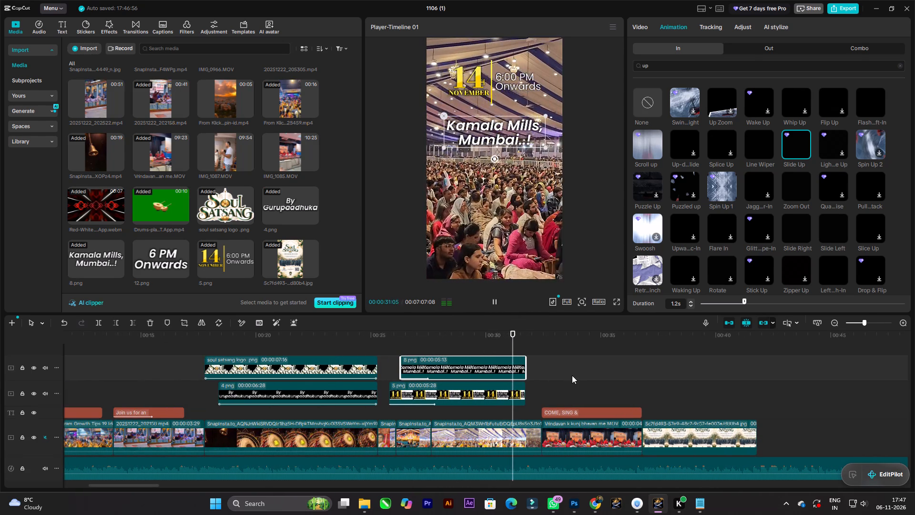
key("space")
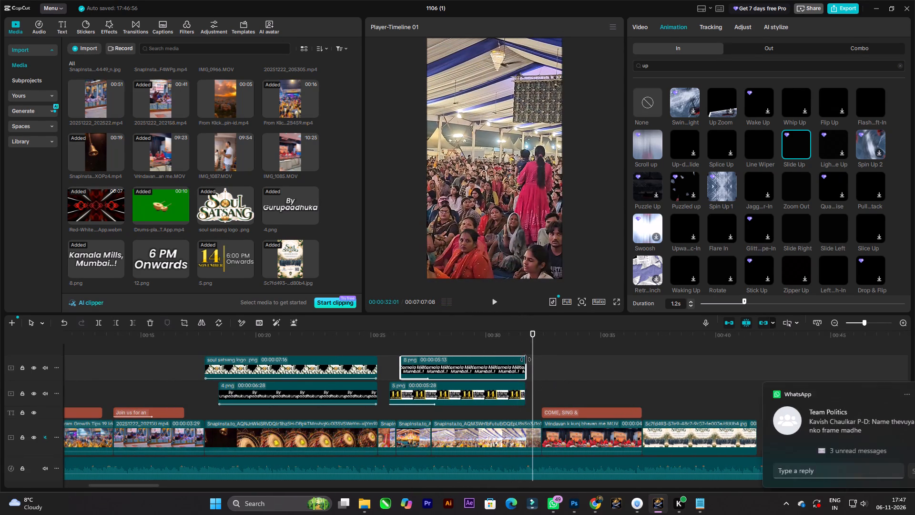
Extend the date graphic and the "Kamala Mills, Mumbai..!" graphic together to end at 00:00:32:07, and play past their end.
scroll(526, 359, "up", 17, "ctrl")
left_click_drag(531, 338, 537, 335)
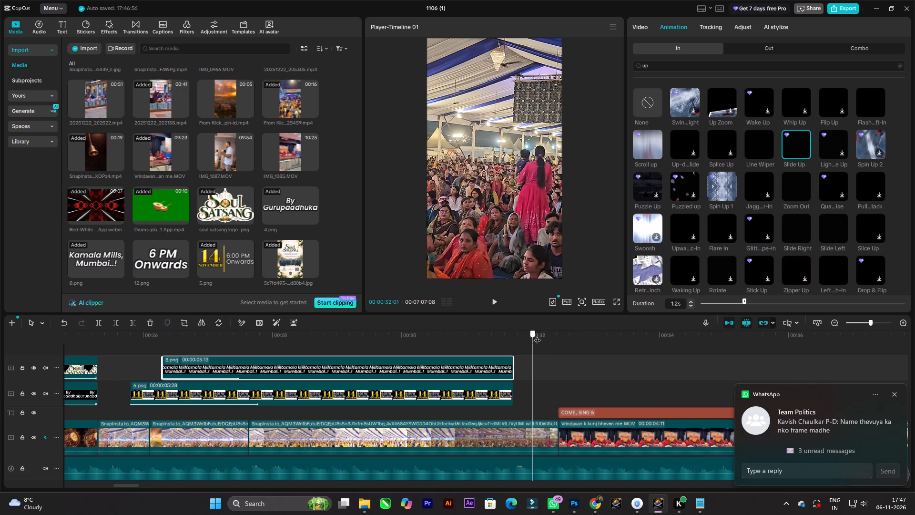
left_click_drag(537, 335, 545, 336)
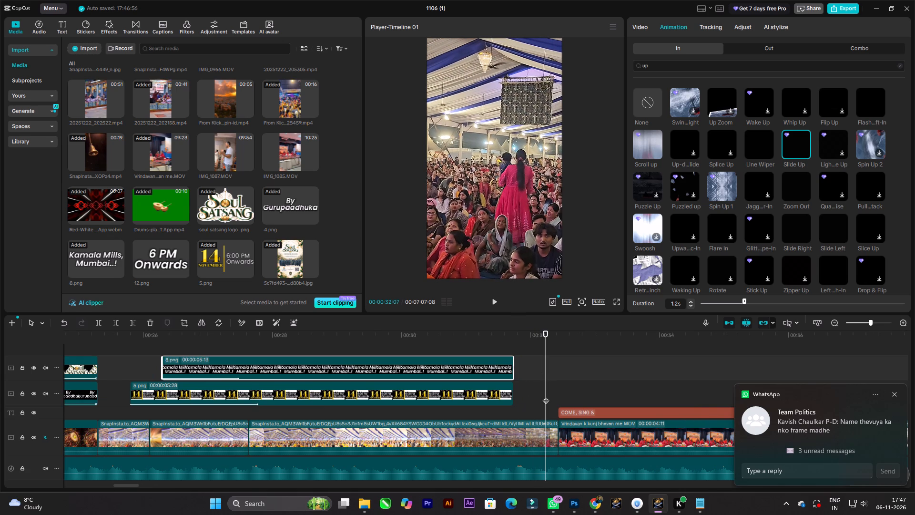
left_click_drag(519, 406, 512, 373)
left_click_drag(514, 372, 540, 371)
scroll(522, 389, "down", 6, "ctrl")
key("space")
key("space")
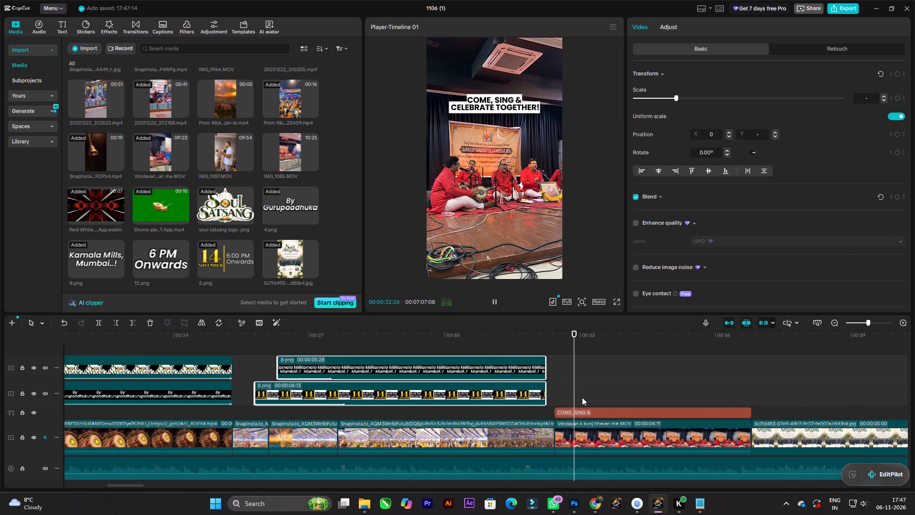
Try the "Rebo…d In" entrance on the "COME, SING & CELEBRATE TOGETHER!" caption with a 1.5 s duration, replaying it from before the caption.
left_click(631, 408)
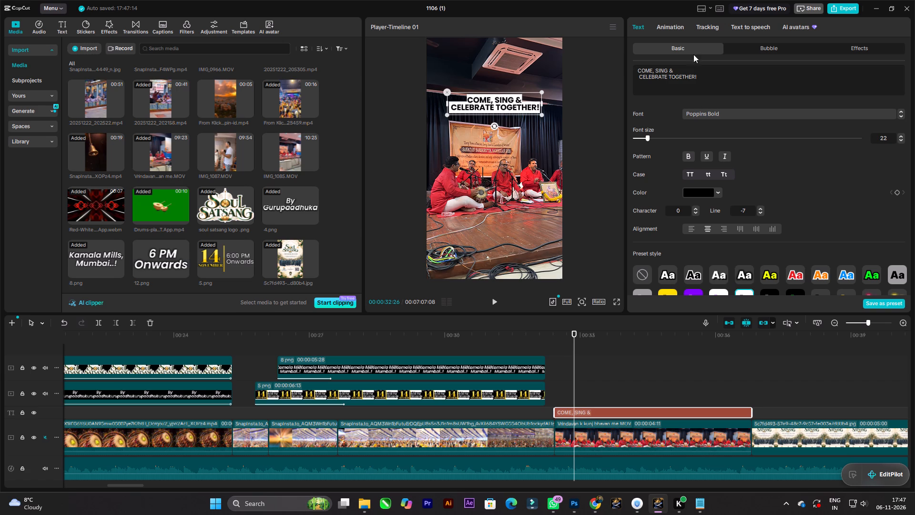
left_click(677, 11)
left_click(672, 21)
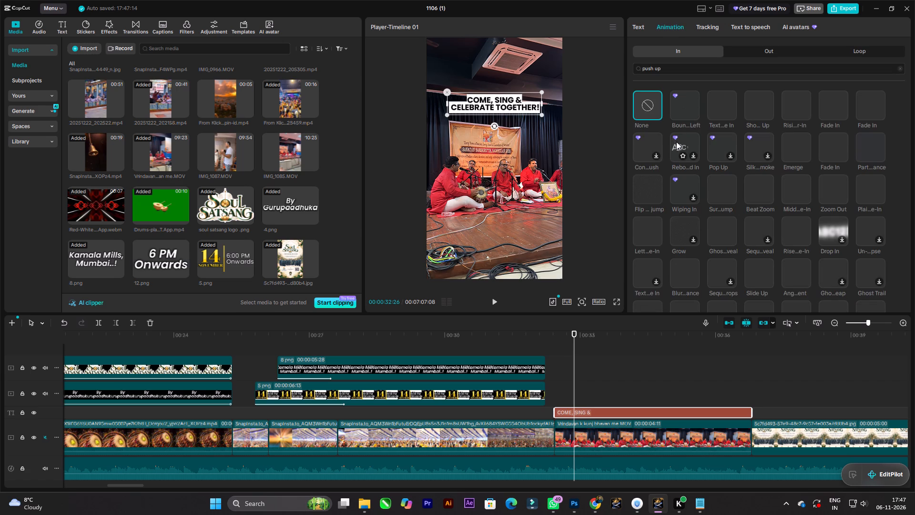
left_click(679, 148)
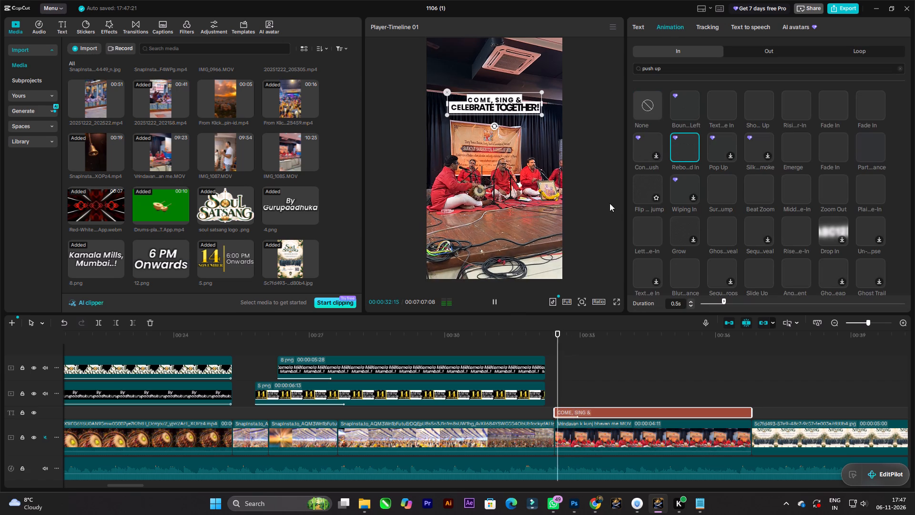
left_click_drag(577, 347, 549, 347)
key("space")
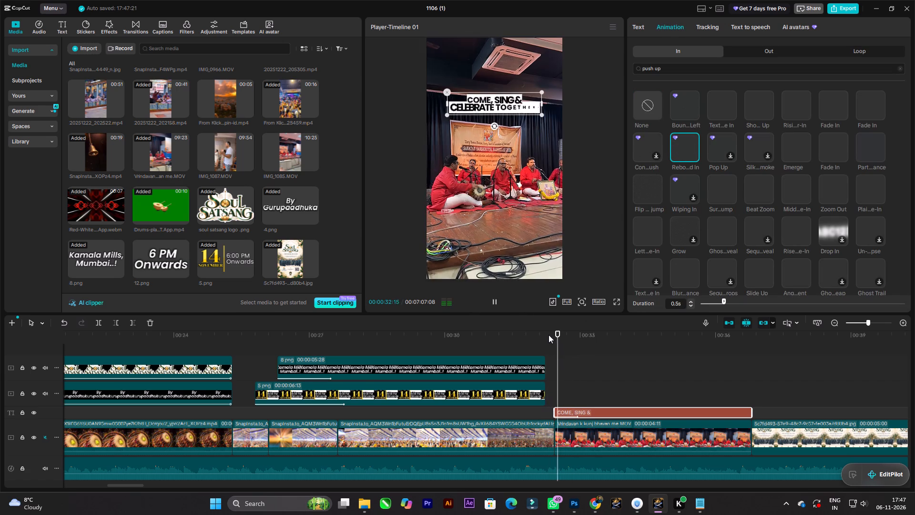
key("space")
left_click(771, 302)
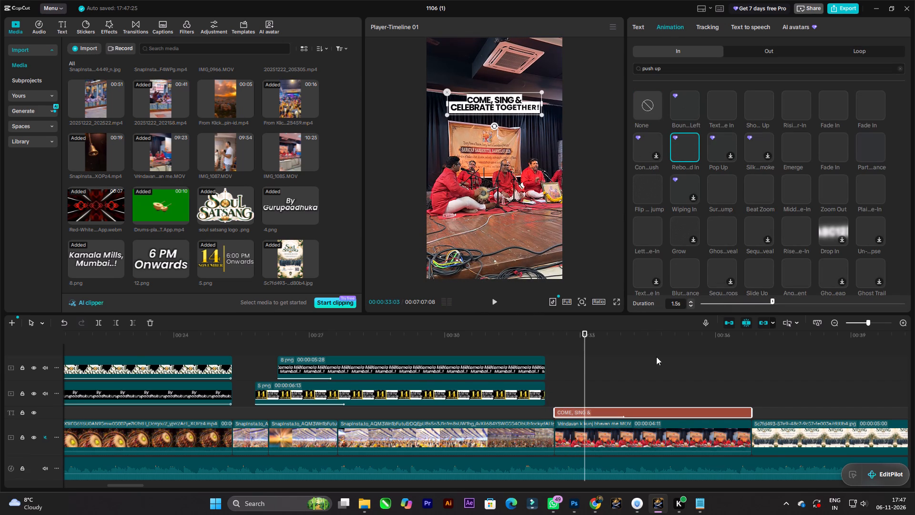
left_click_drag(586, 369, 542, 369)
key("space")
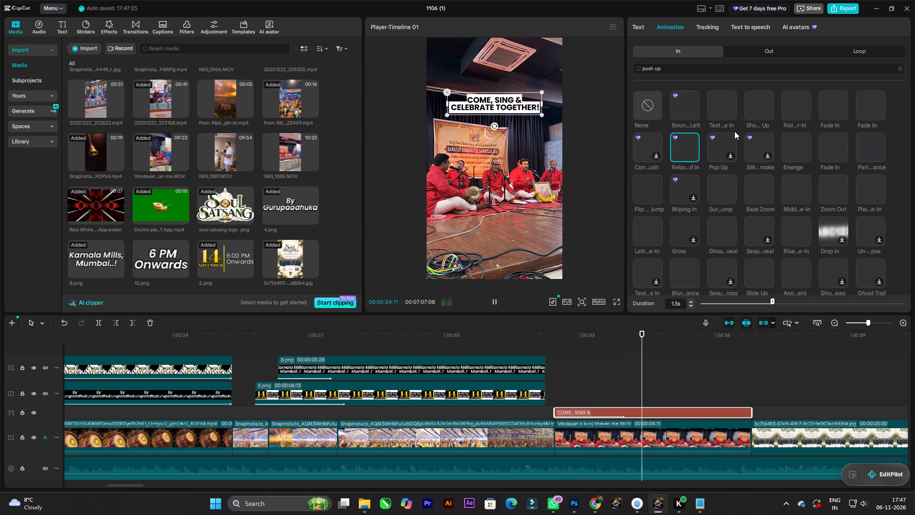
Apply the "Ghos…veal" entrance to the "COME, SING & CELEBRATE TOGETHER!" caption and set its duration to 2.1 s.
left_click(723, 227)
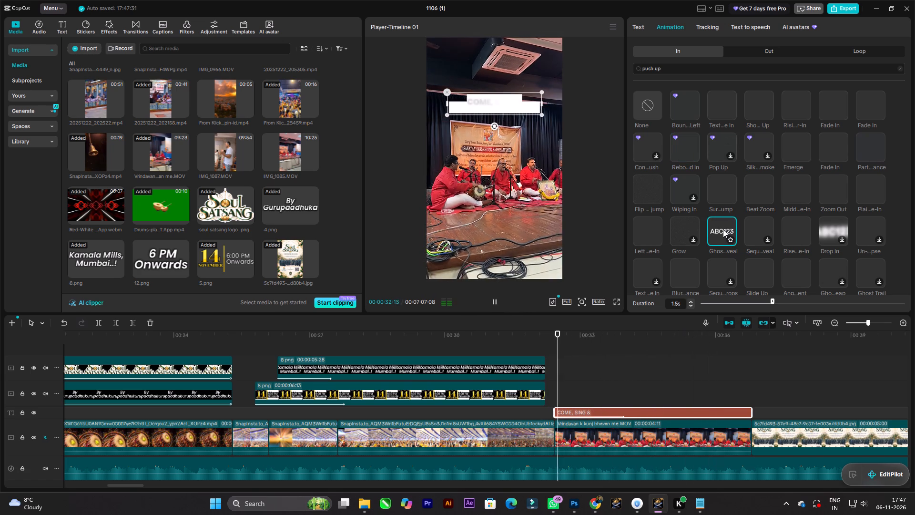
key("space")
left_click(798, 302)
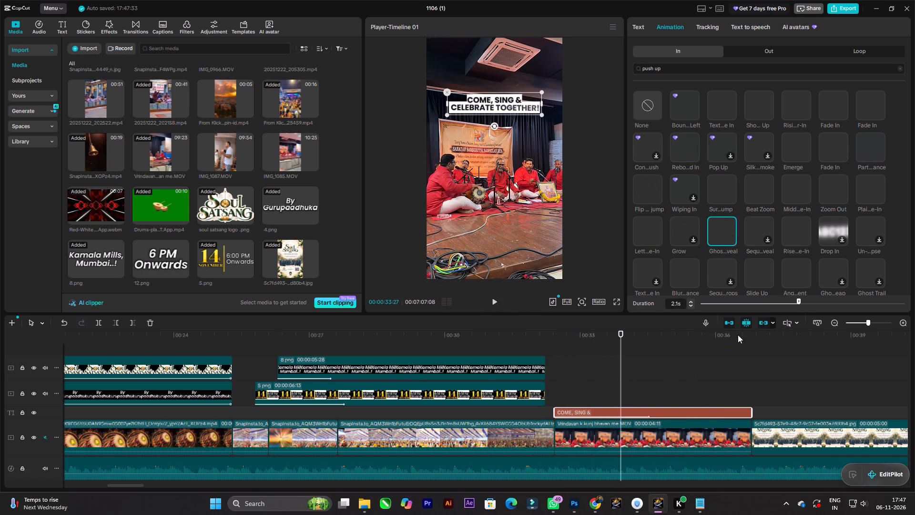
Replay the "COME, SING & CELEBRATE TOGETHER!" caption's entrance from just before it appears.
left_click_drag(620, 366, 535, 366)
key("space")
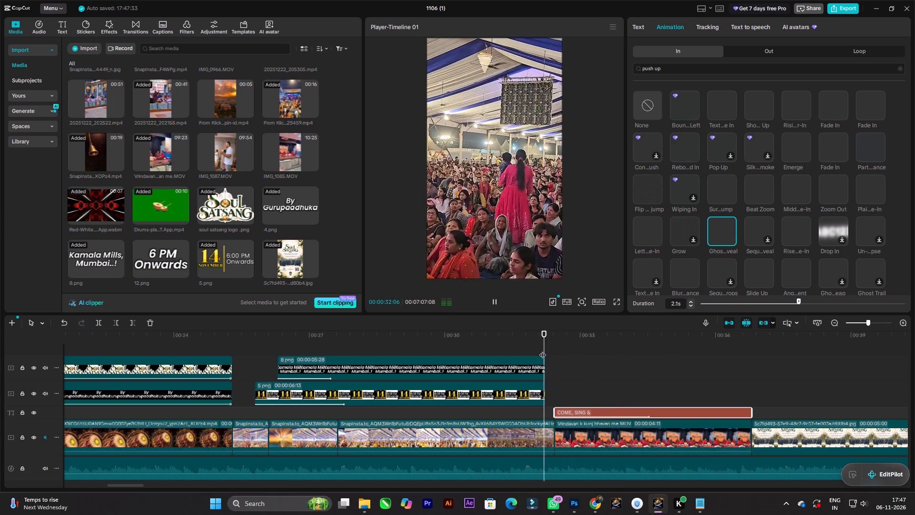
scroll(520, 360, "down", 4, "ctrl")
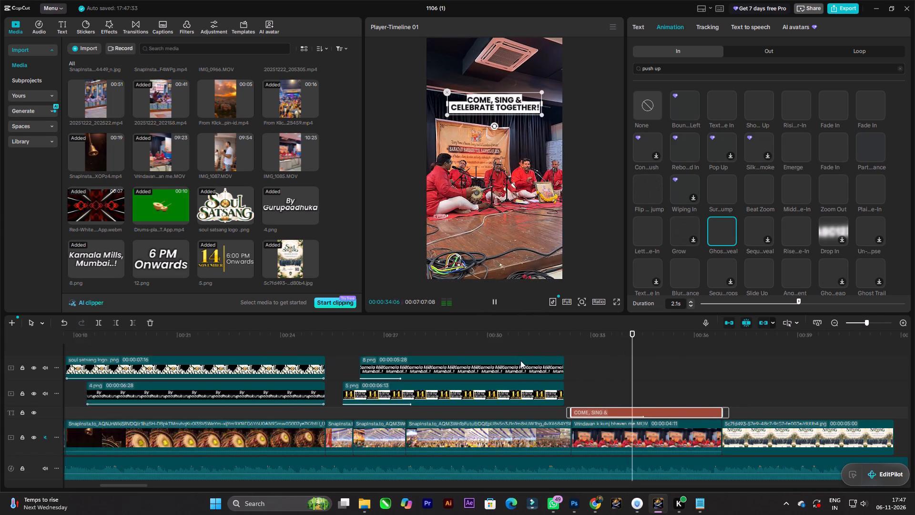
scroll(520, 360, "down", 3, "ctrl")
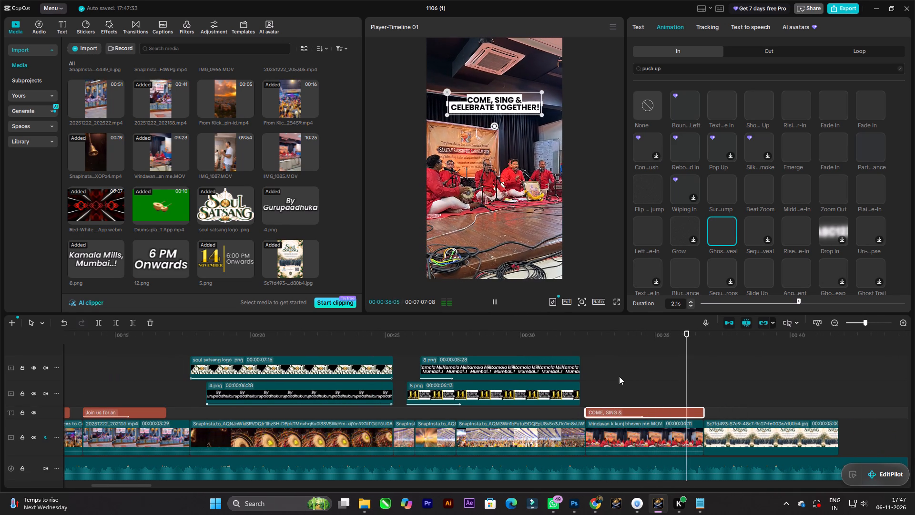
key("space")
key("space")
key("space")
Add Glare II transitions at both ends of the clip under the "COME, SING & CELEBRATE TOGETHER!" caption and play through both cuts.
left_click(132, 22)
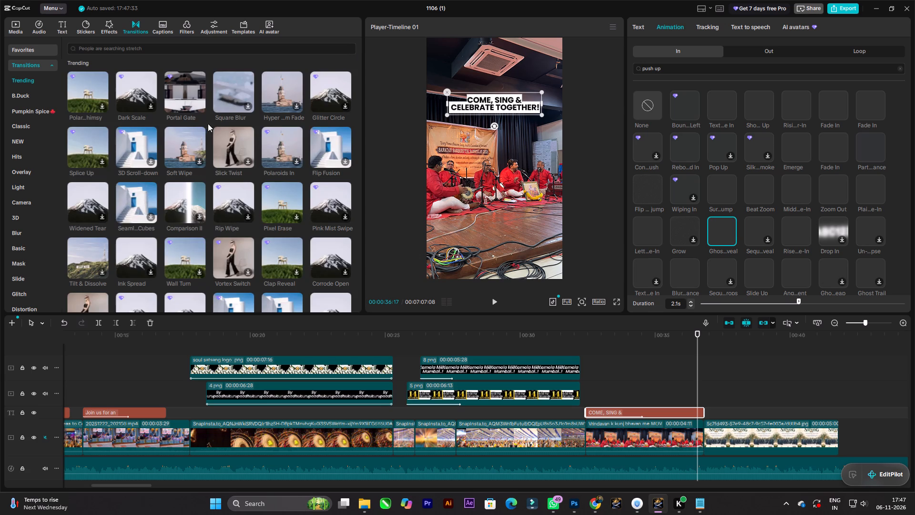
left_click(20, 154)
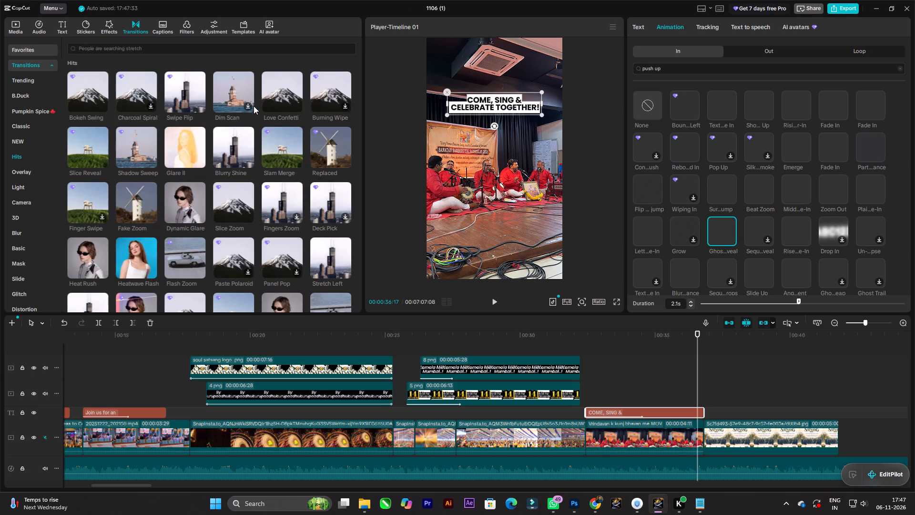
left_click_drag(186, 150, 700, 433)
left_click_drag(177, 154, 582, 443)
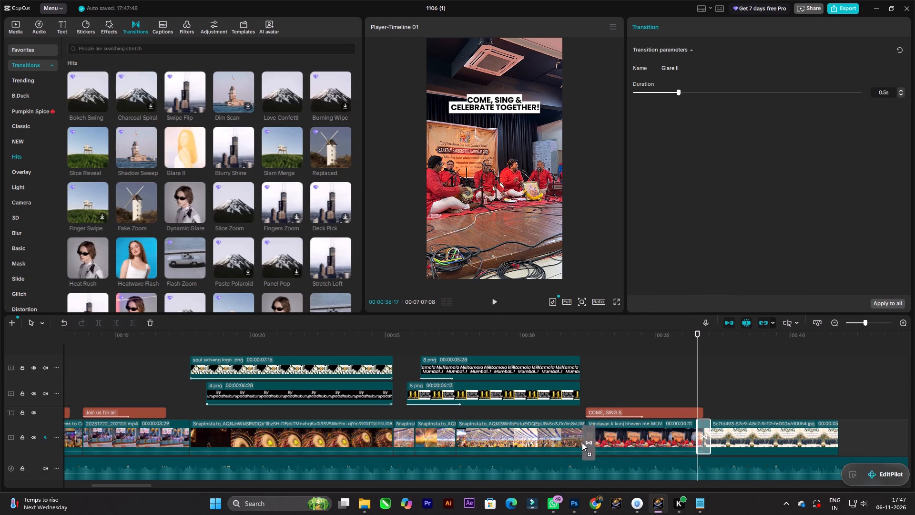
left_click_drag(582, 443, 582, 440)
left_click_drag(703, 349, 675, 352)
left_click_drag(699, 340, 602, 340)
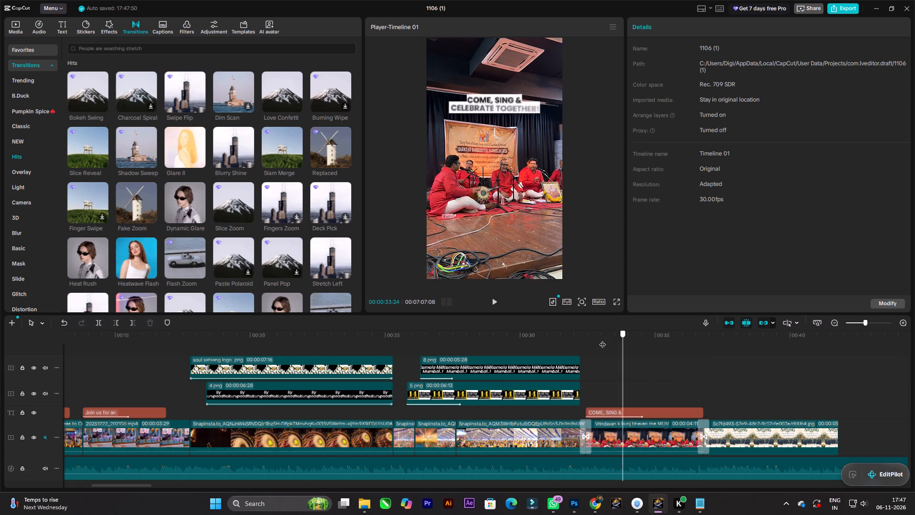
left_click_drag(602, 340, 563, 341)
key("space")
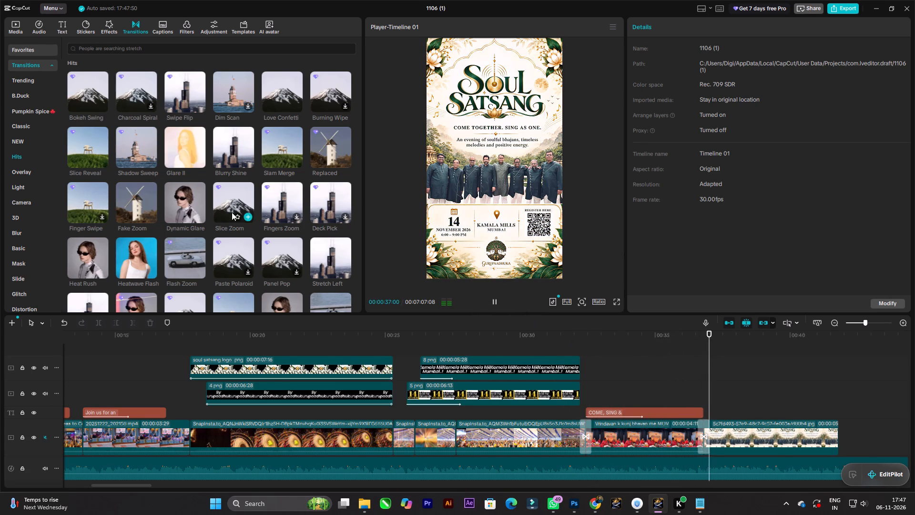
key("space")
Add Glare II transitions between the two longer tent crowd clips and before the clip under the Soul Satsang logo, and replay the date section.
left_click_drag(180, 154, 454, 435)
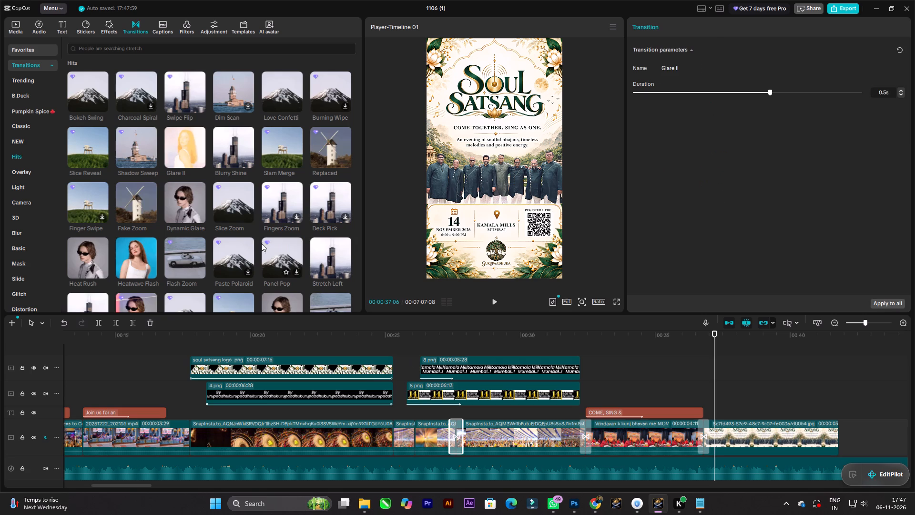
left_click_drag(186, 144, 192, 438)
left_click_drag(192, 438, 184, 439)
left_click_drag(712, 337, 399, 322)
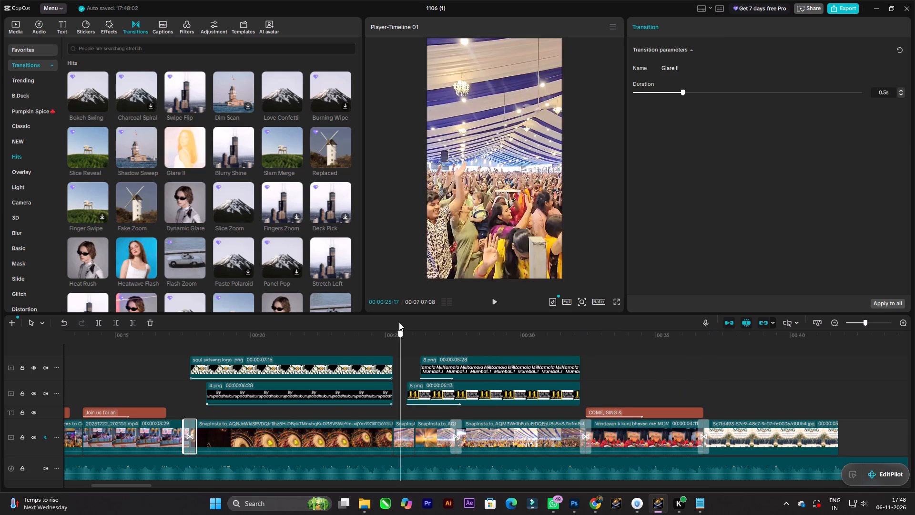
left_click_drag(399, 322, 372, 323)
key("space")
key("space")
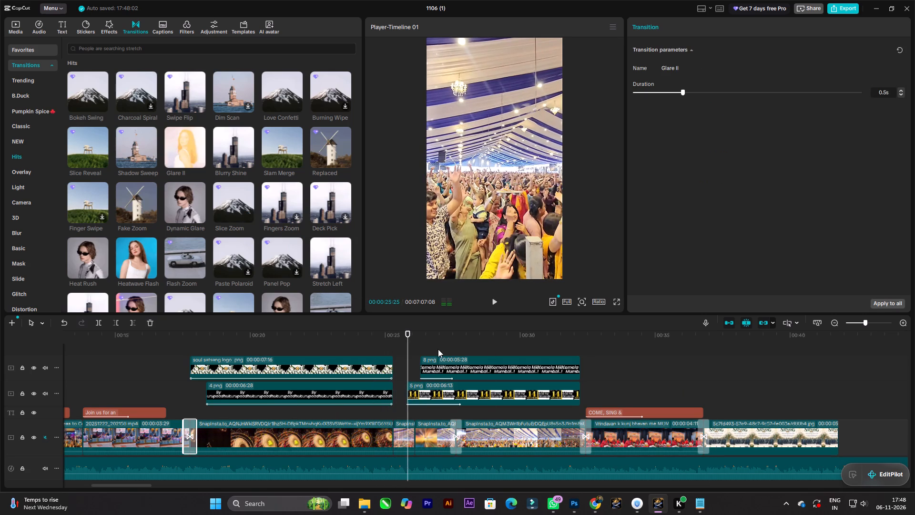
left_click_drag(408, 335, 340, 330)
key("space")
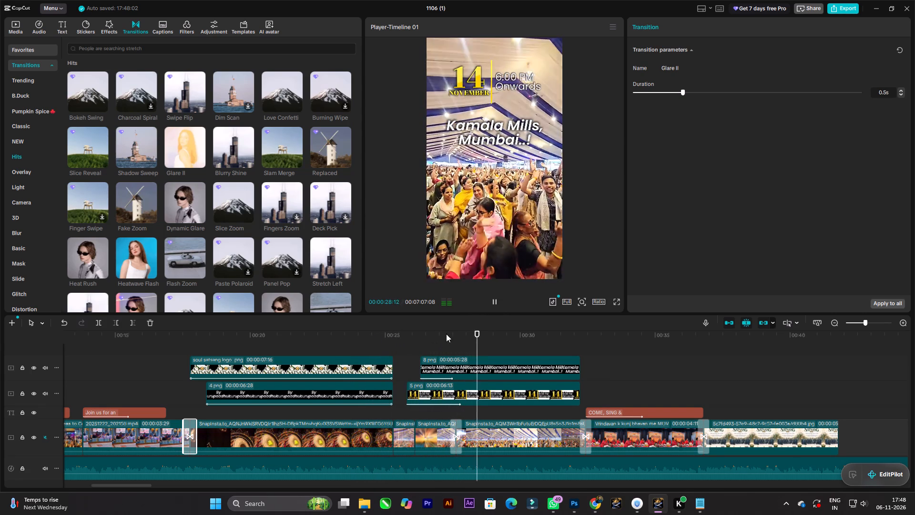
key("space")
Add Glare II transitions at both ends of the "From Klickpin.com" crowd clip and play across each cut.
left_click_drag(485, 333, 476, 342)
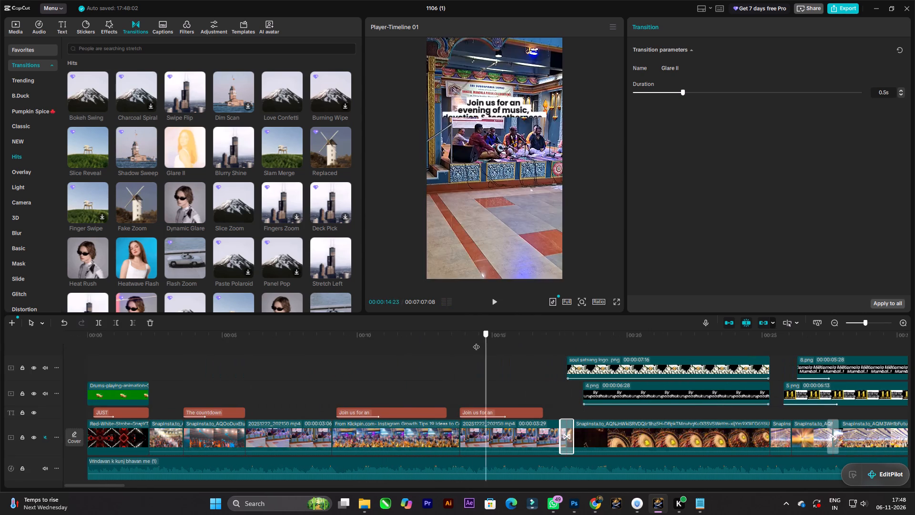
left_click_drag(476, 342, 420, 340)
left_click_drag(183, 155, 458, 432)
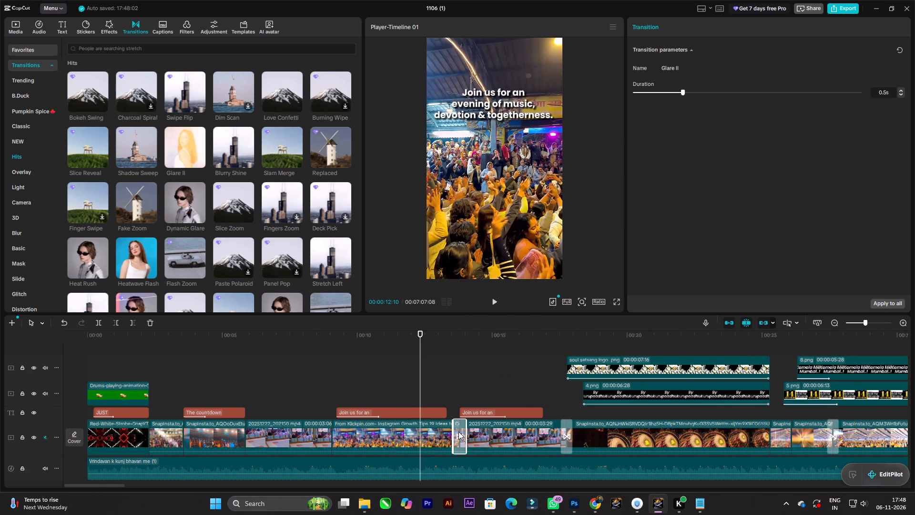
key("space")
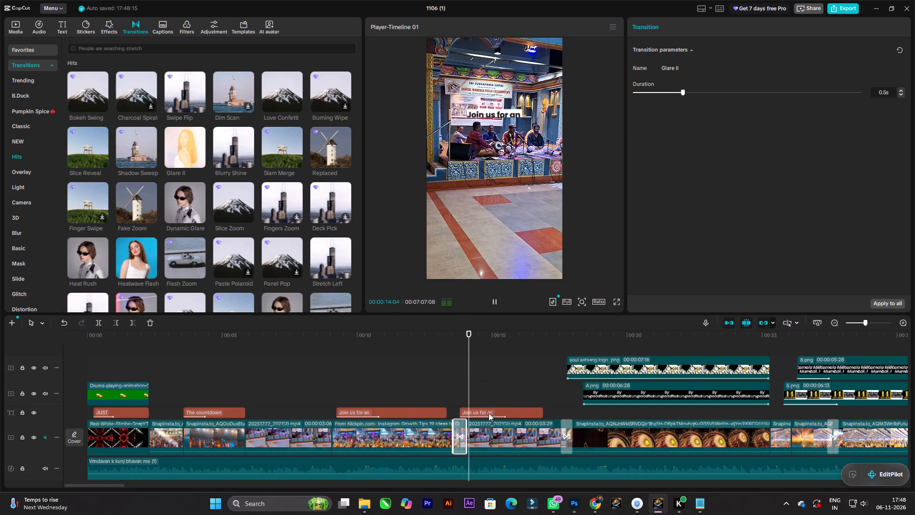
key("space")
left_click_drag(184, 147, 328, 441)
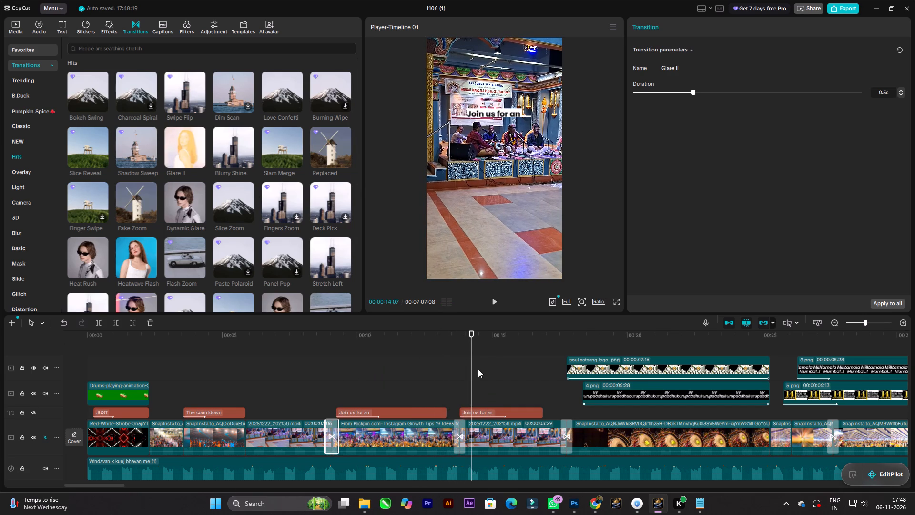
left_click_drag(471, 342, 307, 342)
key("space")
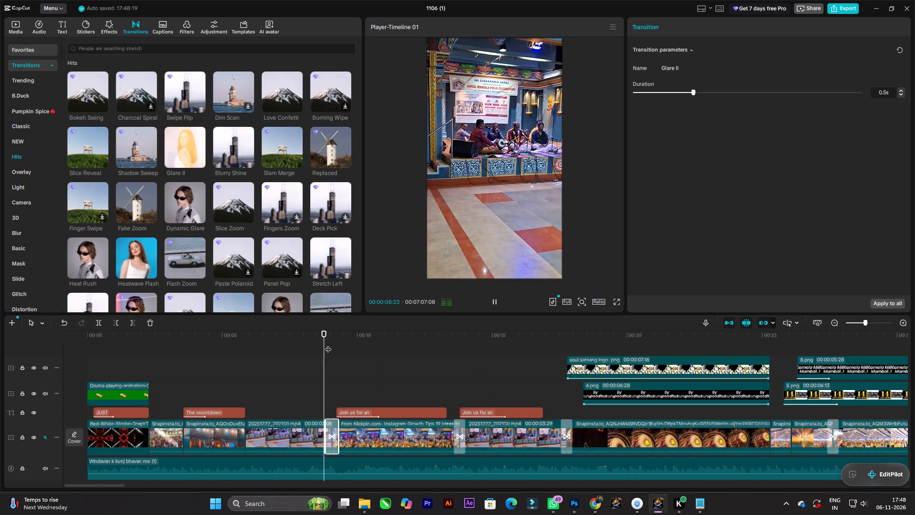
key("space")
Add Glare II transitions at both ends of "The countdown has begun!" clip and after the red opening background clip, checking playback of the opening.
left_click_drag(185, 152, 236, 433)
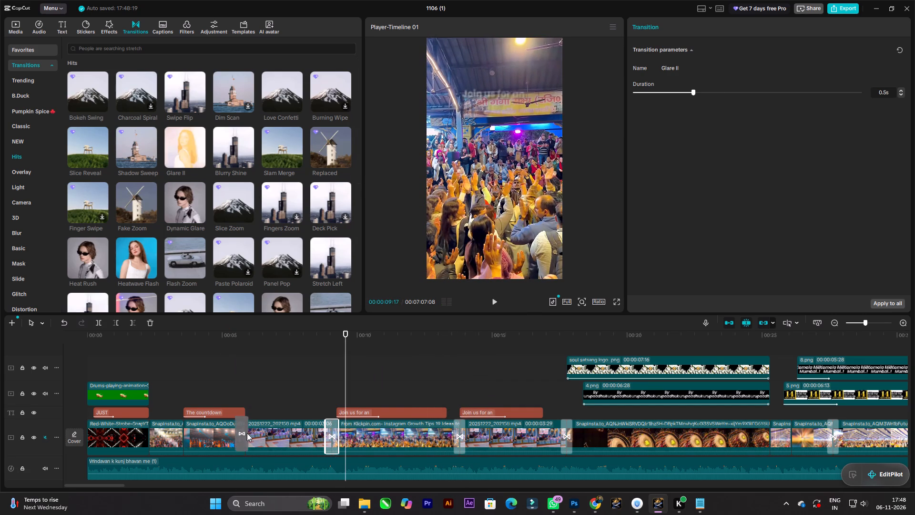
left_click_drag(179, 155, 179, 433)
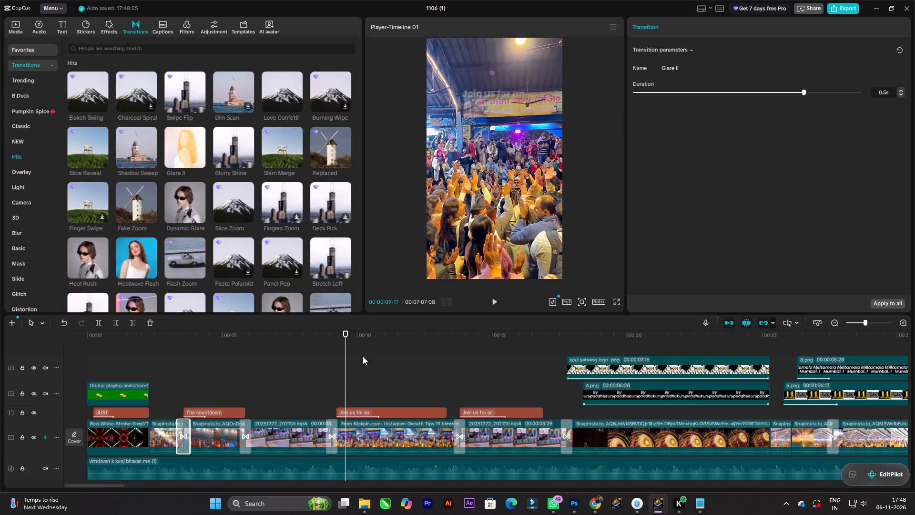
left_click_drag(346, 334, 79, 317)
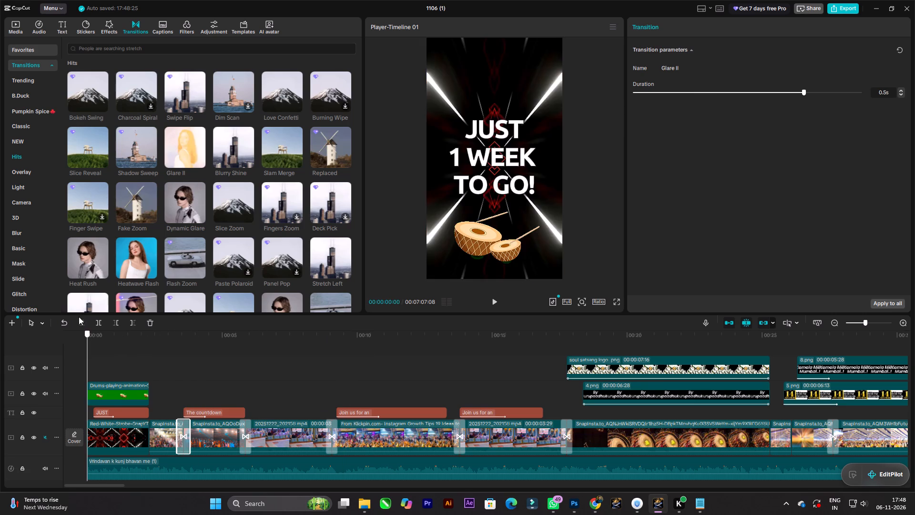
left_click_drag(79, 317, 128, 323)
key("space")
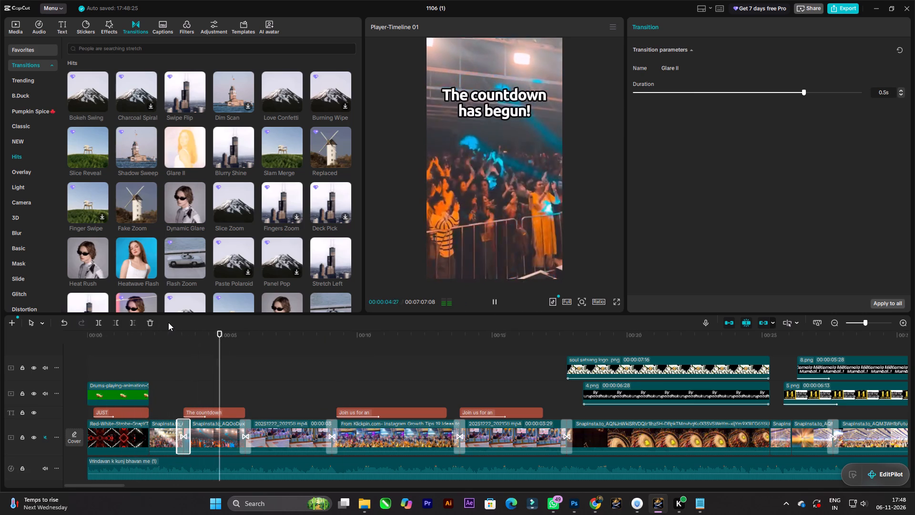
key("space")
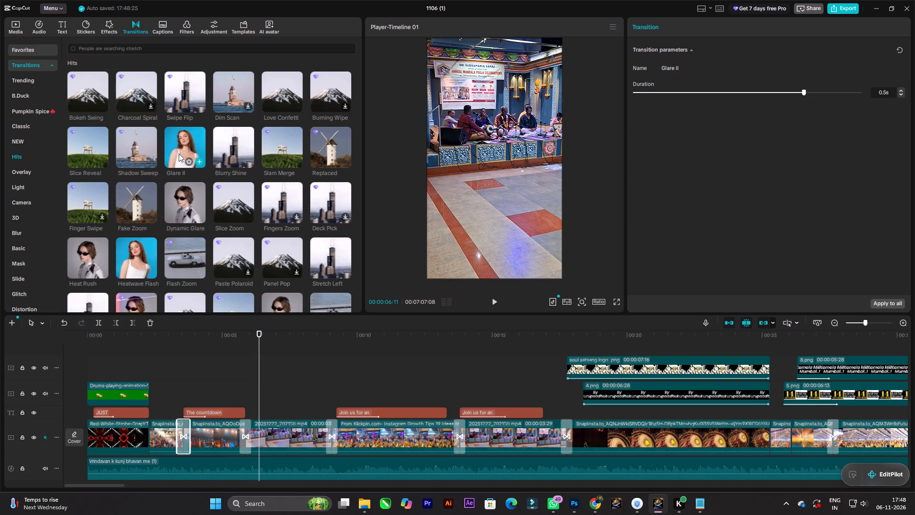
left_click_drag(180, 154, 142, 436)
Play the video from the beginning through the opening, countdown and "Join us for an evening of music" clips to check the transitions.
left_click_drag(260, 341, 215, 341)
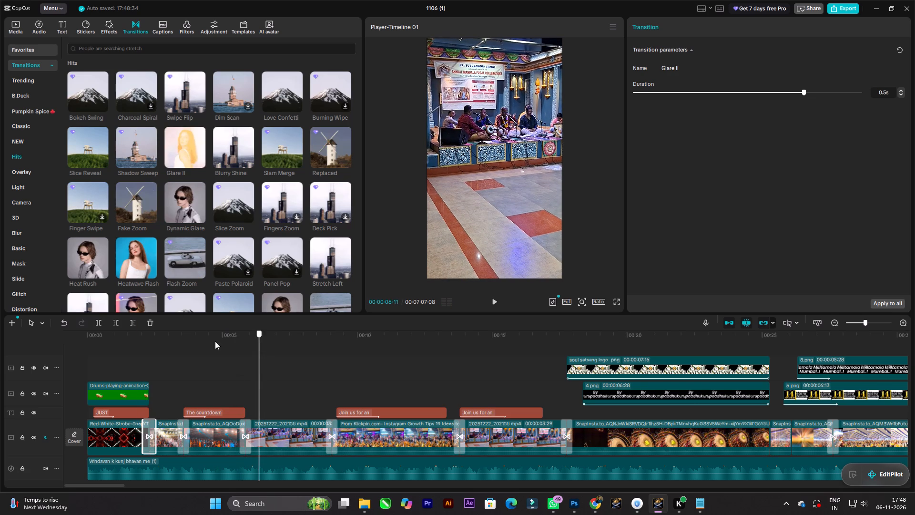
left_click_drag(215, 341, 0, 307)
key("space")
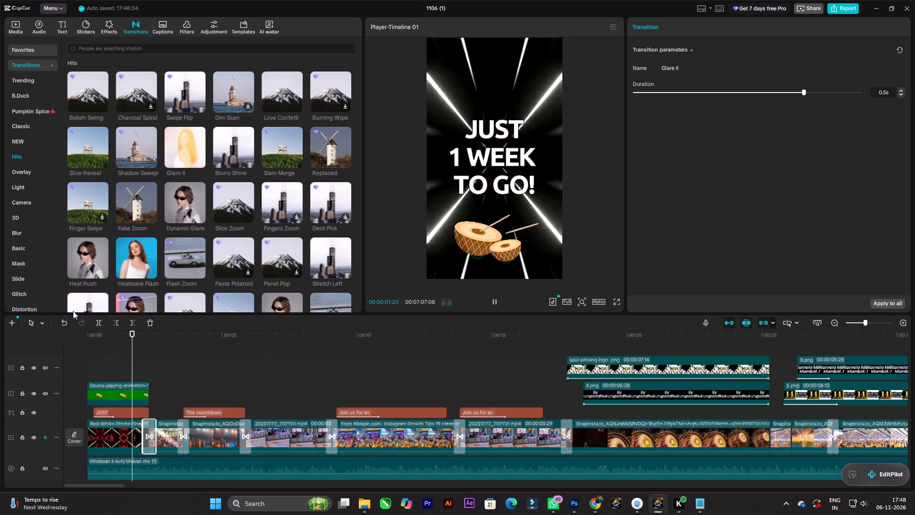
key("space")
scroll(215, 363, "down", 2, "ctrl")
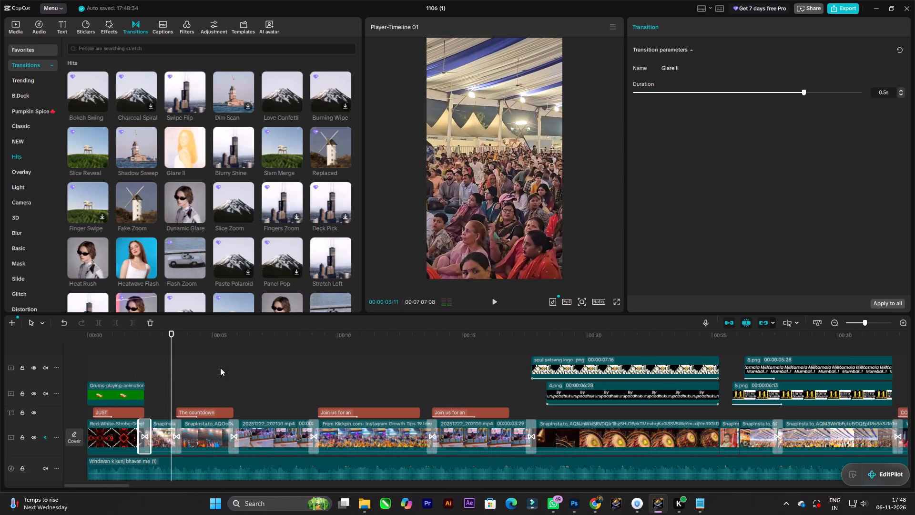
scroll(220, 368, "down", 8, "ctrl")
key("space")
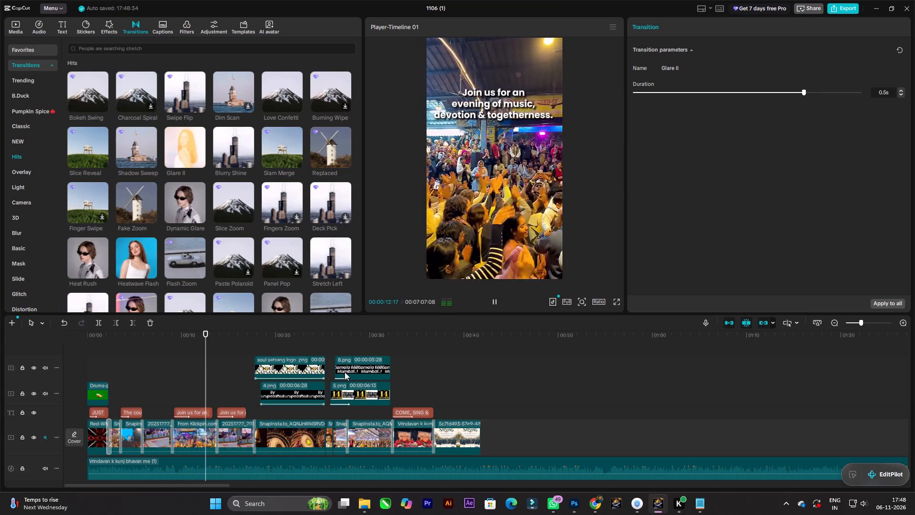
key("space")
Set the background music track's volume to 8.0 dB and listen on through to the date and venue section.
left_click(344, 474)
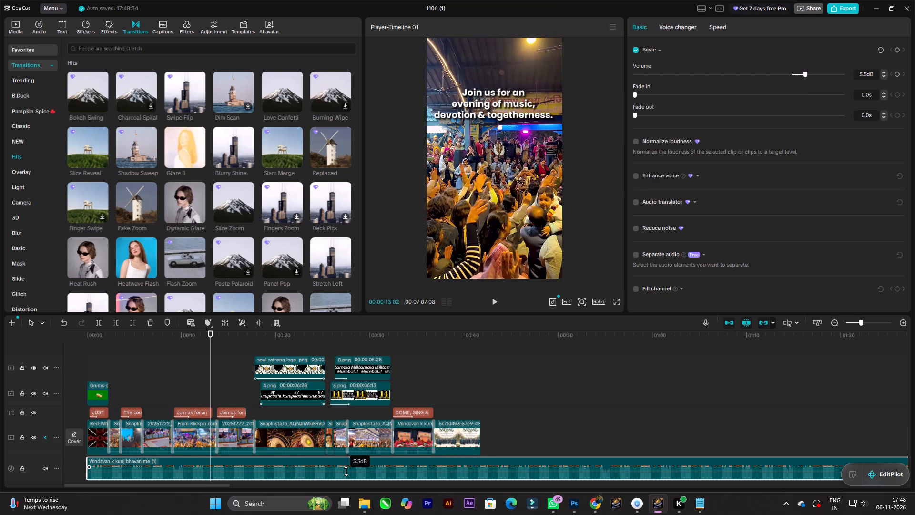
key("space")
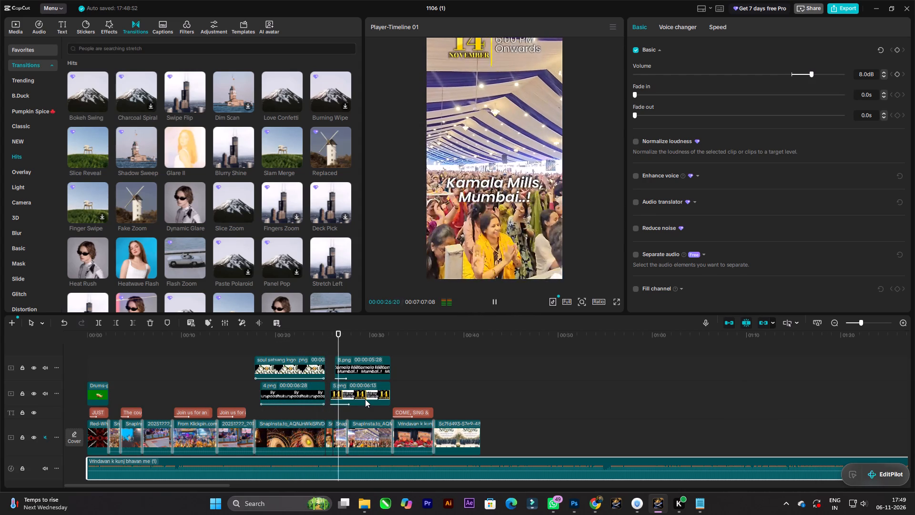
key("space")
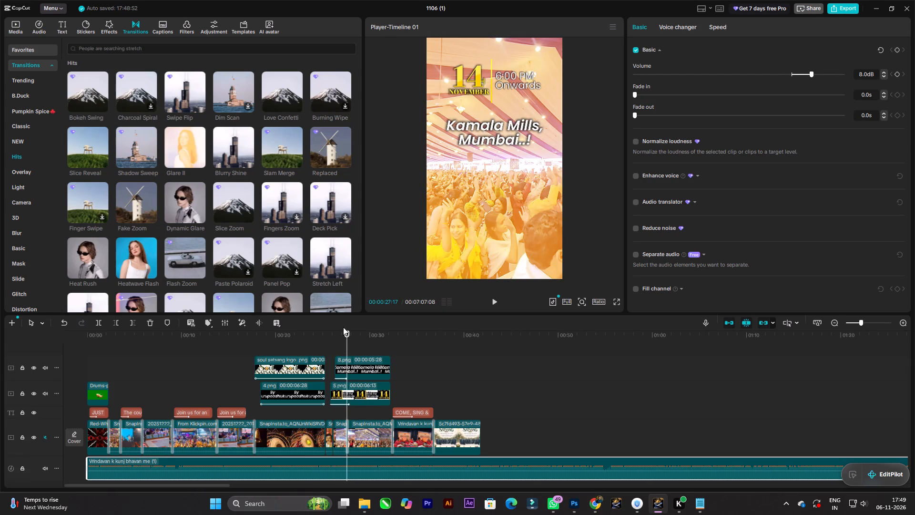
Replay the date section and extend the start of the "14 November" date and time graphic earlier, to a duration of 00:00:06:23.
left_click_drag(346, 334, 320, 334)
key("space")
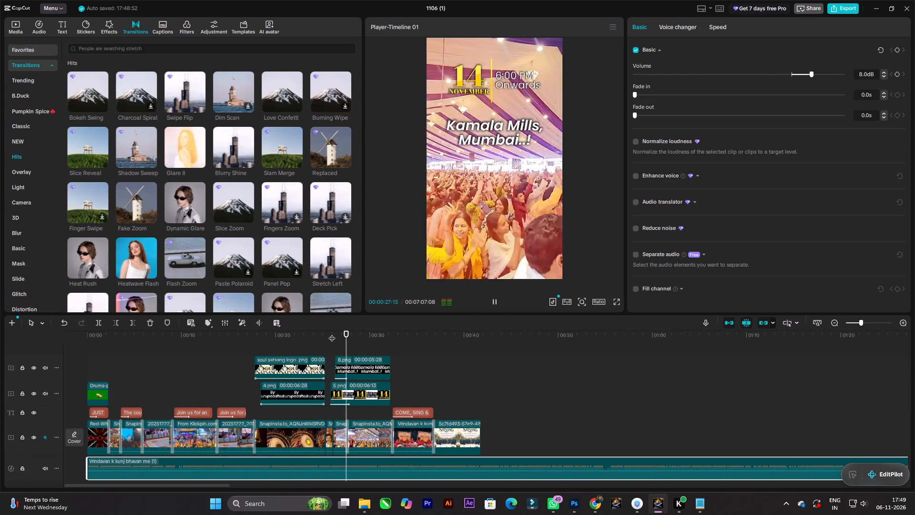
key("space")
scroll(334, 379, "up", 11, "ctrl")
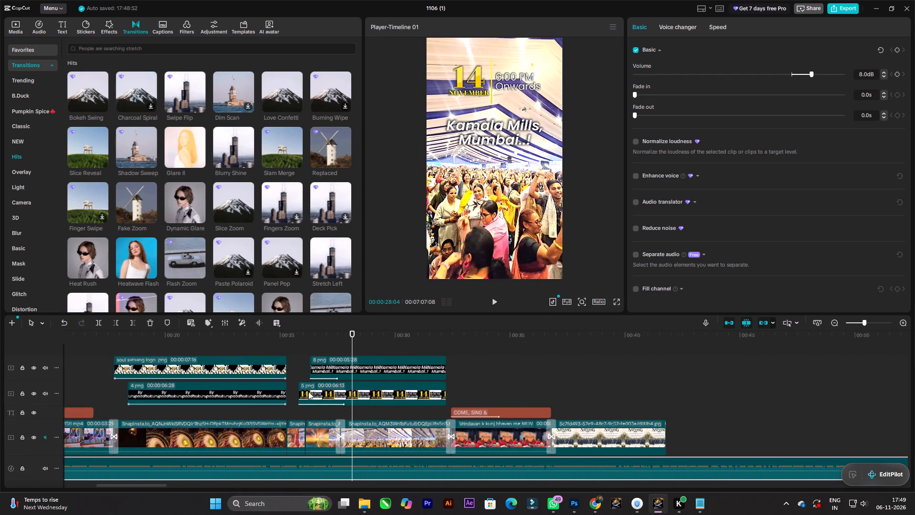
scroll(308, 391, "up", 5, "ctrl")
left_click(255, 381)
left_click(260, 389)
left_click_drag(252, 389, 244, 387)
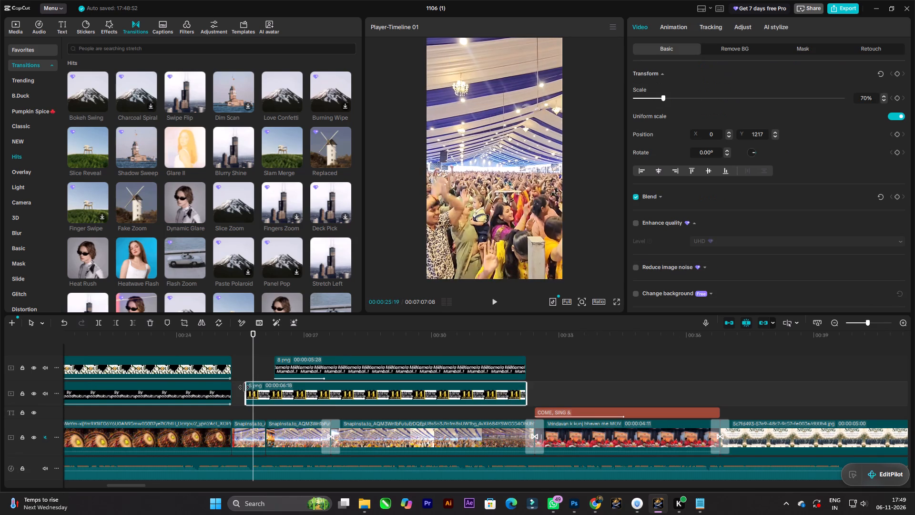
left_click_drag(244, 387, 239, 386)
Play the video from just before the date graphic through to the closing Soul Satsang poster.
left_click_drag(249, 336, 224, 335)
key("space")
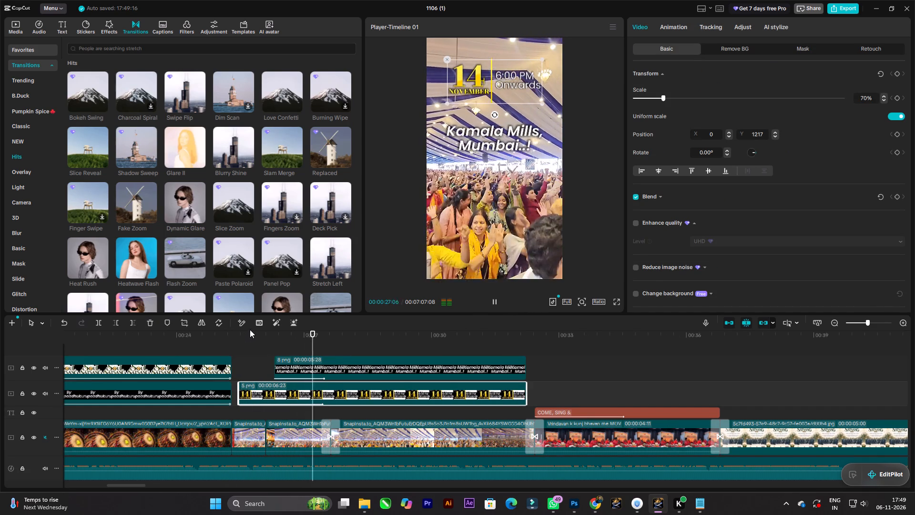
scroll(284, 353, "down", 6, "ctrl")
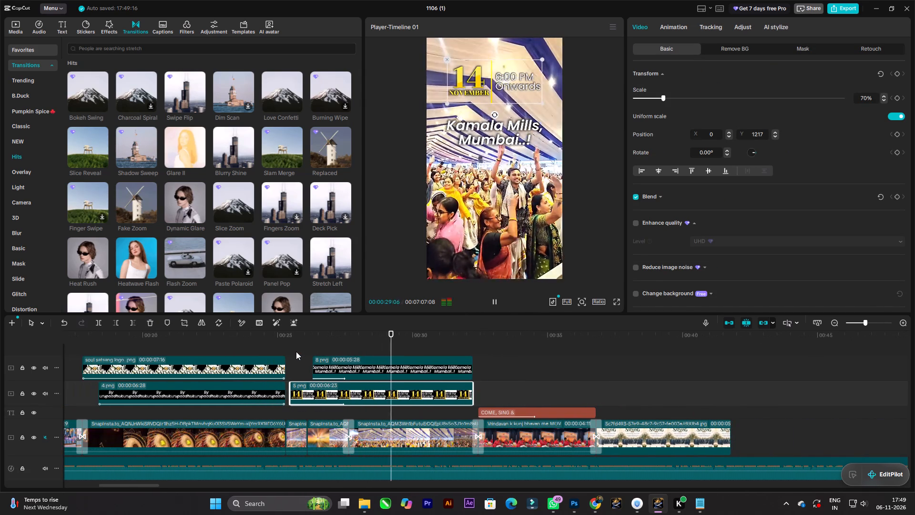
scroll(352, 351, "down", 2, "ctrl")
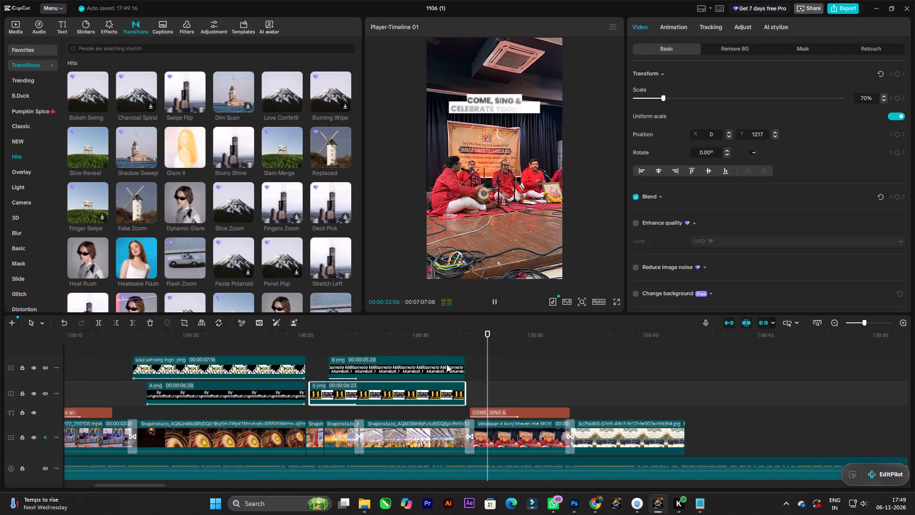
scroll(458, 371, "down", 9, "ctrl")
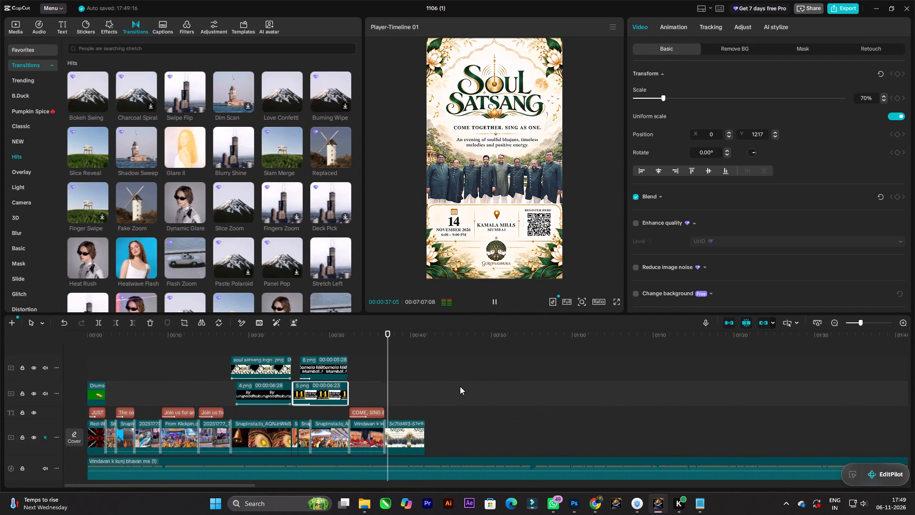
scroll(459, 390, "down", 3, "ctrl")
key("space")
Open the export settings and browse the export path to the "gurupaadhuka" folder inside "pd data" on Local Disk (E:).
left_click(846, 11)
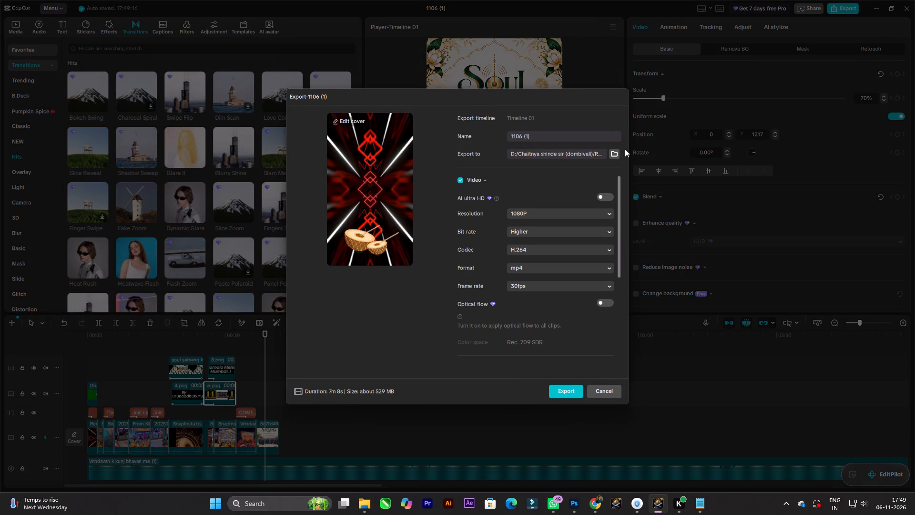
left_click(620, 152)
left_click(617, 151)
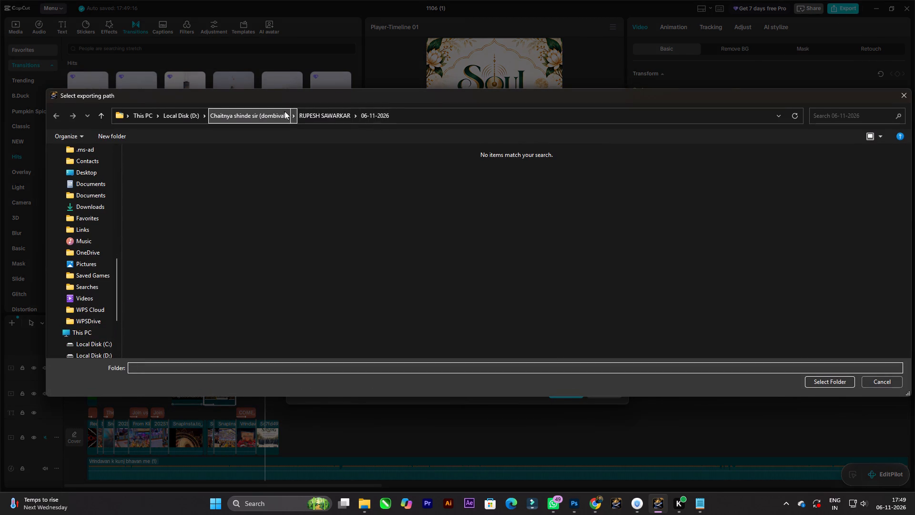
left_click(141, 113)
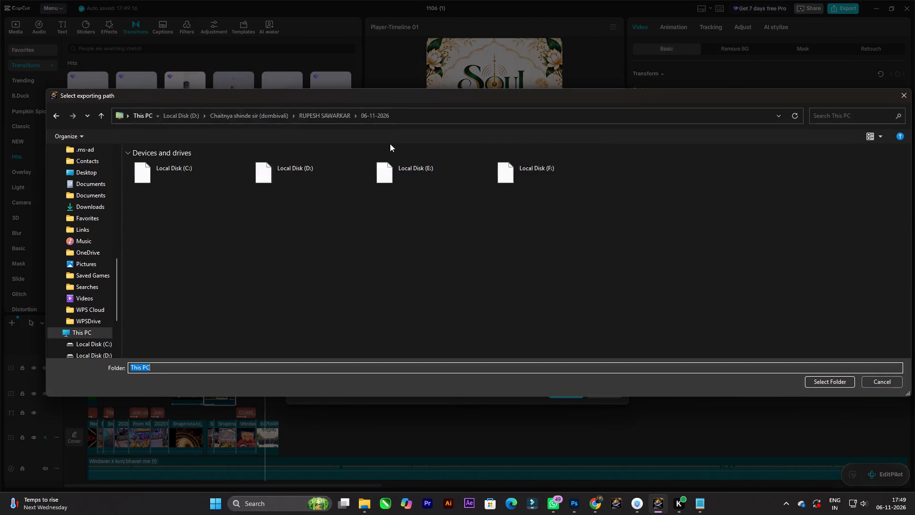
double_click(434, 173)
left_click(332, 182)
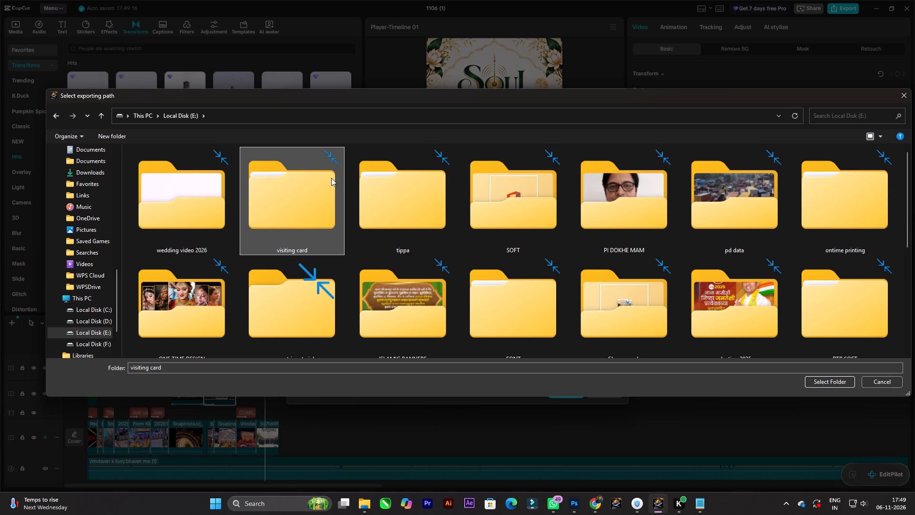
key("p")
key("p")
double_click(719, 230)
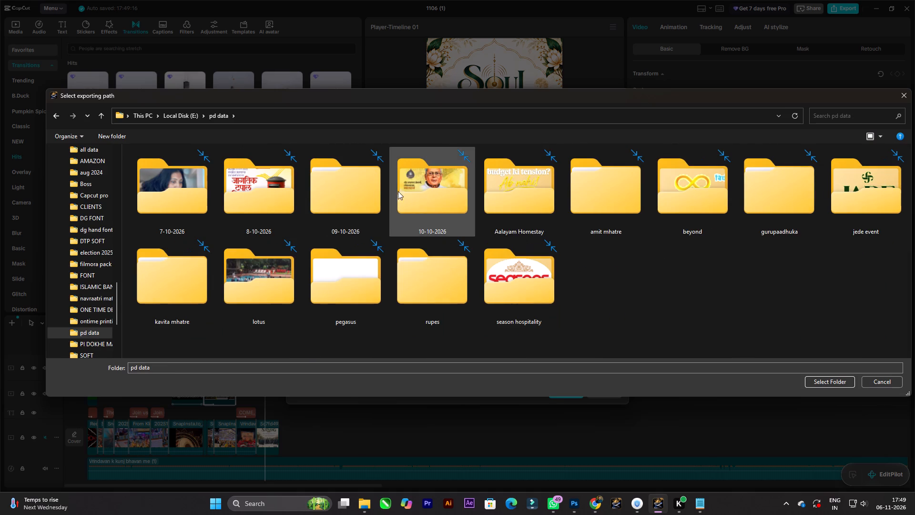
double_click(787, 213)
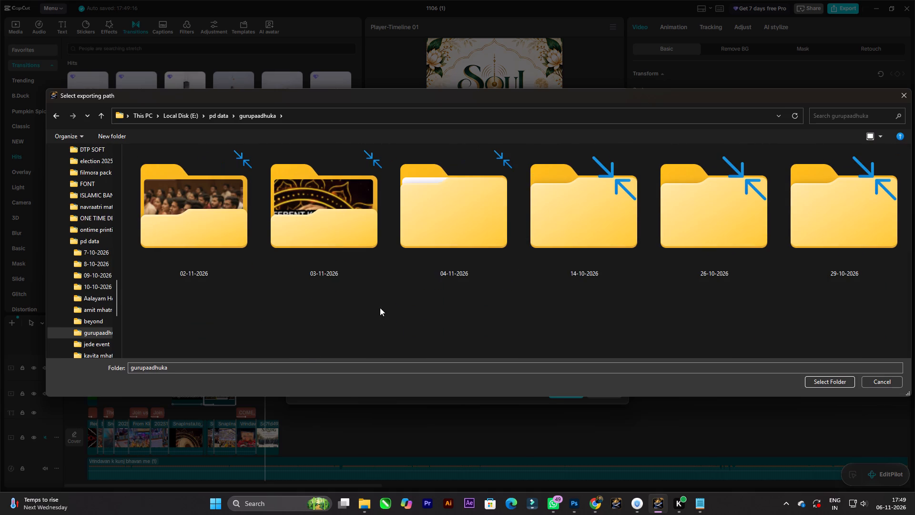
Create a folder named 06-11-2026 inside the "gurupaadhuka" folder and choose it as the export location.
right_click(407, 329)
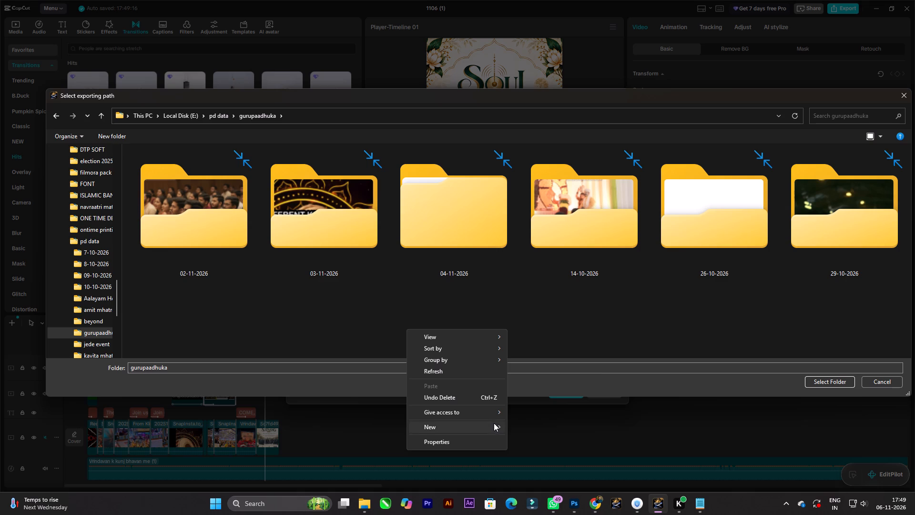
left_click(477, 429)
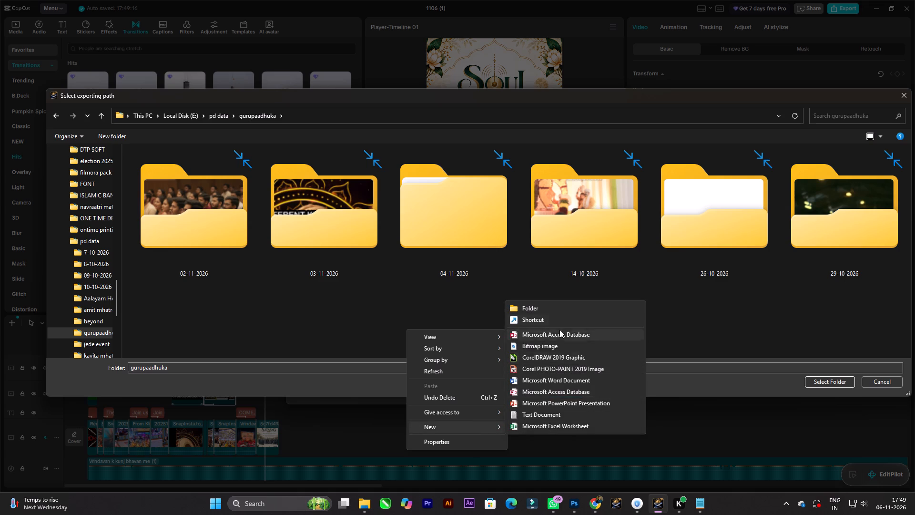
left_click(549, 309)
type("06")
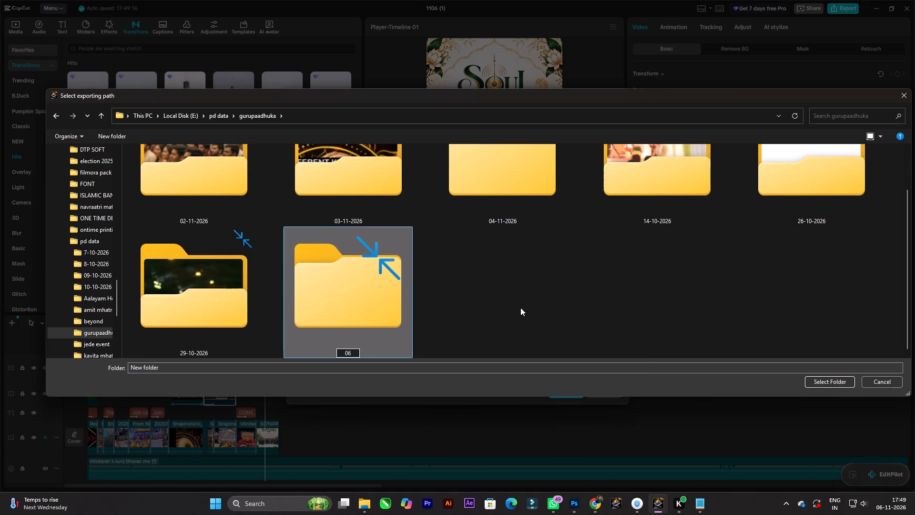
key("minus")
type("11-202")
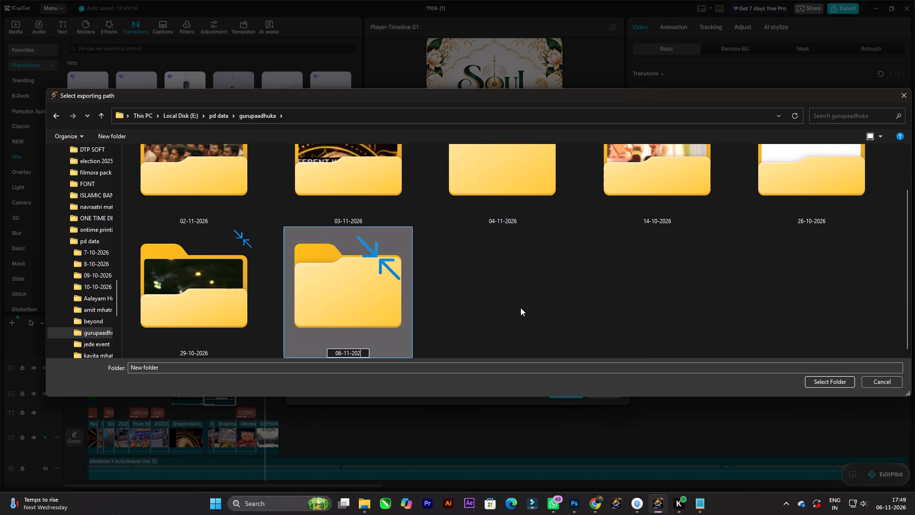
key("6")
key("Return")
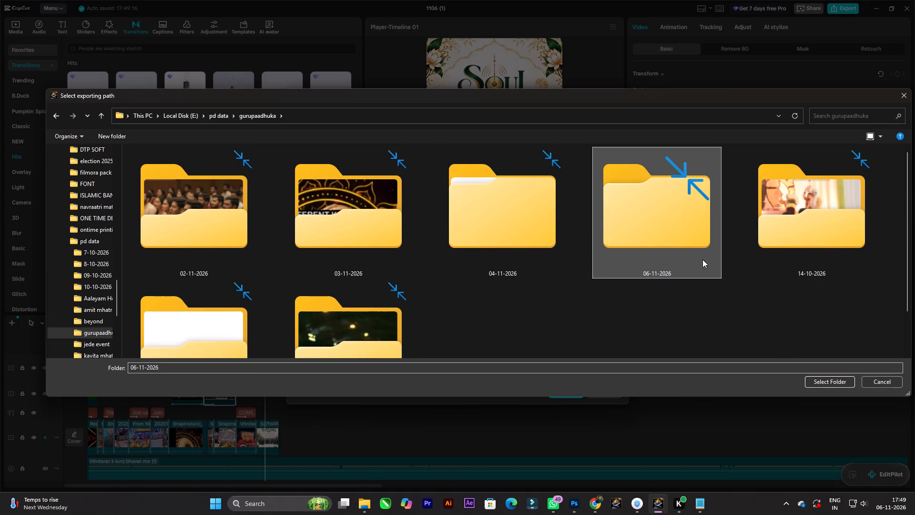
double_click(680, 236)
left_click(844, 386)
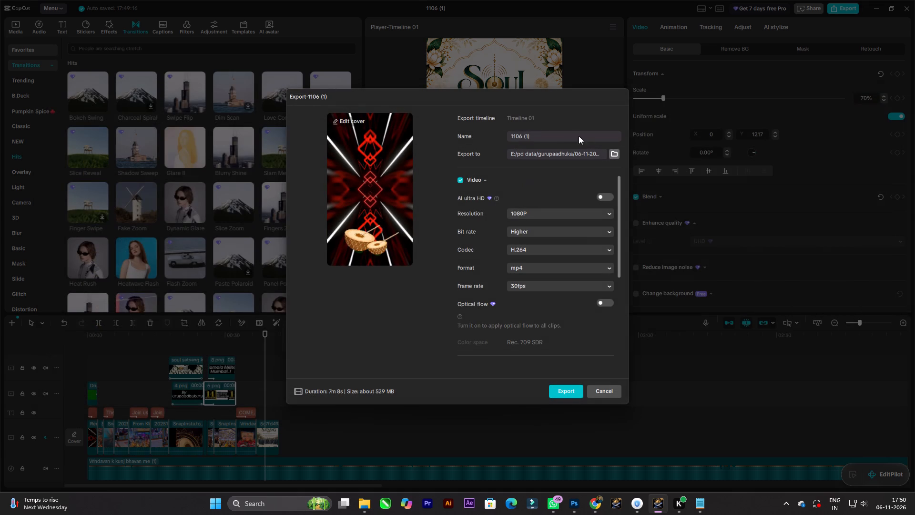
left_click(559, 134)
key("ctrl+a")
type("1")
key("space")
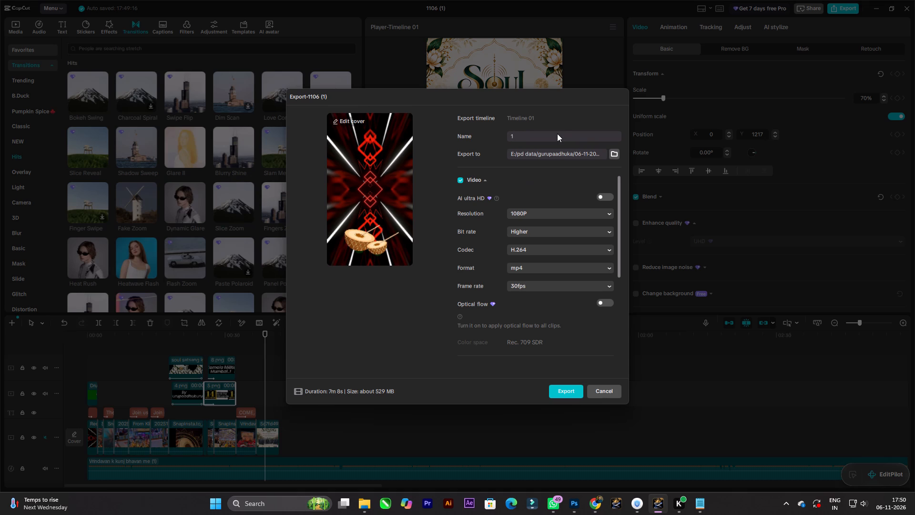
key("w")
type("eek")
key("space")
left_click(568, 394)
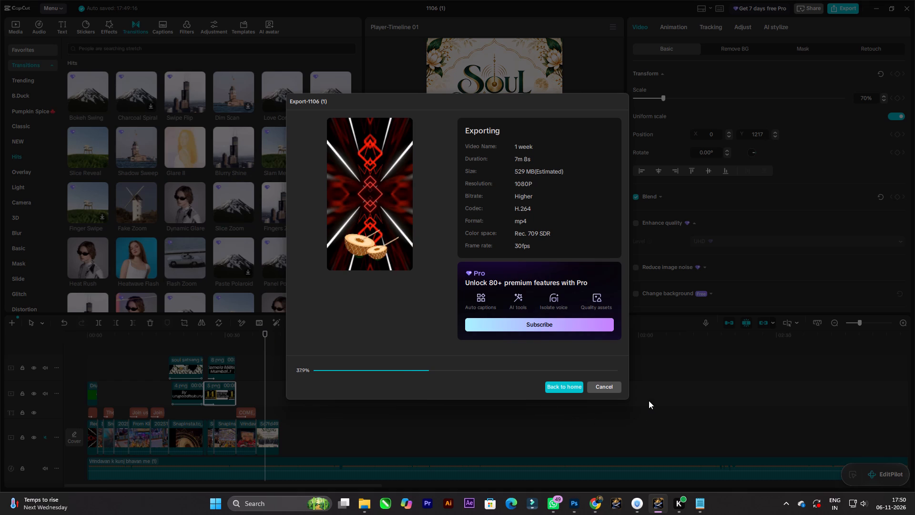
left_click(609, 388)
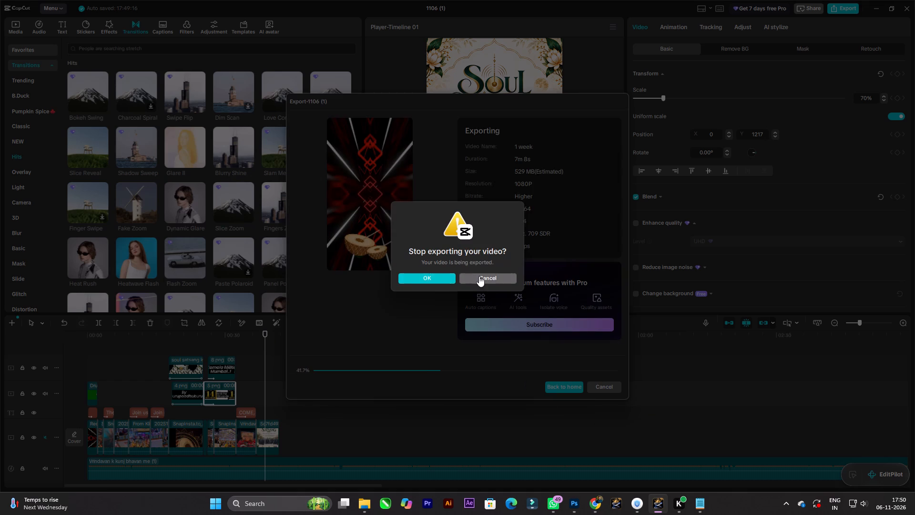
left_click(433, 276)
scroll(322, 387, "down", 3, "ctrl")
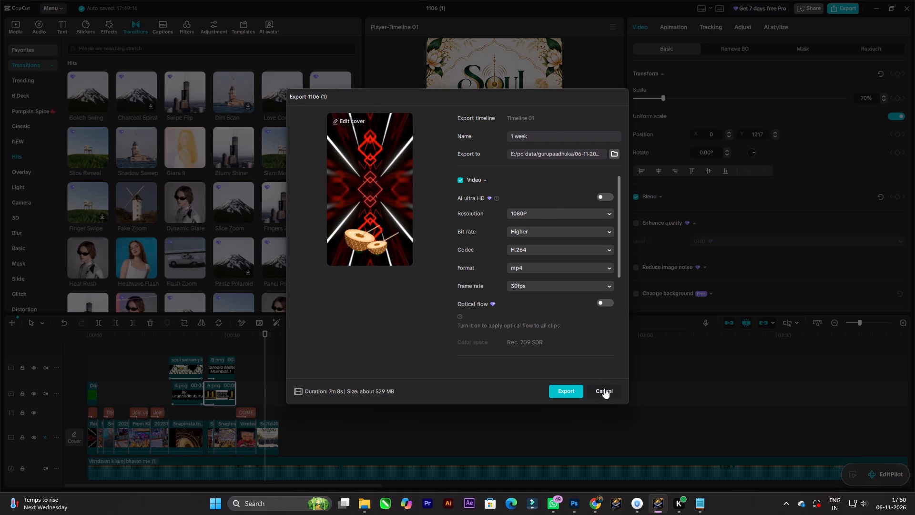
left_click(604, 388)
Trim the background music so it ends with the Soul Satsang end poster at 00:00:41:24.
scroll(295, 420, "down", 2, "ctrl")
scroll(266, 428, "up", 11, "ctrl")
key("space")
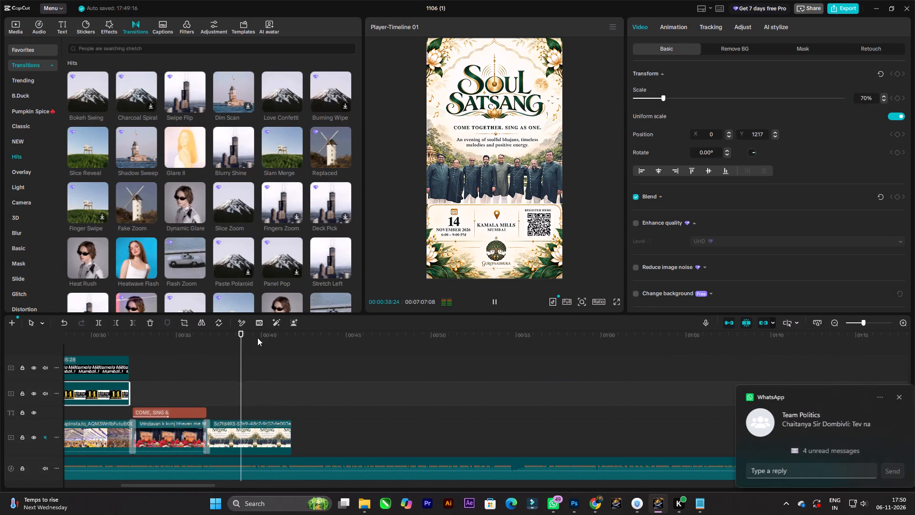
key("space")
left_click_drag(246, 335, 293, 342)
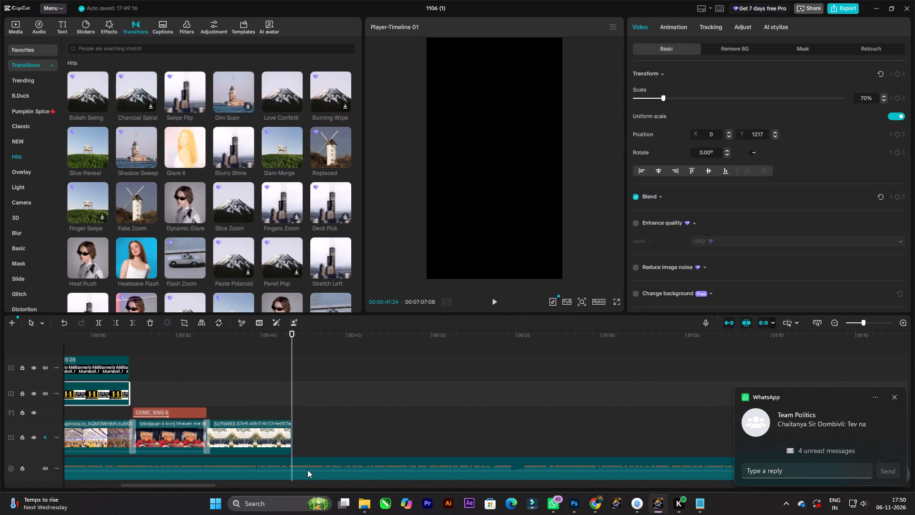
left_click(307, 470)
left_click(131, 323)
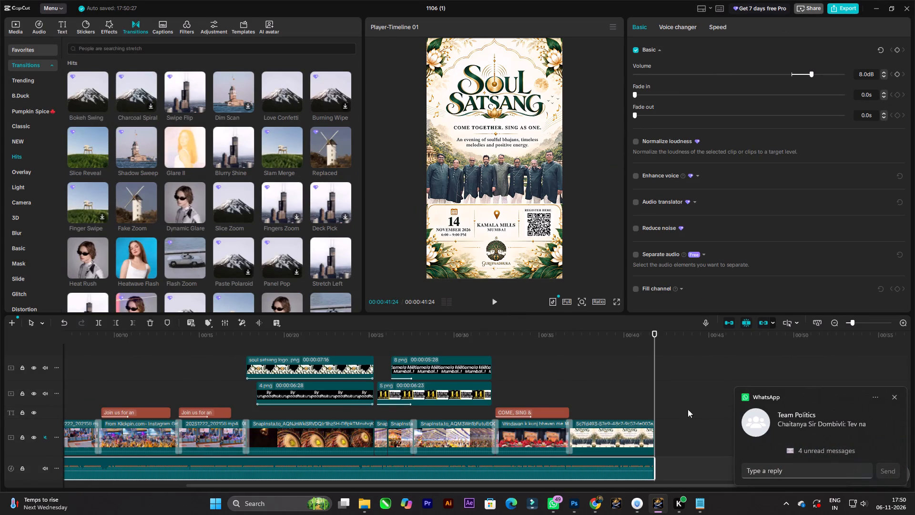
Add a 3.2 s fade-out to the end of the background music and play the ending to check it.
left_click_drag(664, 364, 617, 358)
left_click_drag(653, 341, 572, 340)
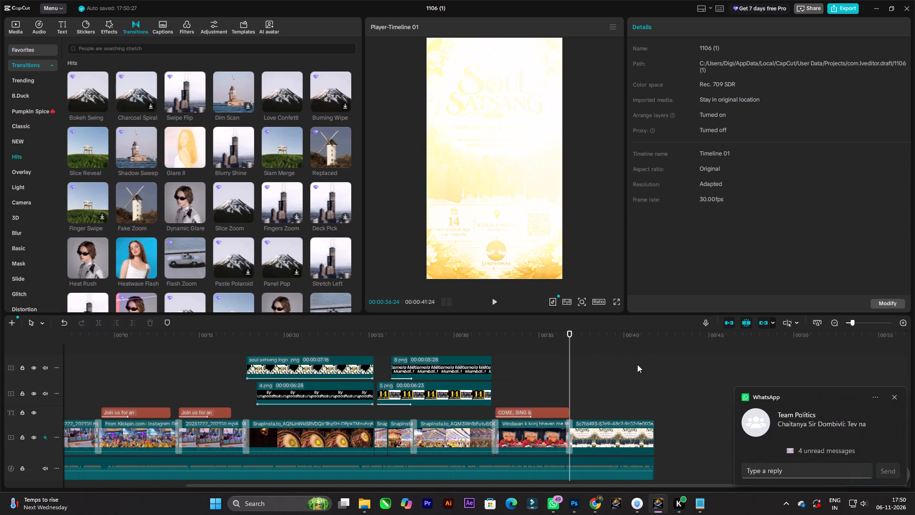
left_click(666, 371)
left_click(646, 458)
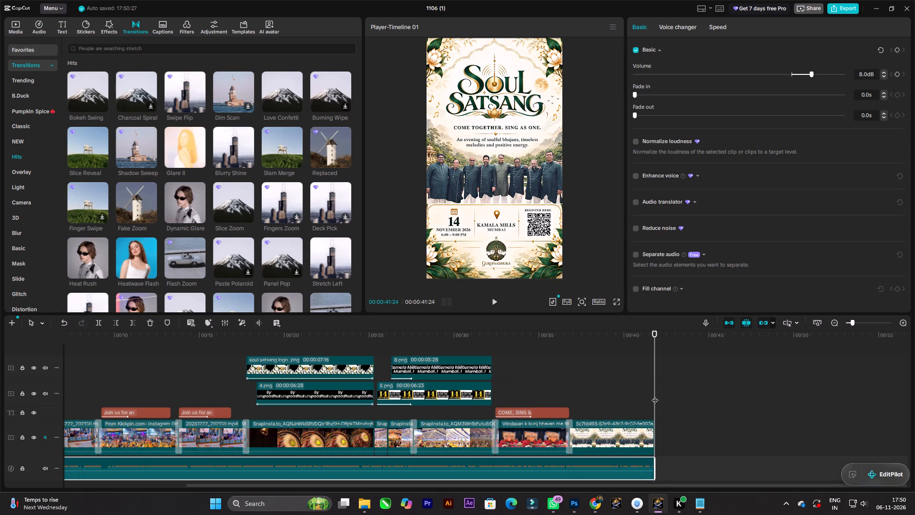
left_click_drag(655, 386, 470, 365)
left_click_drag(651, 467, 592, 461)
left_click_drag(653, 467, 622, 462)
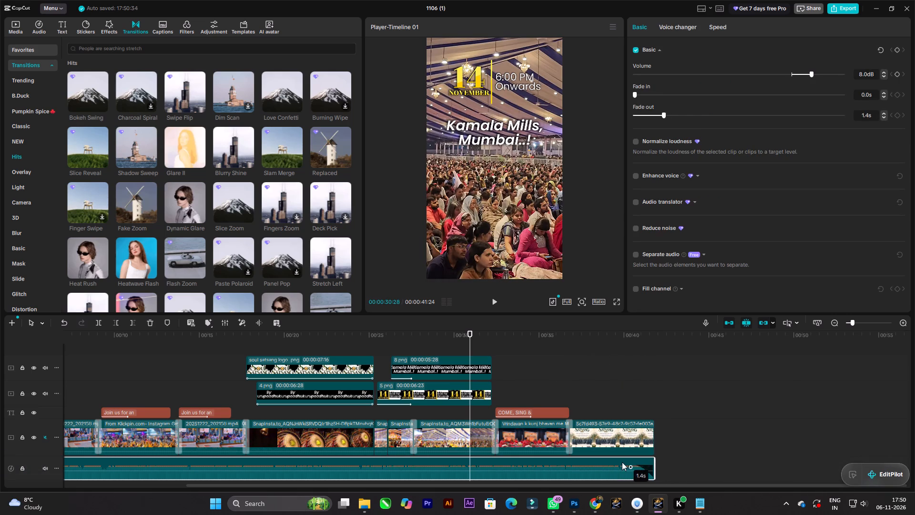
left_click_drag(622, 462, 599, 460)
key("space")
key("space")
left_click_drag(478, 339, 599, 354)
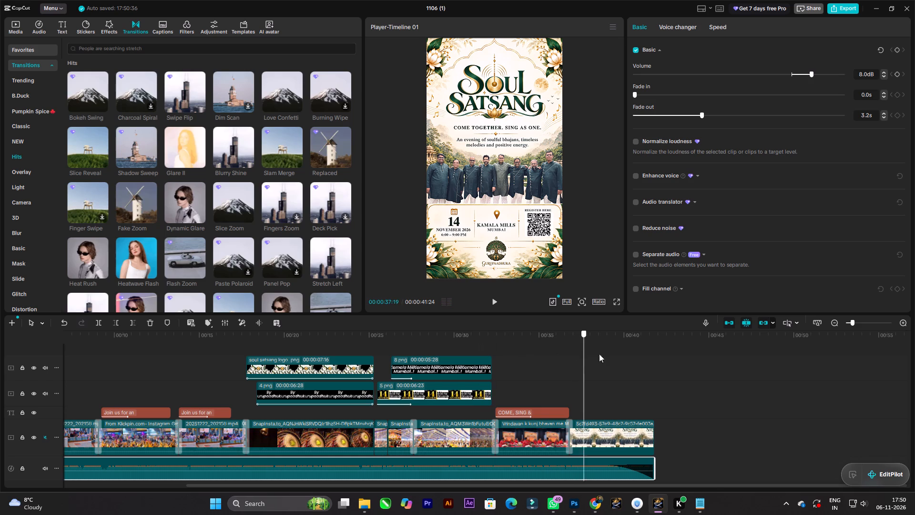
left_click_drag(599, 354, 605, 355)
key("space")
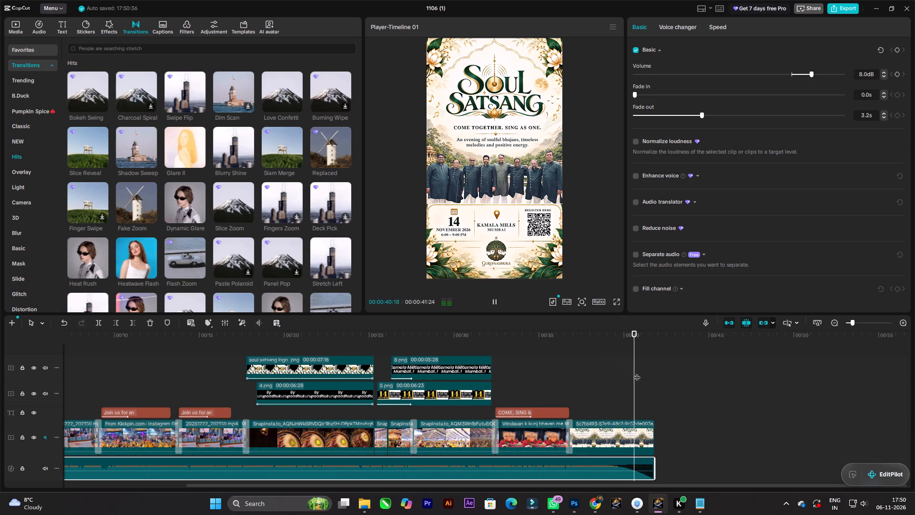
Play back the opening and move the "JUST 1 WEEK TO GO!" caption slightly higher above the drums.
scroll(615, 379, "down", 2, "ctrl")
left_click_drag(678, 342, 0, 234)
key("space")
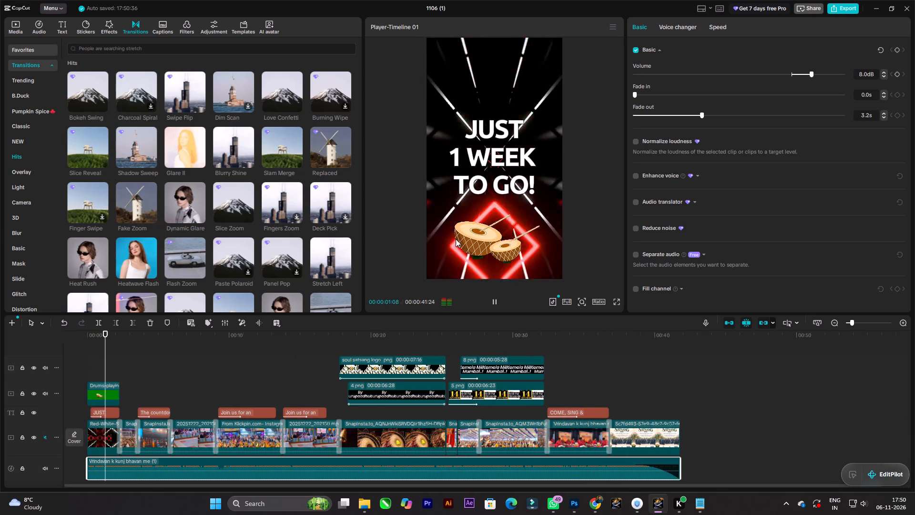
key("space")
key("space")
key("space")
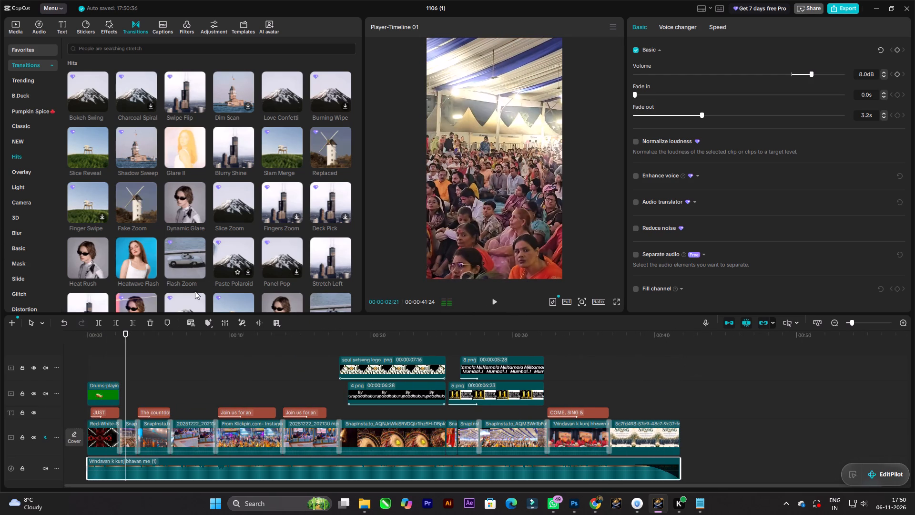
left_click_drag(126, 340, 0, 322)
key("space")
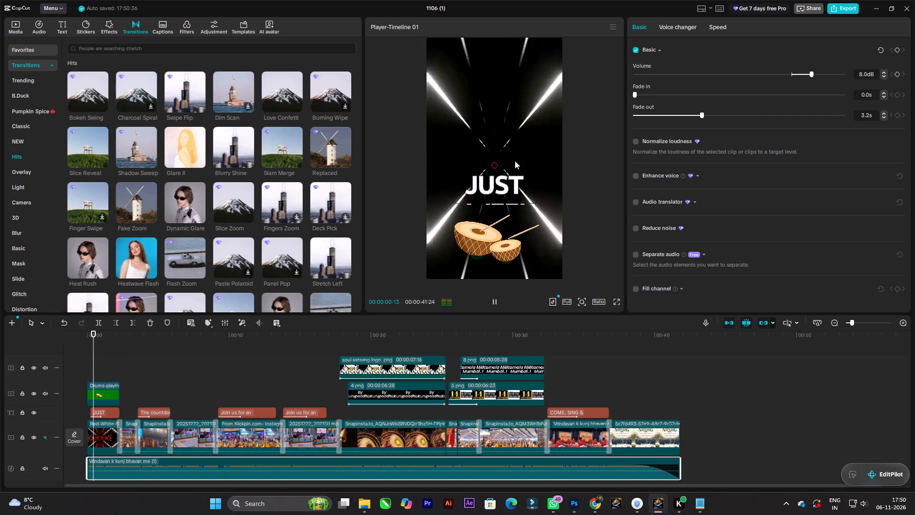
key("space")
left_click(508, 161)
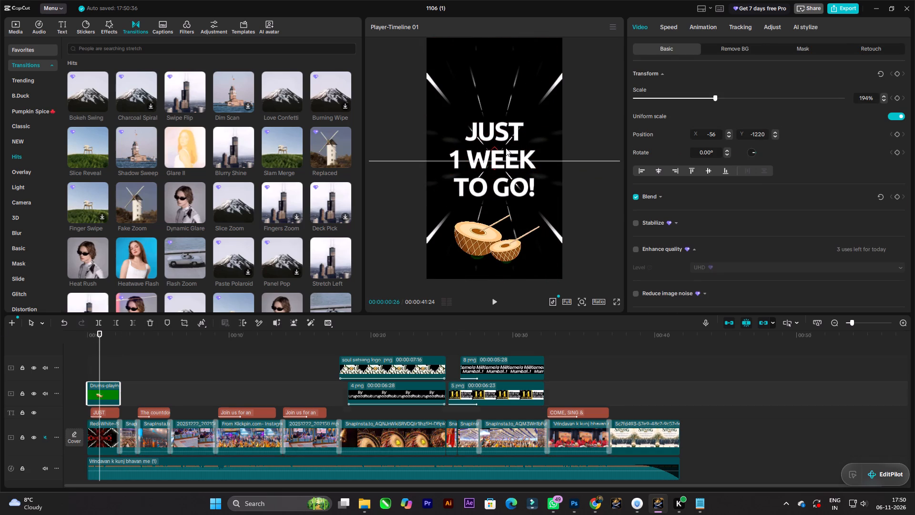
left_click(506, 148)
left_click_drag(506, 142, 506, 133)
Set the scale of the drums overlay clip to 200% and play through the opening.
left_click(492, 235)
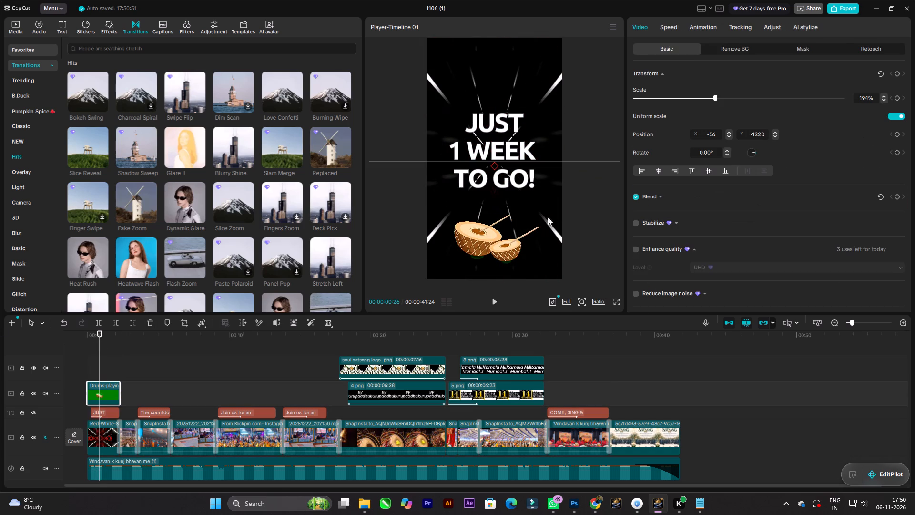
left_click_drag(866, 95, 824, 95)
key("ctrl+a")
type("200")
key("Return")
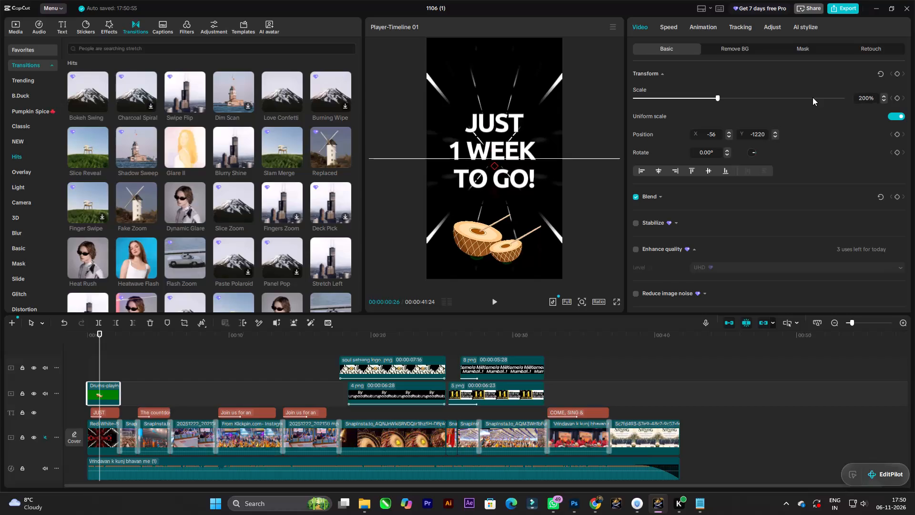
key("space")
key("space")
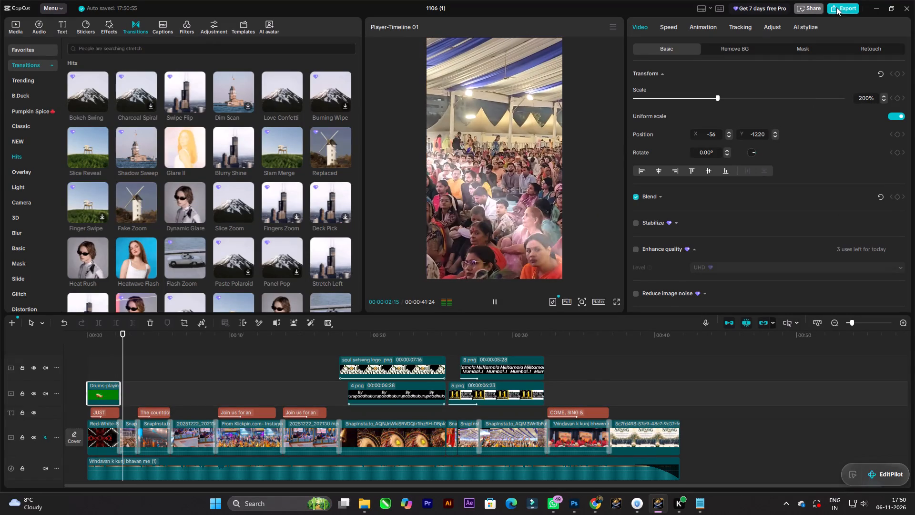
Export the video as "1 week" to the 06-11-2026 folder in 1080P mp4 at 30fps.
left_click(847, 8)
left_click(552, 136)
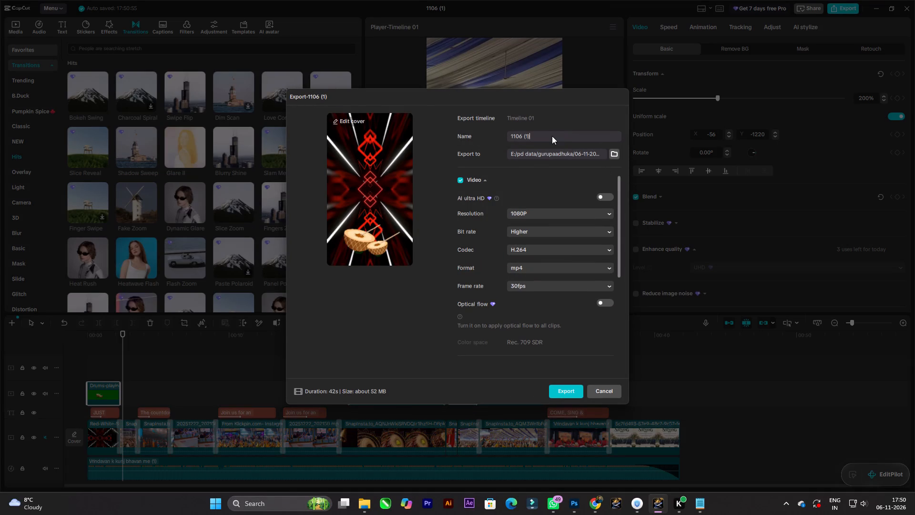
key("BackSpace")
key("BackSpace")
key("BackSpace")
key("BackSpace")
key("BackSpace")
key("BackSpace")
key("BackSpace")
key("BackSpace")
key("BackSpace")
key("BackSpace")
key("BackSpace")
key("BackSpace")
key("BackSpace")
key("BackSpace")
key("BackSpace")
key("BackSpace")
key("BackSpace")
key("BackSpace")
key("BackSpace")
key("BackSpace")
type("1 week")
key("space")
left_click(562, 387)
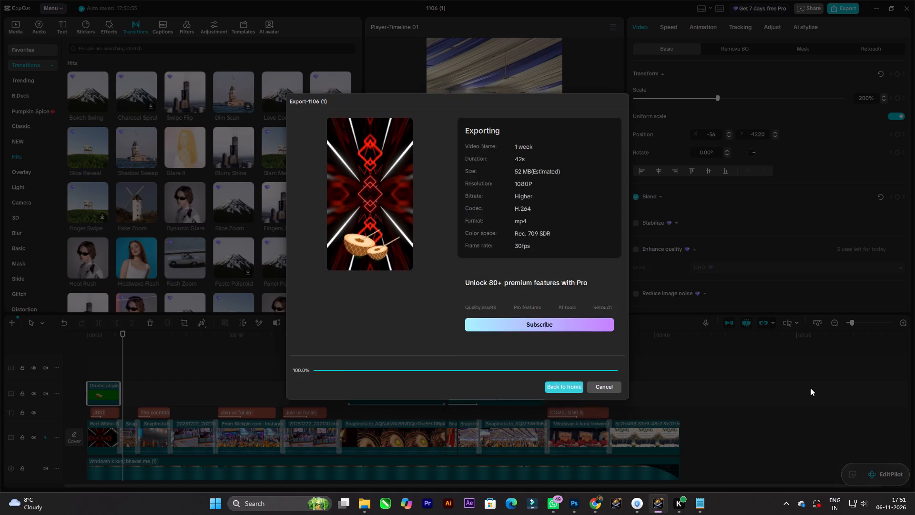
left_click(612, 387)
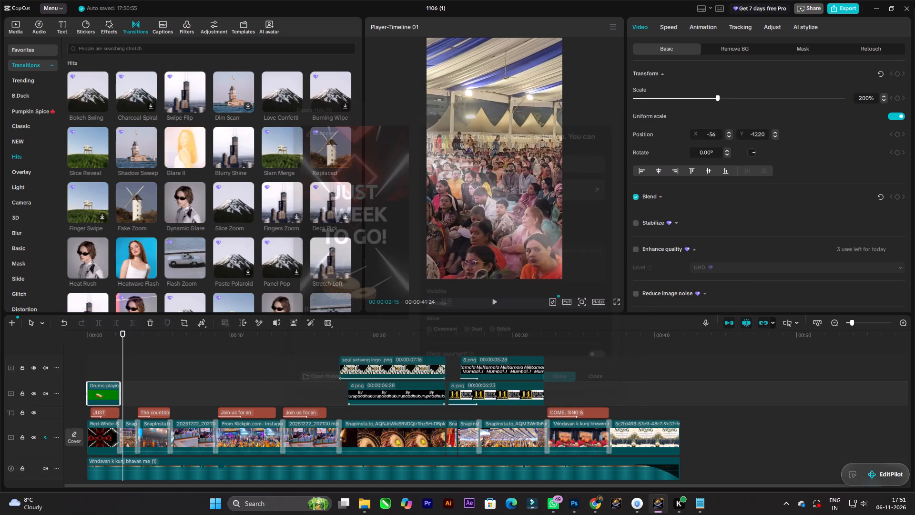
Close the finished project and return to the home screen.
left_click(909, 4)
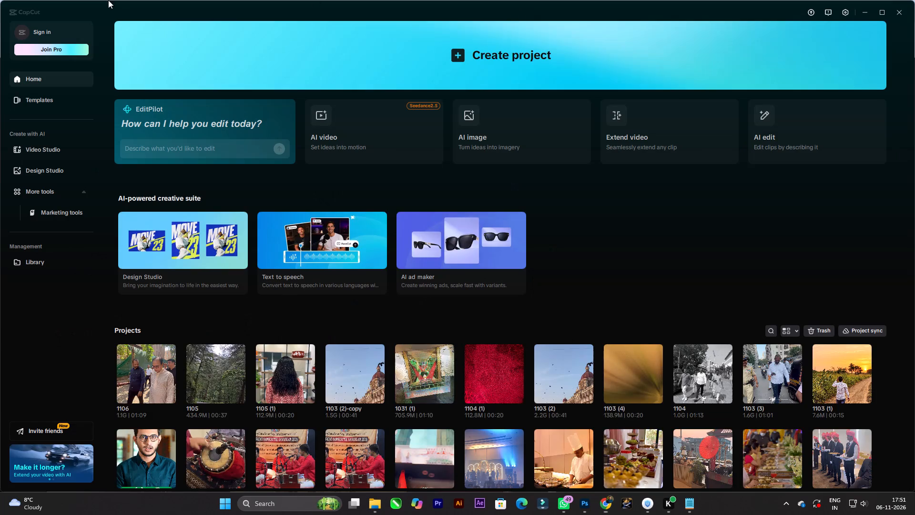